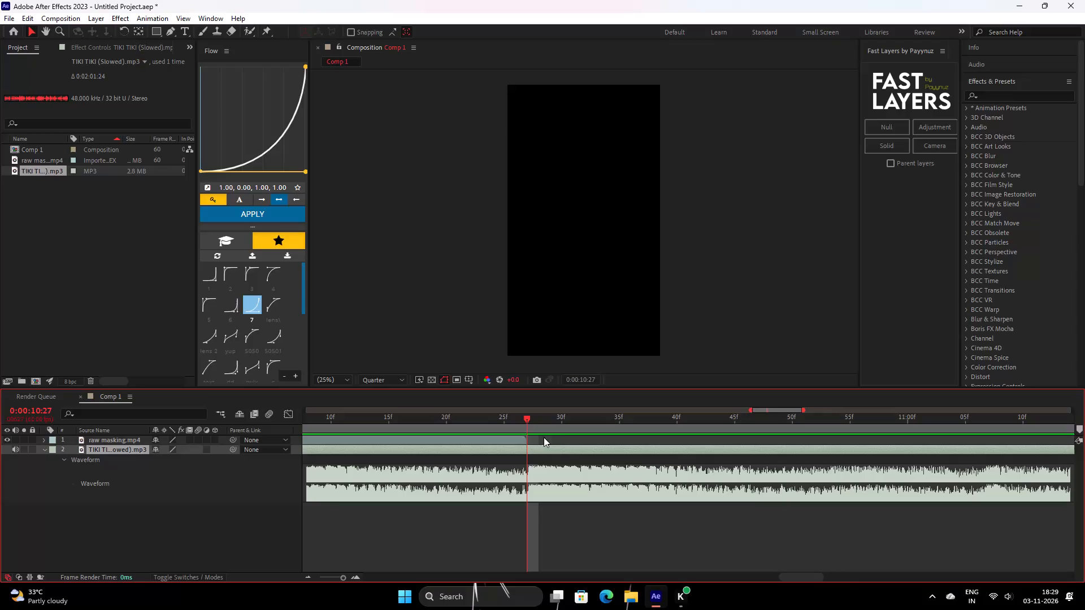
Convert the audio of the TIKI TIKI song layer to keyframes.
right_click(555, 452)
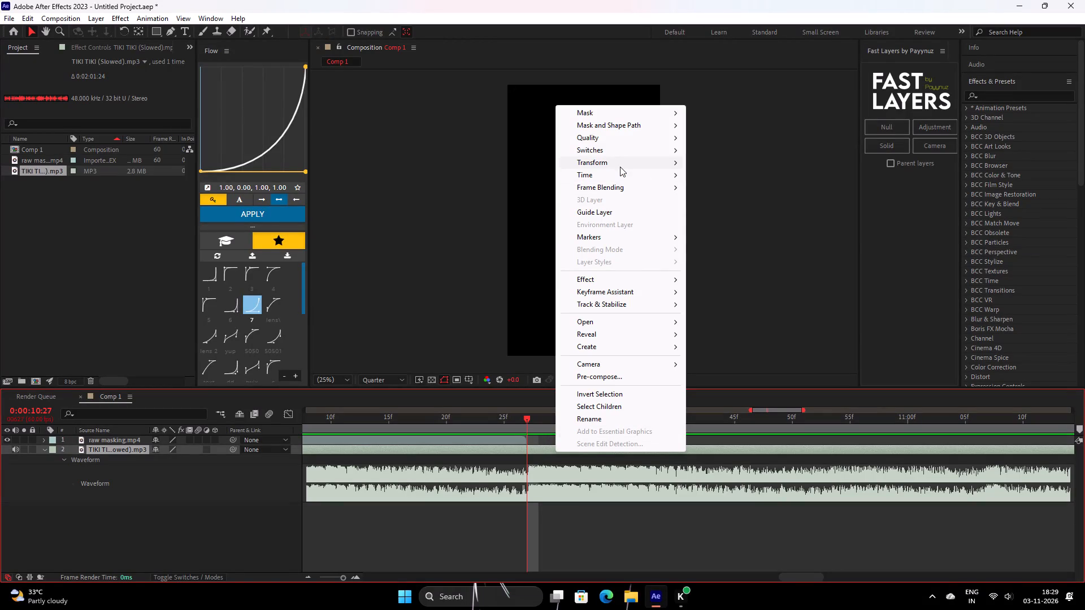
left_click(607, 293)
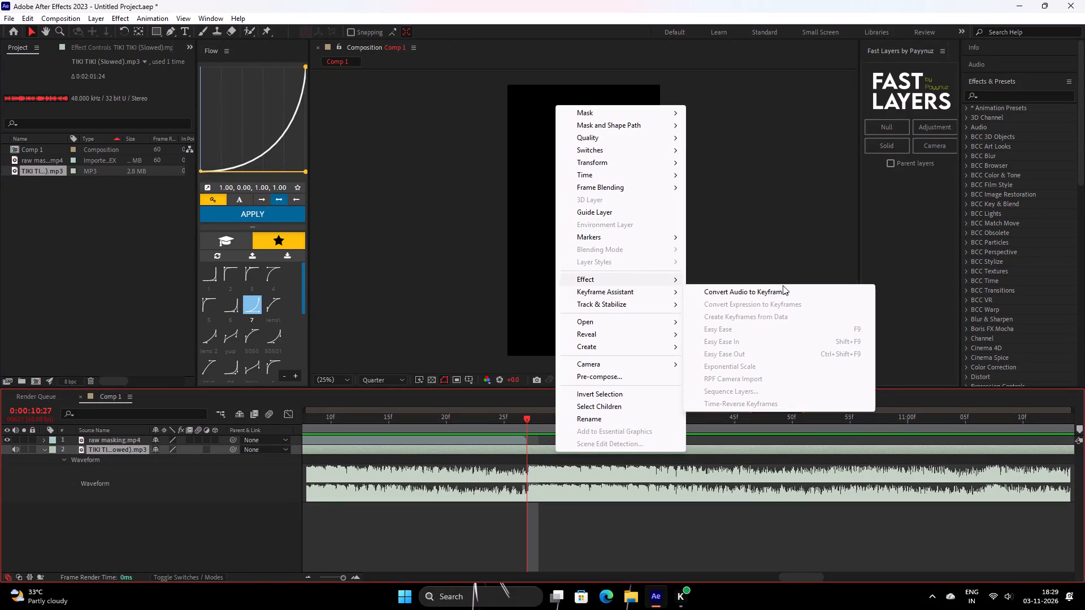
left_click(779, 290)
Move the Audio Amplitude layer below raw masking.mp4 and display its Both Channels slider curve in the Graph Editor.
left_click_drag(538, 422, 528, 441)
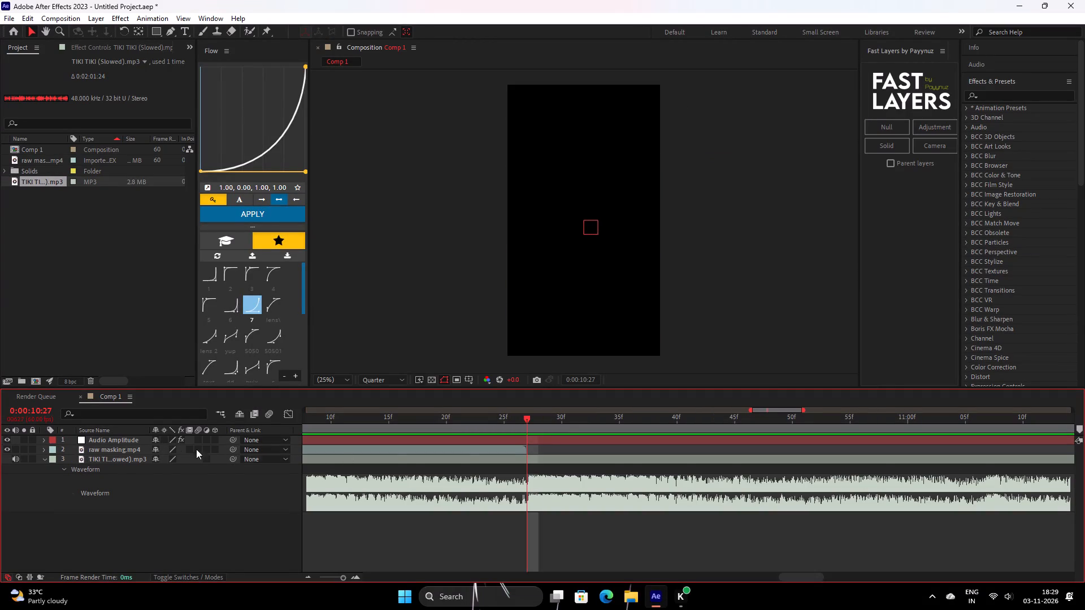
left_click_drag(114, 441, 115, 456)
key("u")
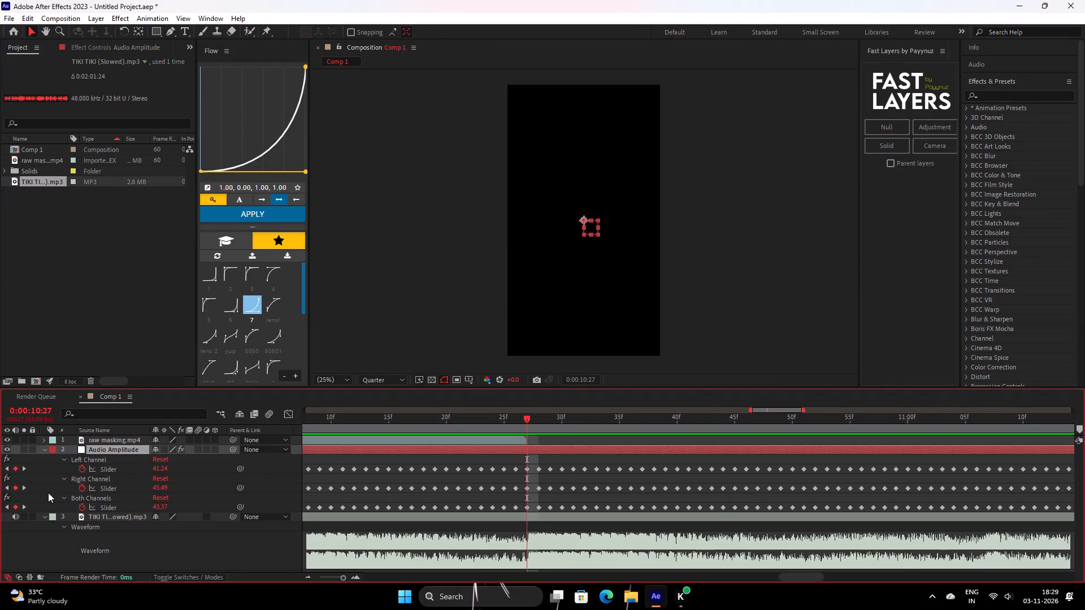
left_click_drag(36, 498, 98, 504)
left_click(293, 419)
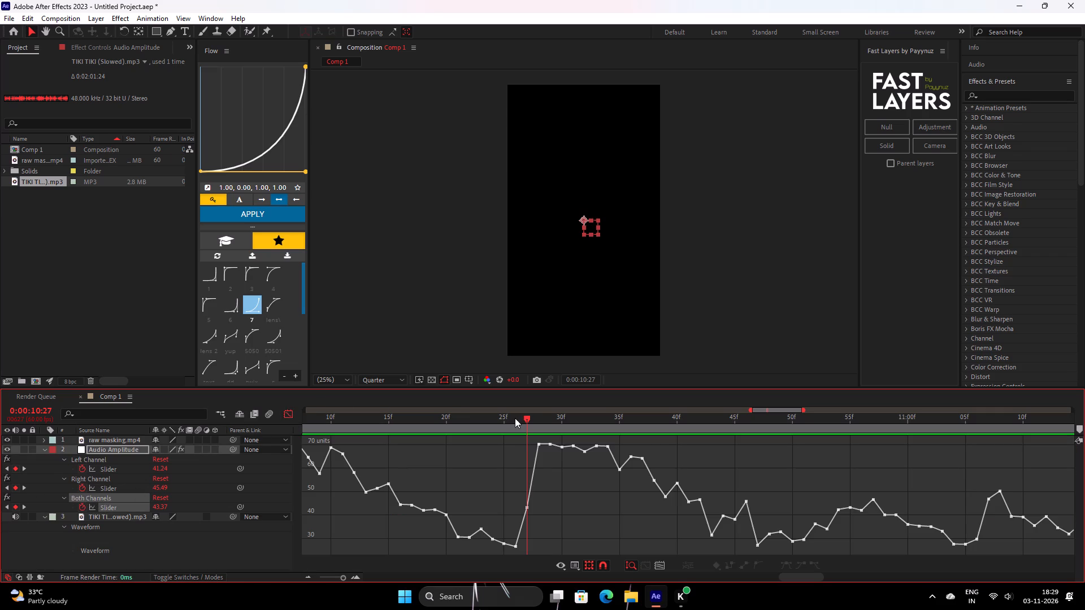
Add numbered composition markers just before the beat rises at 0:00:10:26 and 0:00:11:19.
key("space")
left_click_drag(565, 424, 517, 451)
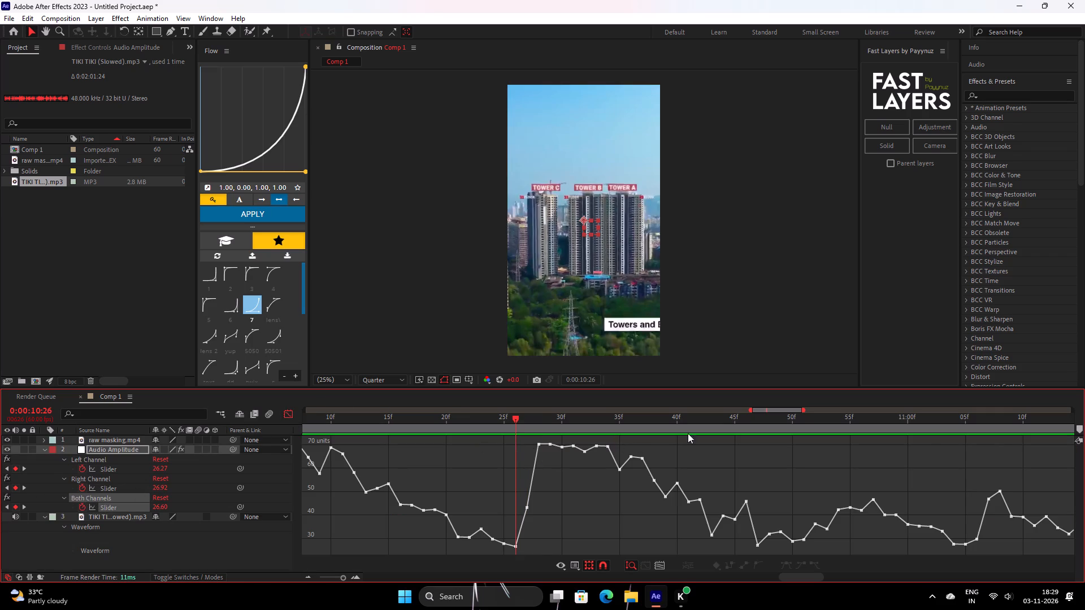
left_click(1078, 427)
key("space")
left_click_drag(950, 424, 927, 445)
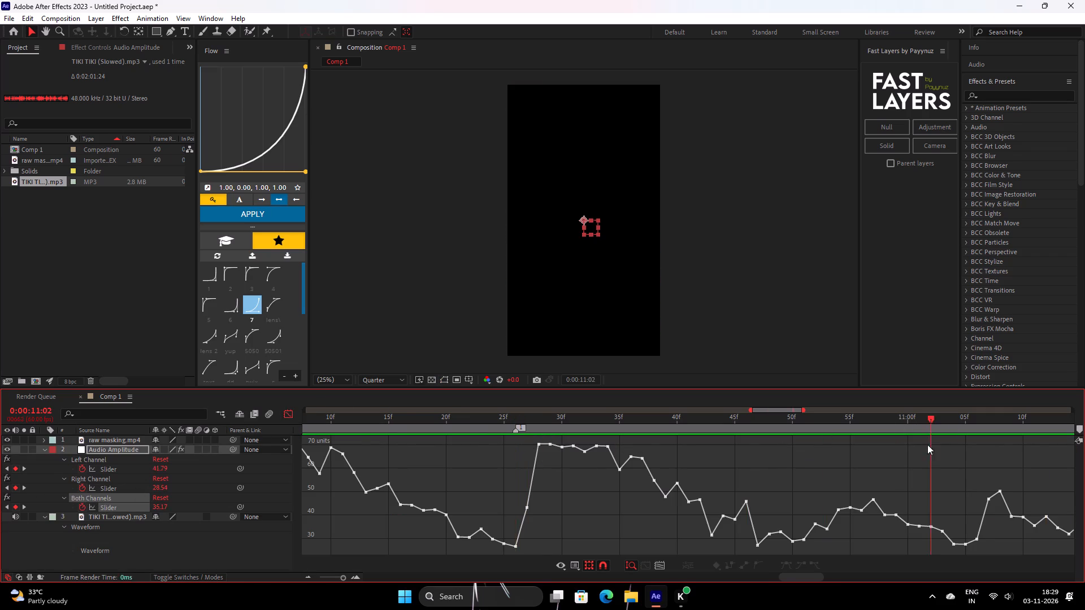
left_click_drag(927, 445, 954, 467)
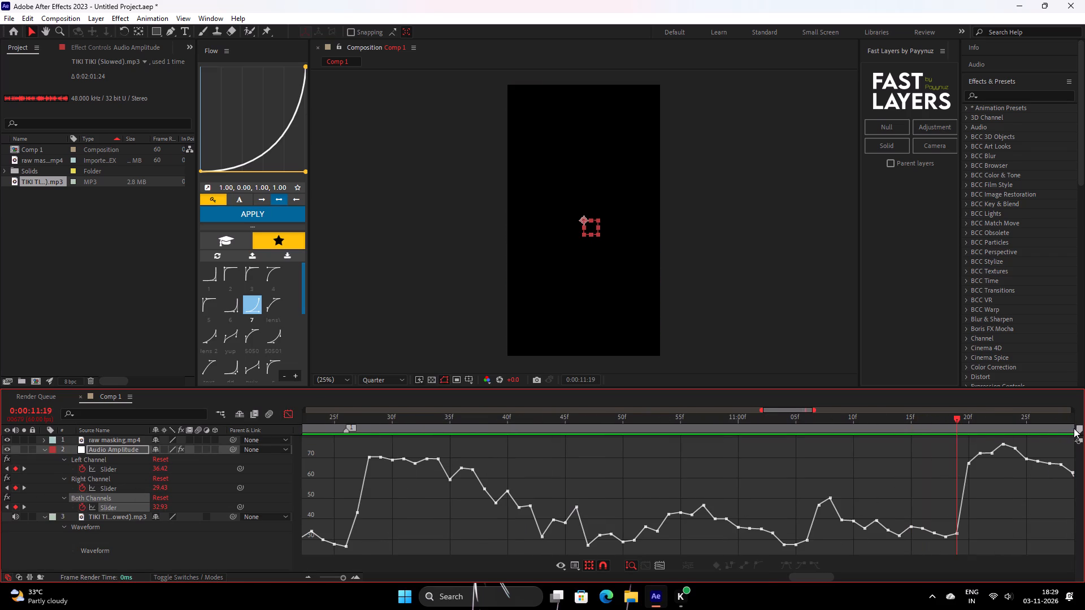
left_click(1077, 428)
Add composition markers at the starts of the following two amplitude peaks, 0:00:12:11 and 0:00:13:03.
key("space")
key("space")
left_click_drag(675, 419, 627, 447)
left_click(1079, 431)
key("space")
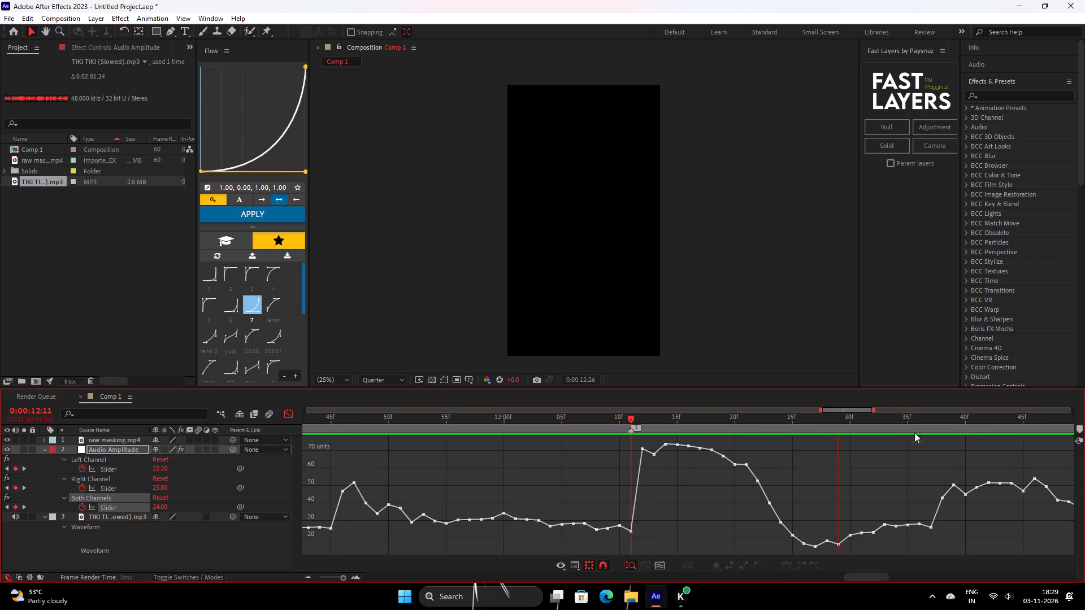
key("space")
left_click_drag(668, 425, 630, 446)
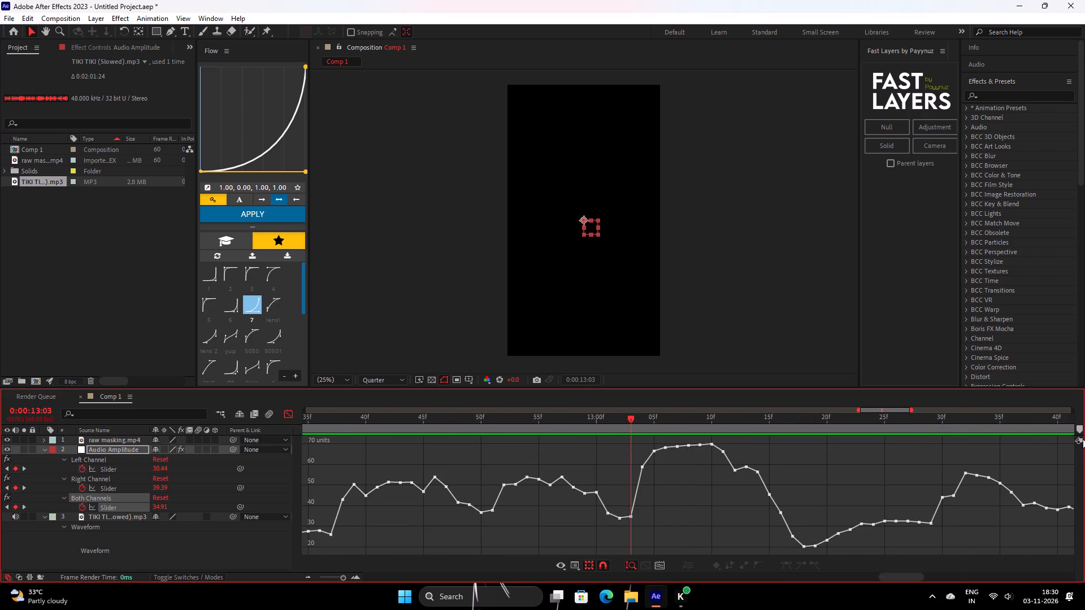
left_click(1082, 432)
Add composition markers at the next two beat rises, 0:00:13:55 and 0:00:14:47.
key("space")
key("space")
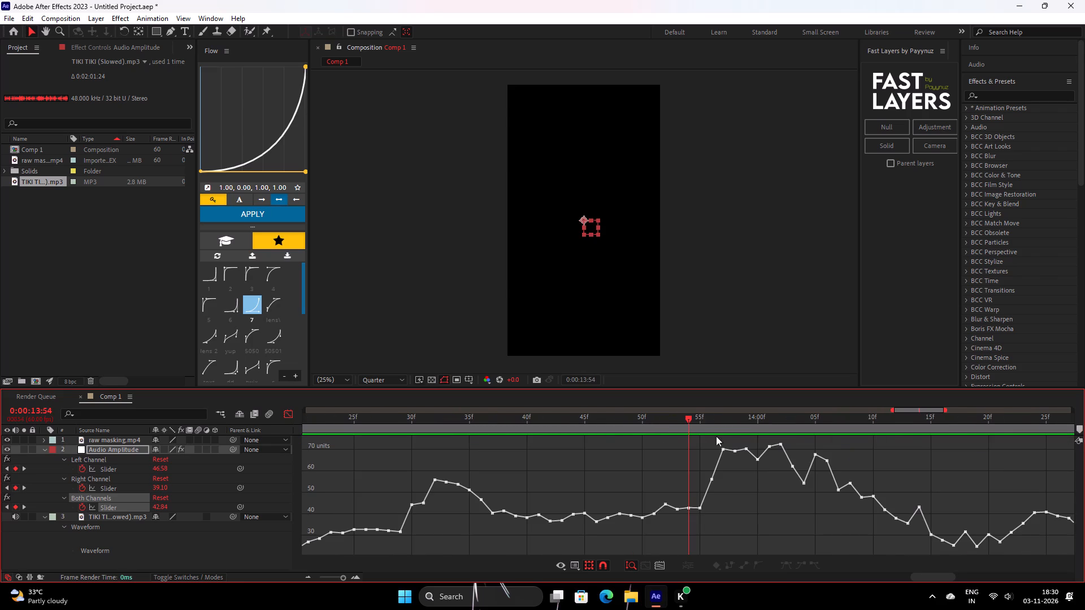
left_click_drag(693, 429, 699, 446)
left_click(1082, 428)
key("space")
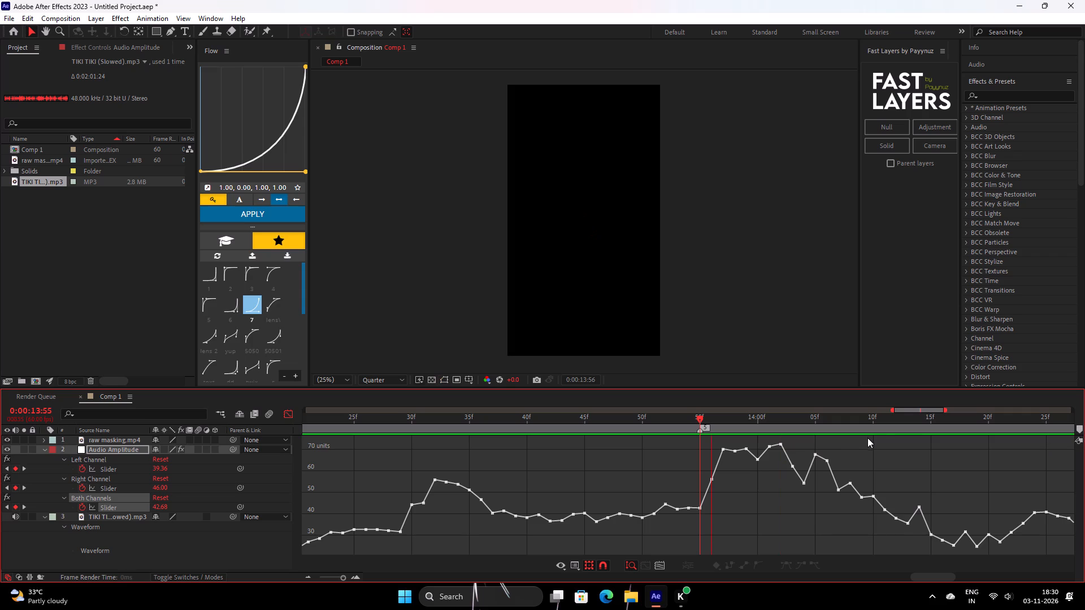
key("space")
left_click(667, 439)
left_click_drag(679, 428, 666, 448)
left_click(1079, 427)
Add composition markers at the beat rises at 0:00:15:39 and 0:00:16:32.
key("space")
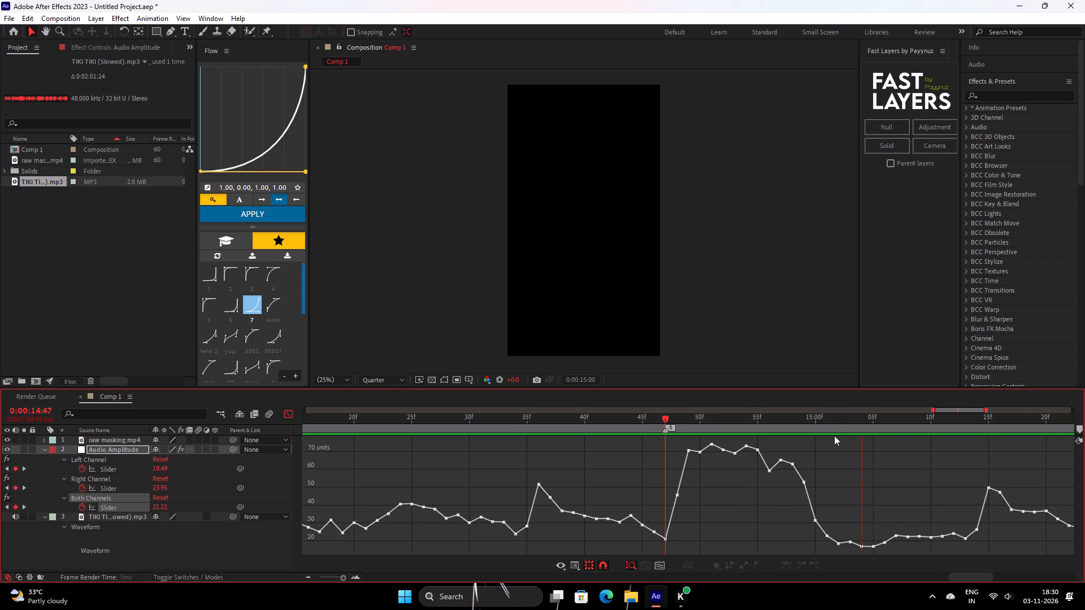
key("space")
left_click_drag(671, 424, 663, 437)
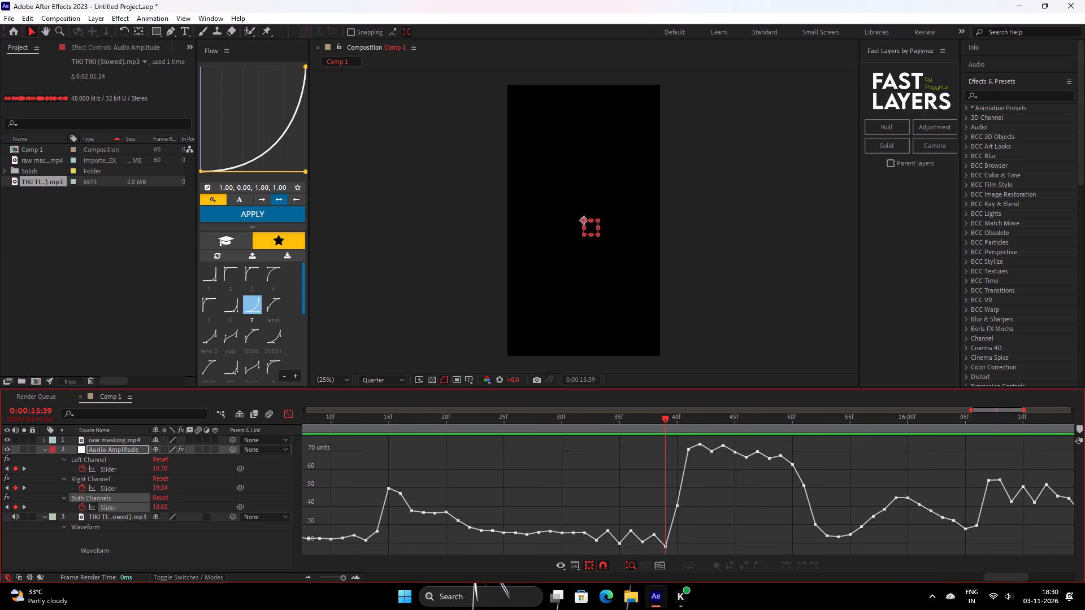
left_click(1082, 426)
key("space")
key("space")
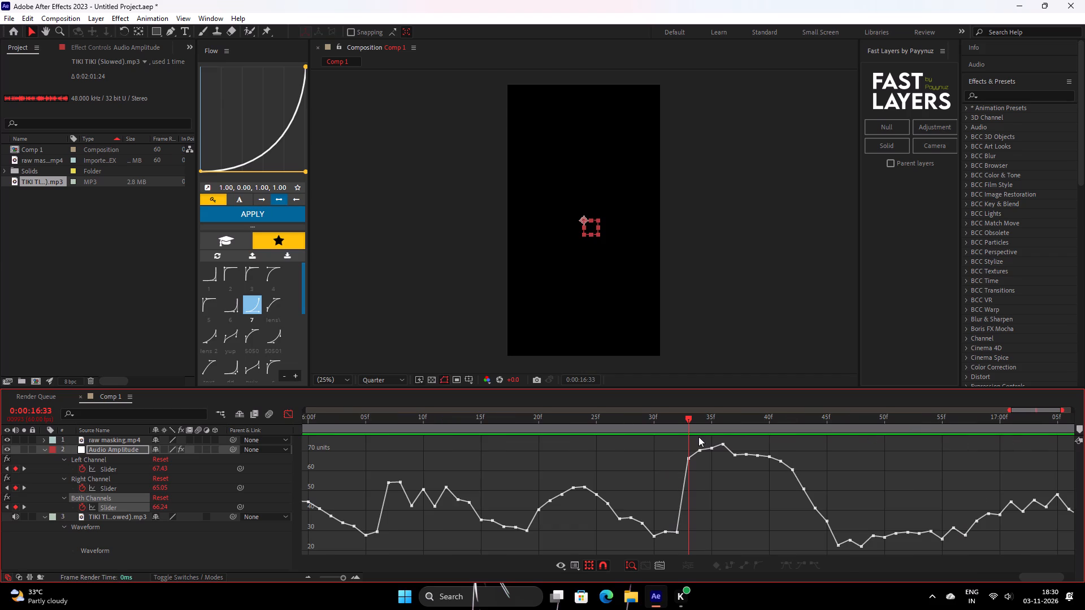
left_click_drag(690, 437, 674, 446)
left_click_drag(687, 421, 674, 435)
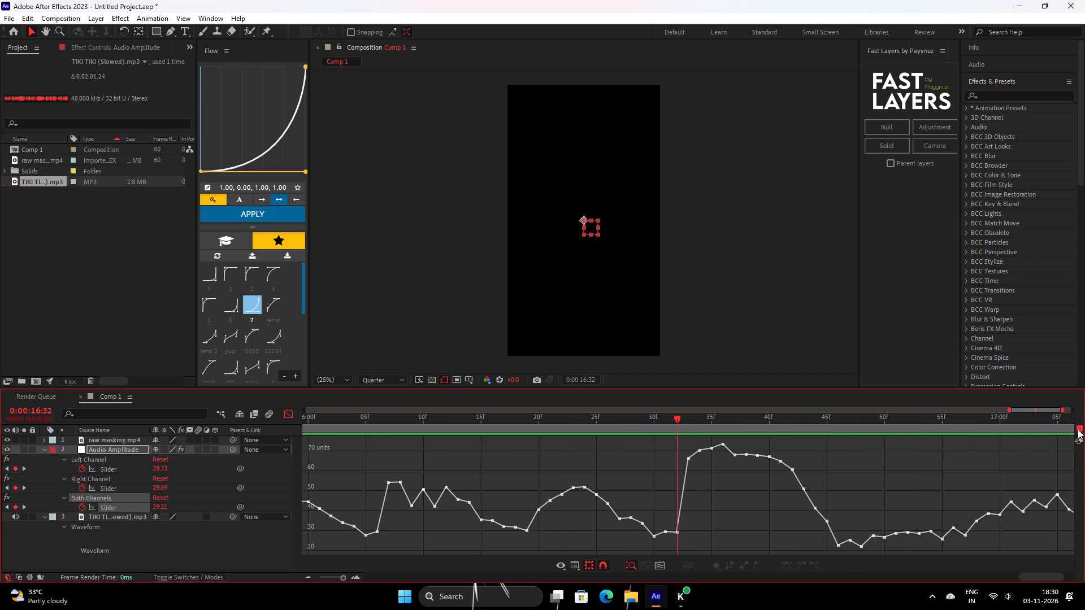
left_click(1078, 429)
Preview past the last marker, close the Graph Editor and collapse the Audio Amplitude layer's properties.
key("space")
key("space")
left_click_drag(713, 429, 640, 438)
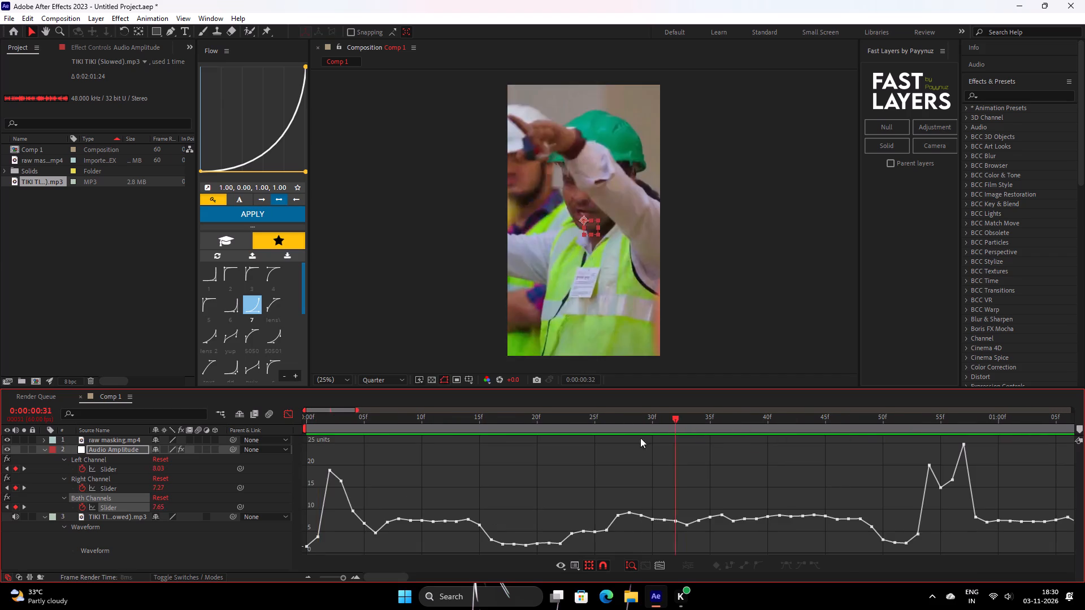
left_click_drag(640, 438, 791, 441)
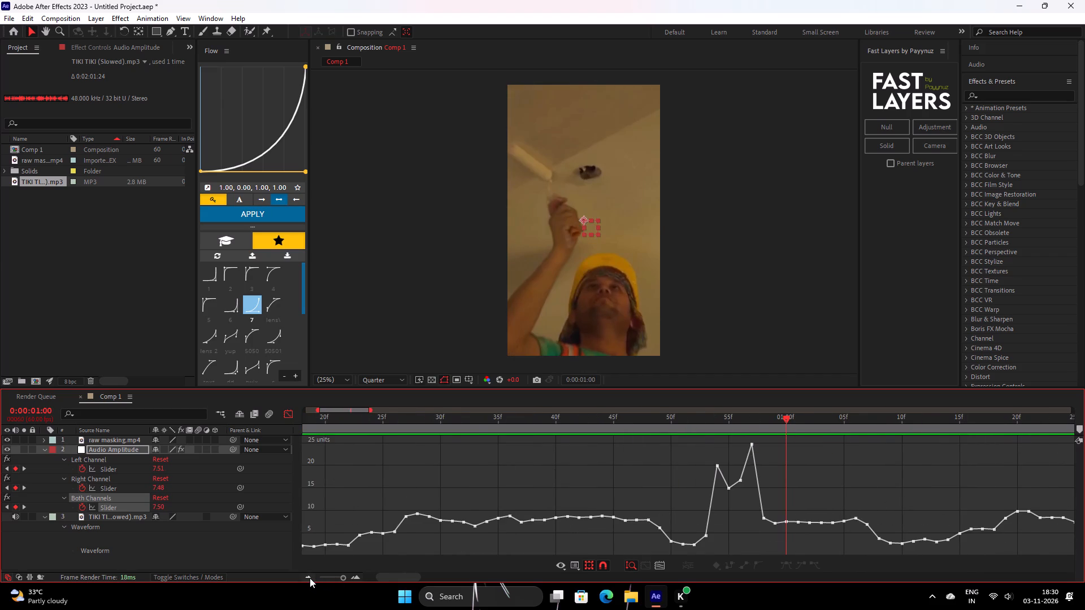
triple_click(310, 578)
left_click(310, 578)
left_click(283, 417)
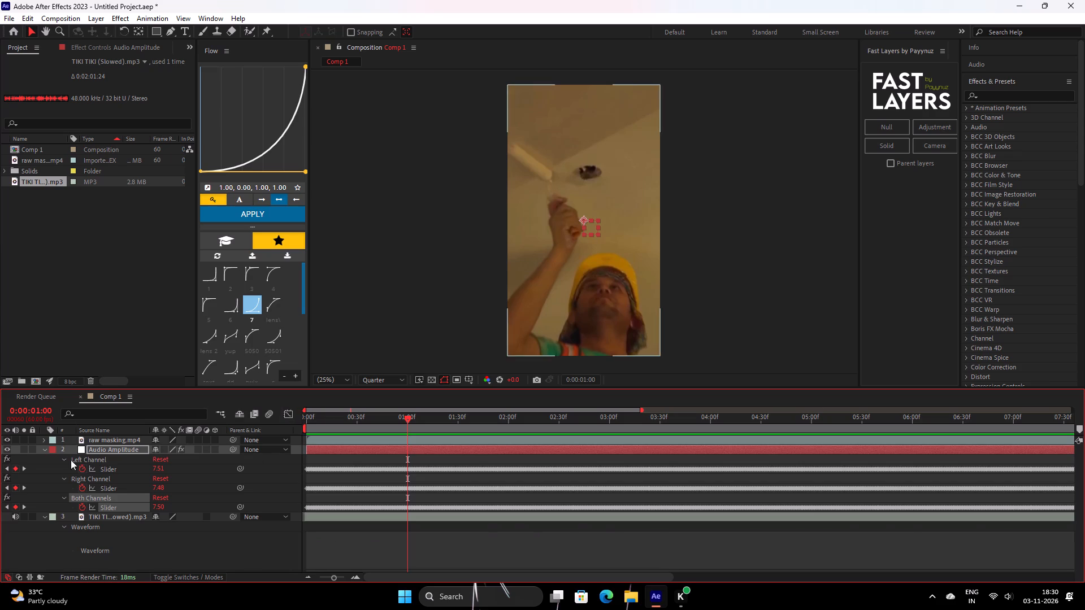
left_click(41, 448)
Set the duration of Comp 1 to 0:00:20:20.
right_click(138, 537)
left_click(214, 415)
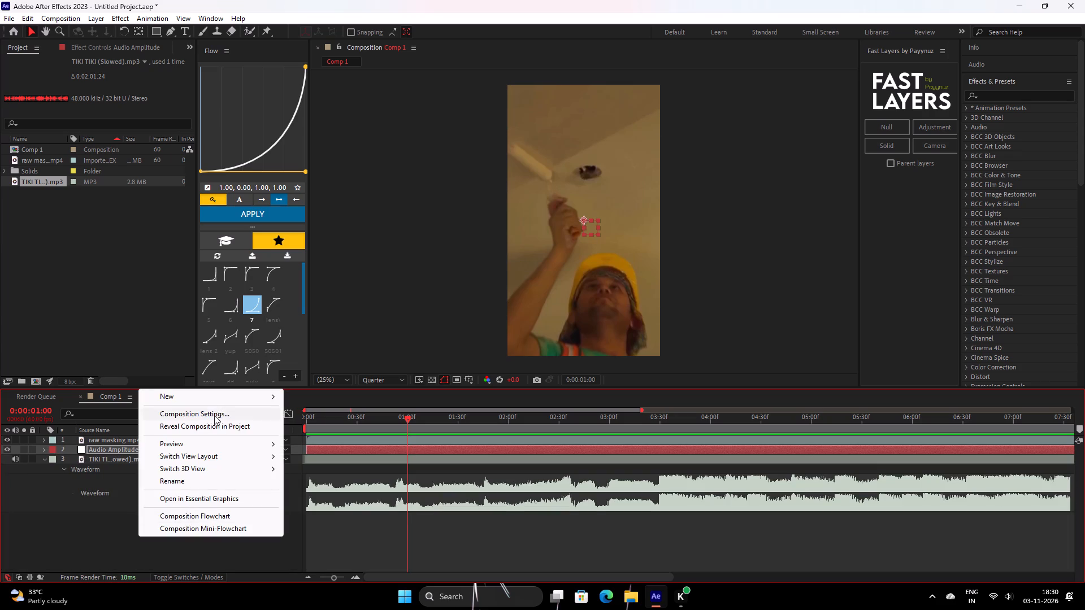
left_click(389, 267)
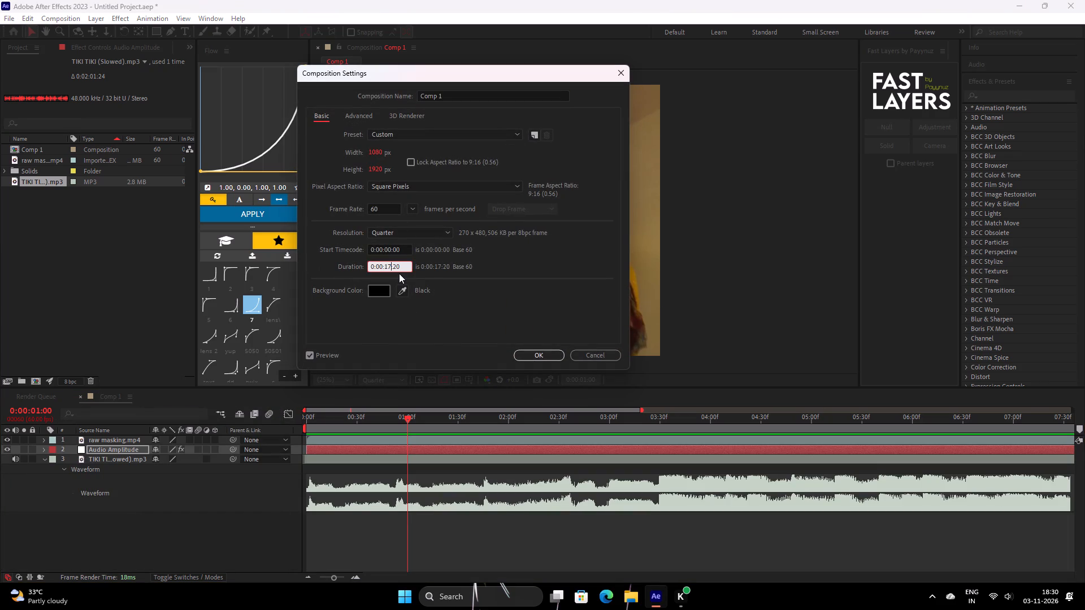
key("BackSpace")
key("BackSpace")
type("2-0")
key("BackSpace")
key("BackSpace")
key("0")
key("Return")
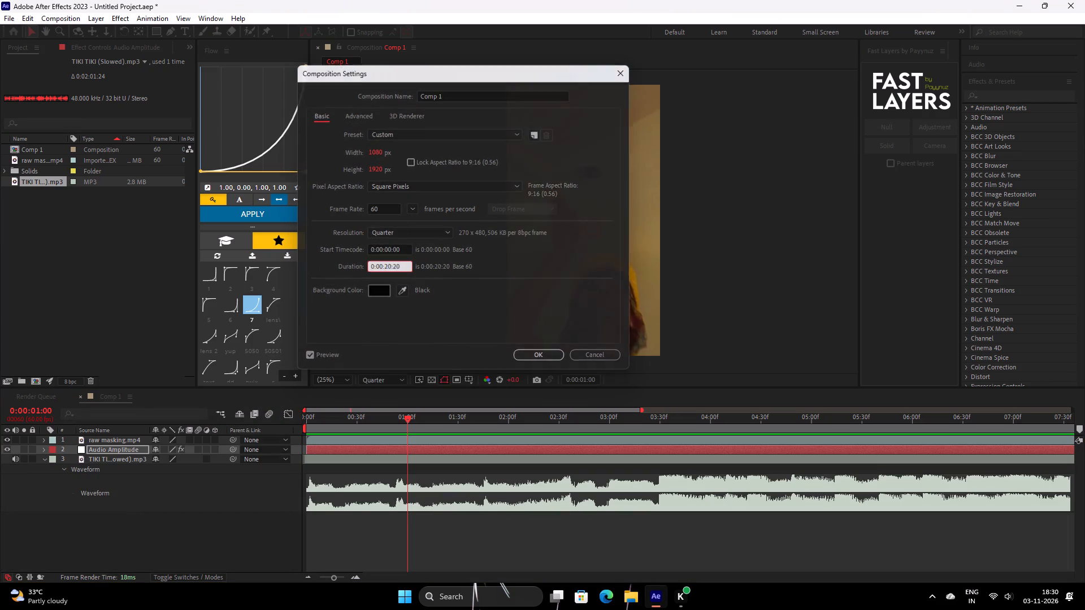
Delete the Audio Amplitude layer that stops short of the extended composition's end.
triple_click(314, 578)
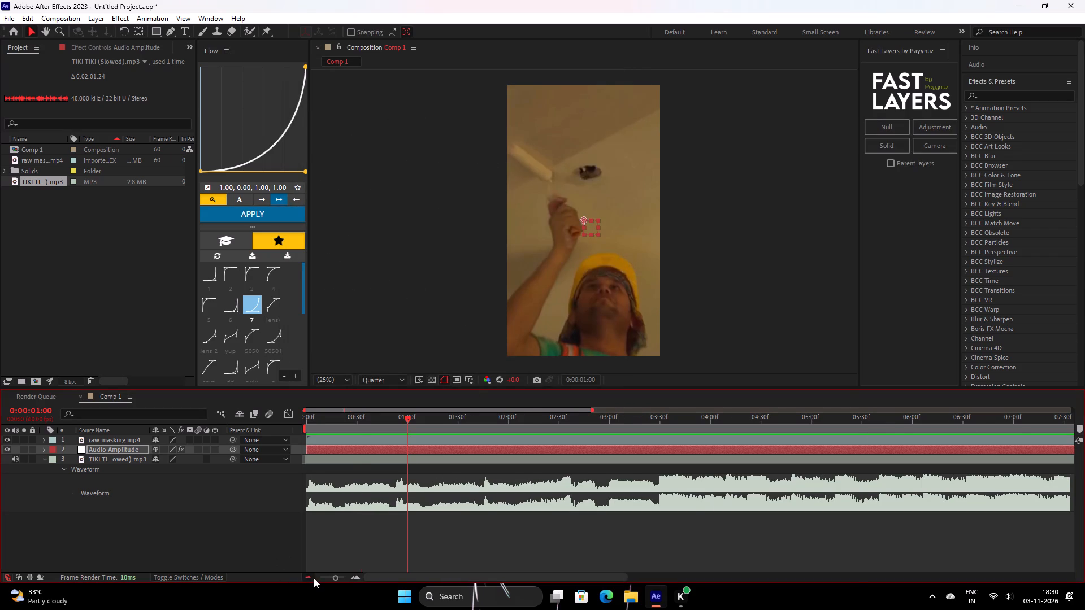
left_click_drag(661, 433, 1084, 500)
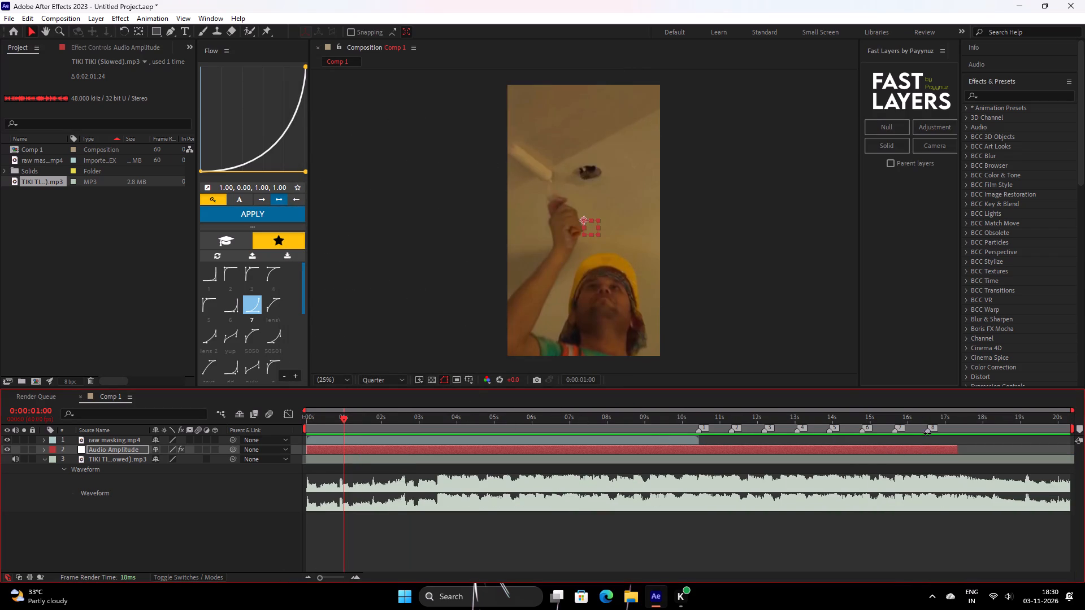
left_click_drag(934, 427, 942, 430)
key("BackSpace")
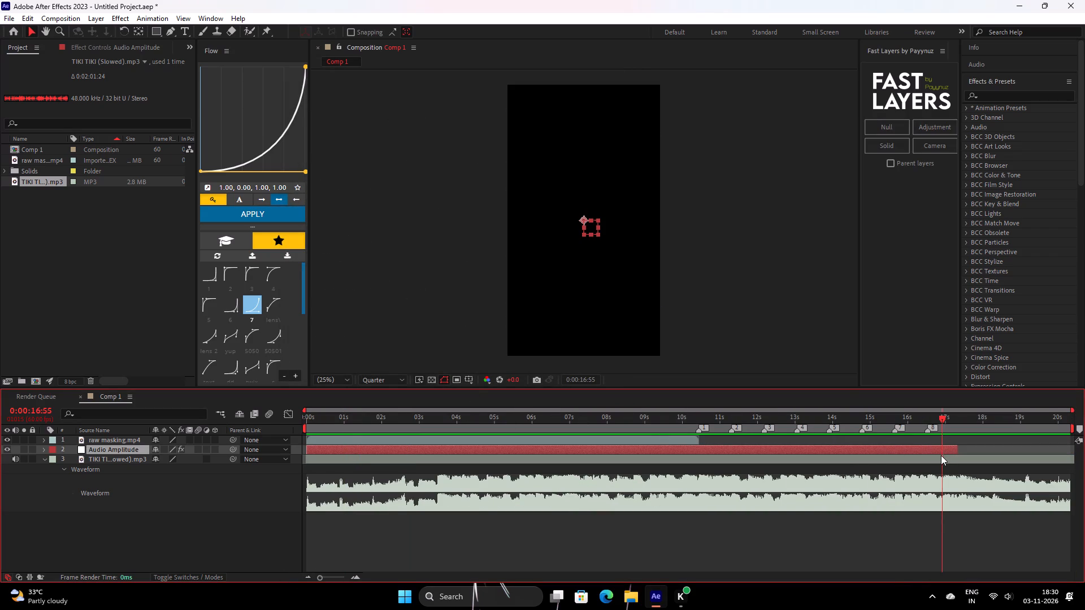
key("BackSpace")
Convert the TIKI TIKI song layer's audio to keyframes again for the extended composition.
right_click(936, 451)
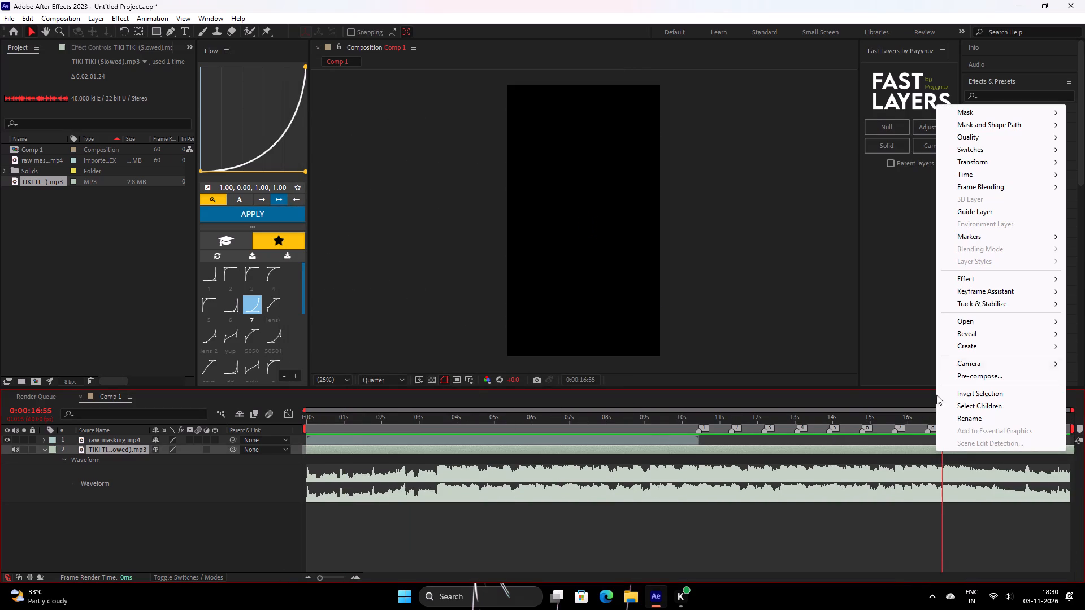
left_click(978, 291)
left_click(809, 293)
Move the new Audio Amplitude layer below raw masking.mp4 and show its Both Channels slider curve in the Graph Editor around 0:00:16:38.
left_click(930, 424)
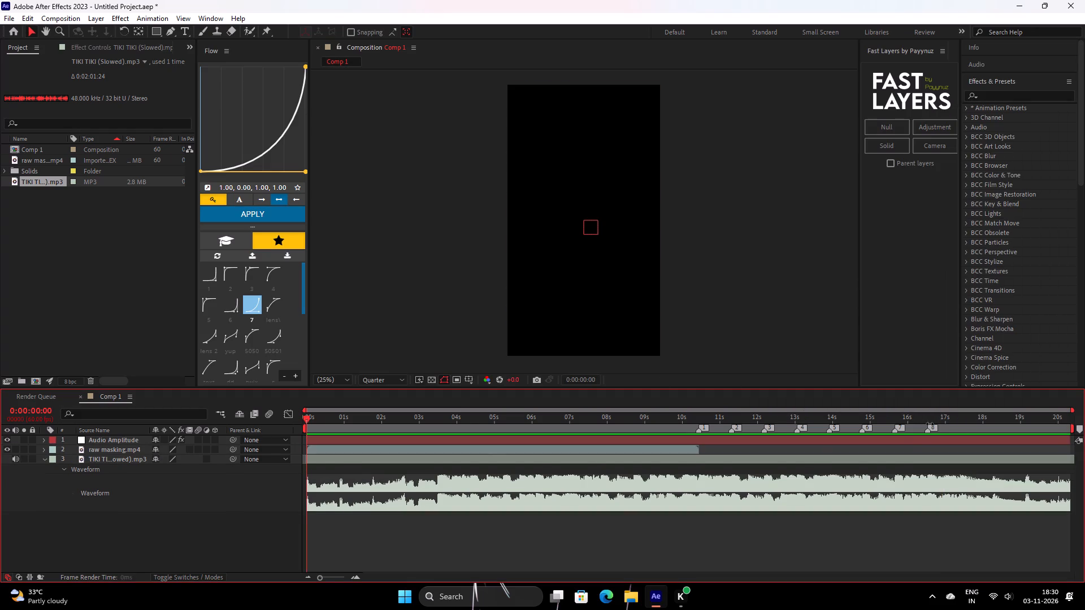
left_click(931, 420)
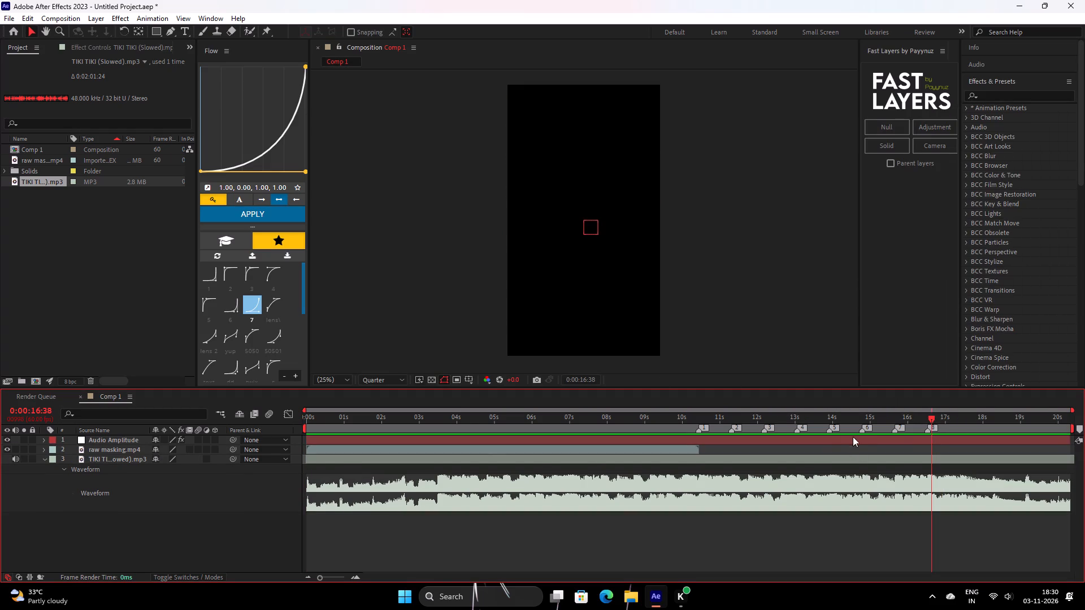
left_click(855, 435)
key("u")
left_click_drag(137, 443, 129, 521)
left_click(129, 520)
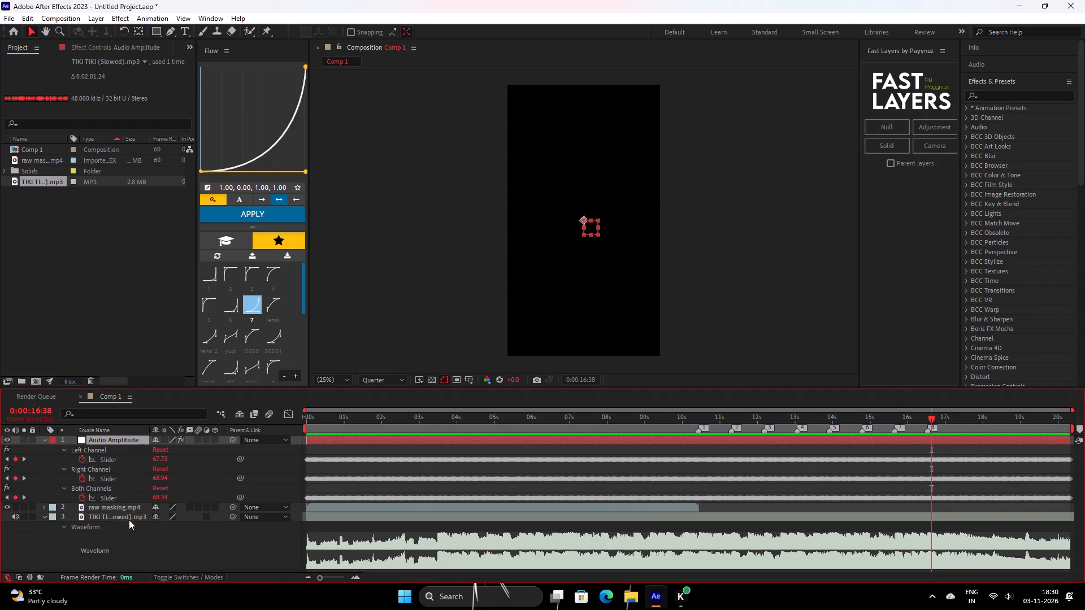
left_click_drag(127, 507, 128, 444)
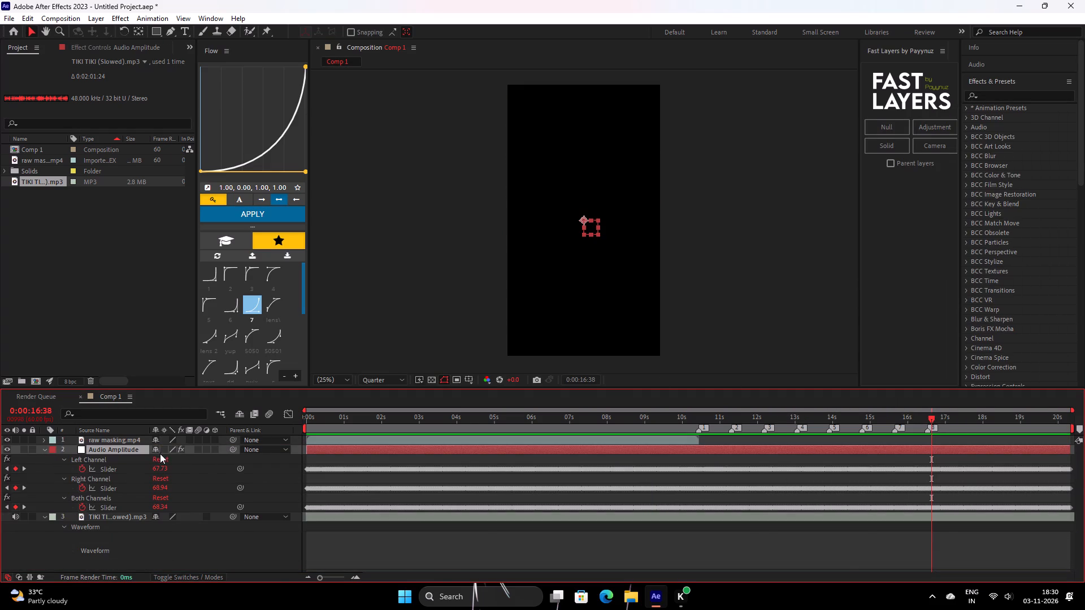
key("u")
key("u")
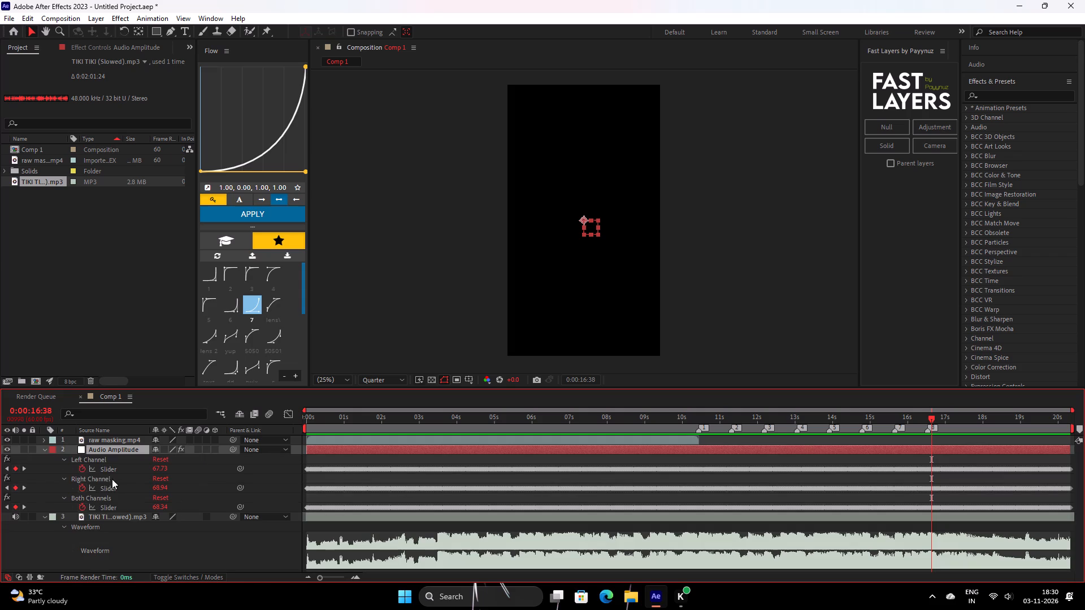
left_click_drag(44, 495, 89, 508)
left_click(283, 417)
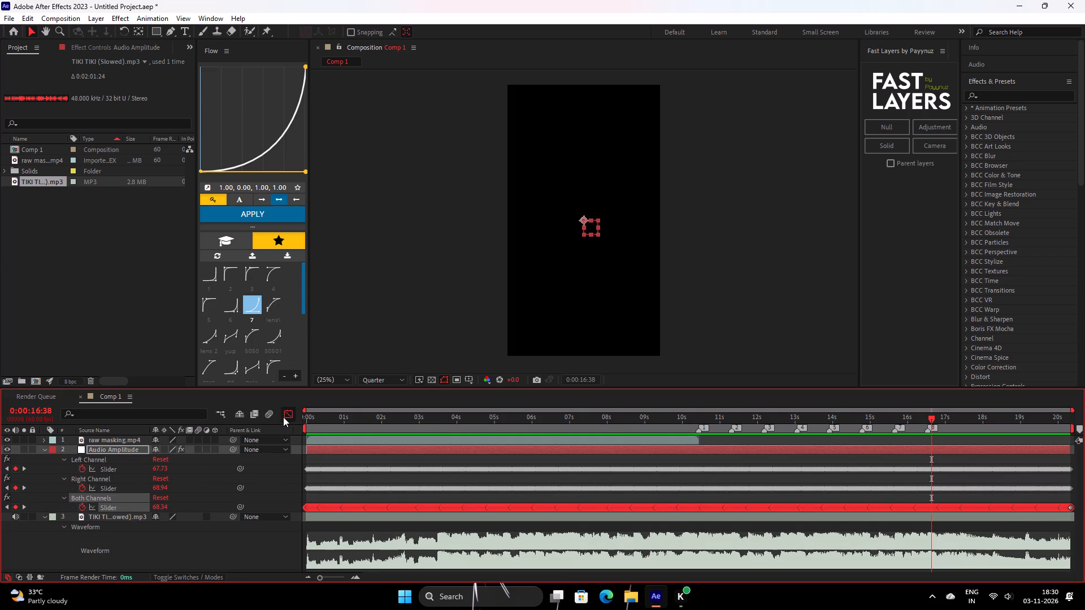
double_click(354, 574)
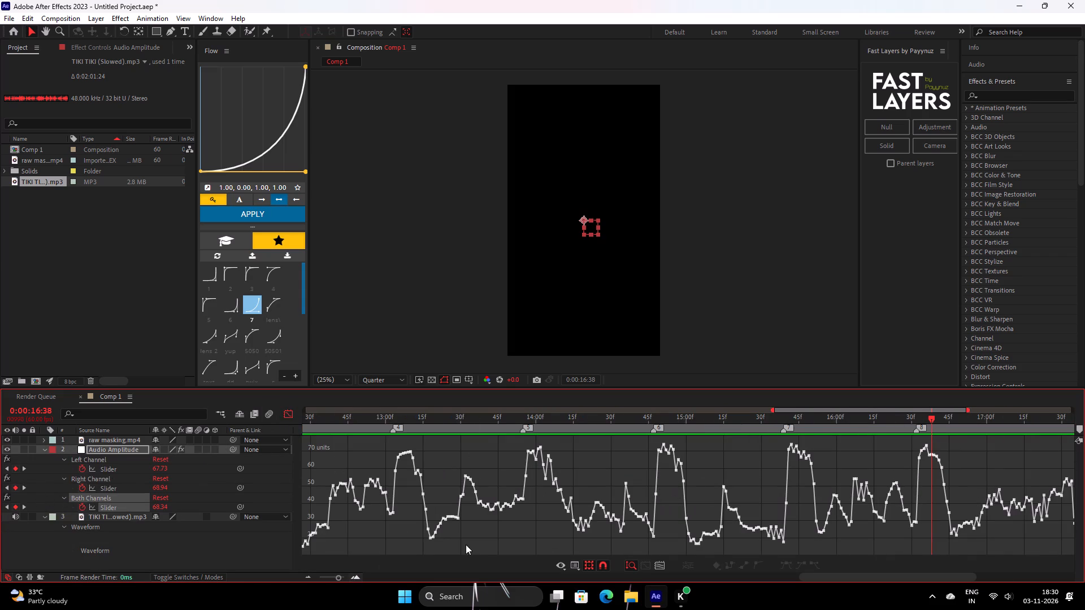
Play back the song past 0:00:17:00 and add a composition marker for the next beat at 0:00:17:19.
key("space")
key("space")
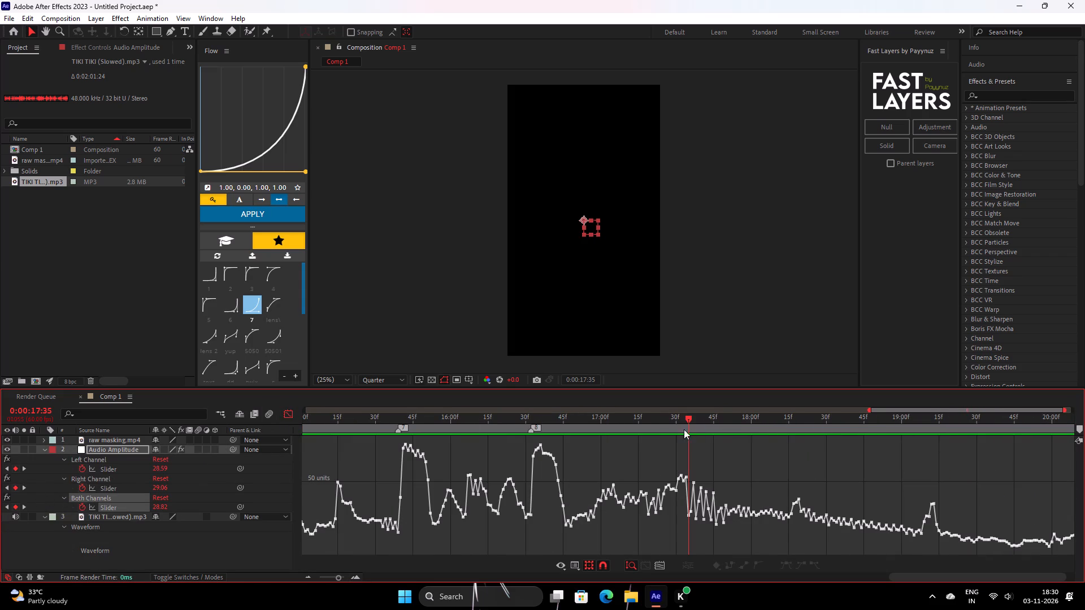
left_click_drag(680, 426, 533, 467)
key("space")
left_click_drag(672, 423, 656, 440)
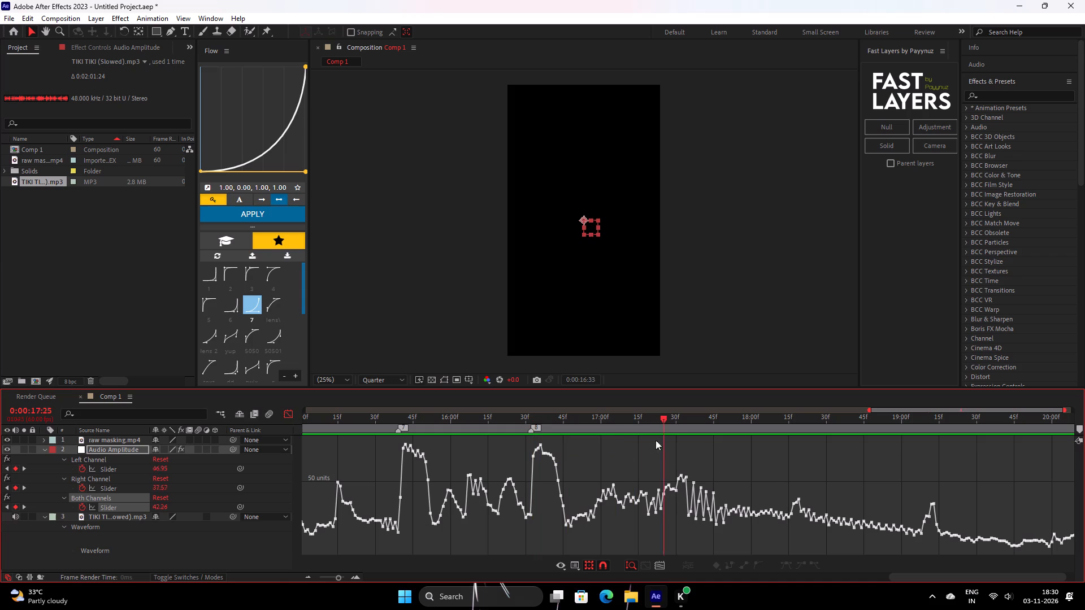
left_click_drag(656, 440, 502, 461)
key("space")
left_click_drag(648, 430, 649, 457)
left_click(1078, 428)
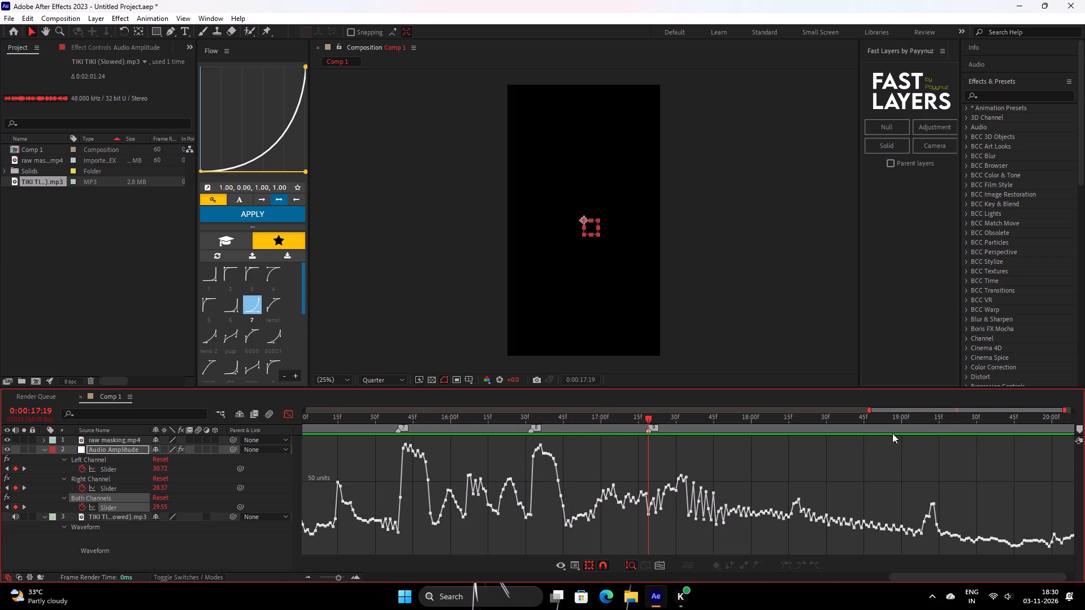
Recheck the beat around the 0:00:17:19 marker by ear and move that marker to 0:00:17:24.
key("space")
left_click_drag(714, 422, 512, 468)
key("space")
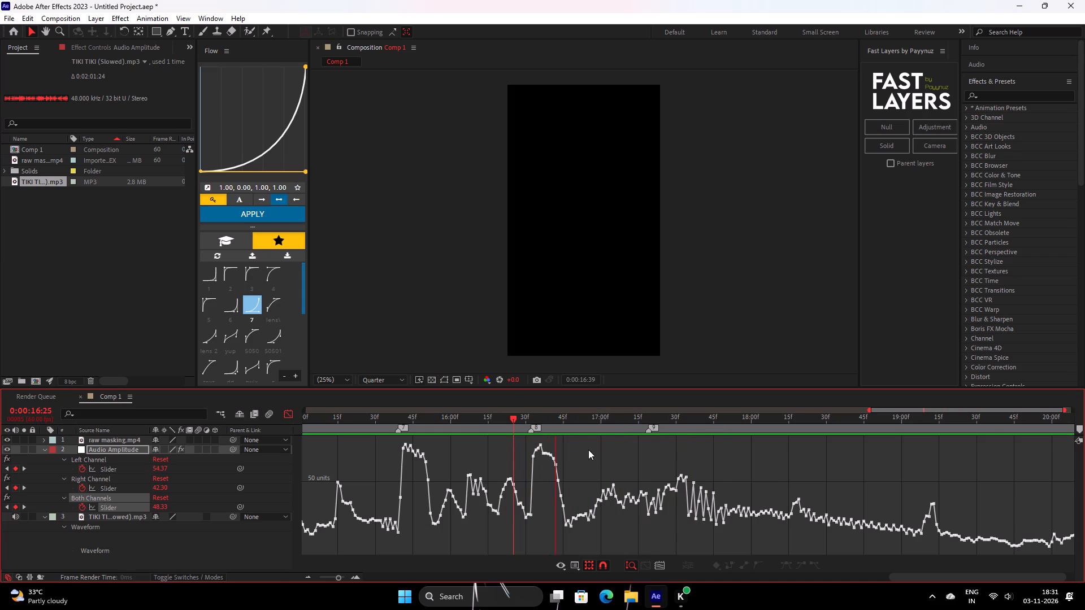
left_click_drag(683, 422, 637, 451)
key("space")
left_click_drag(667, 428, 648, 448)
key("space")
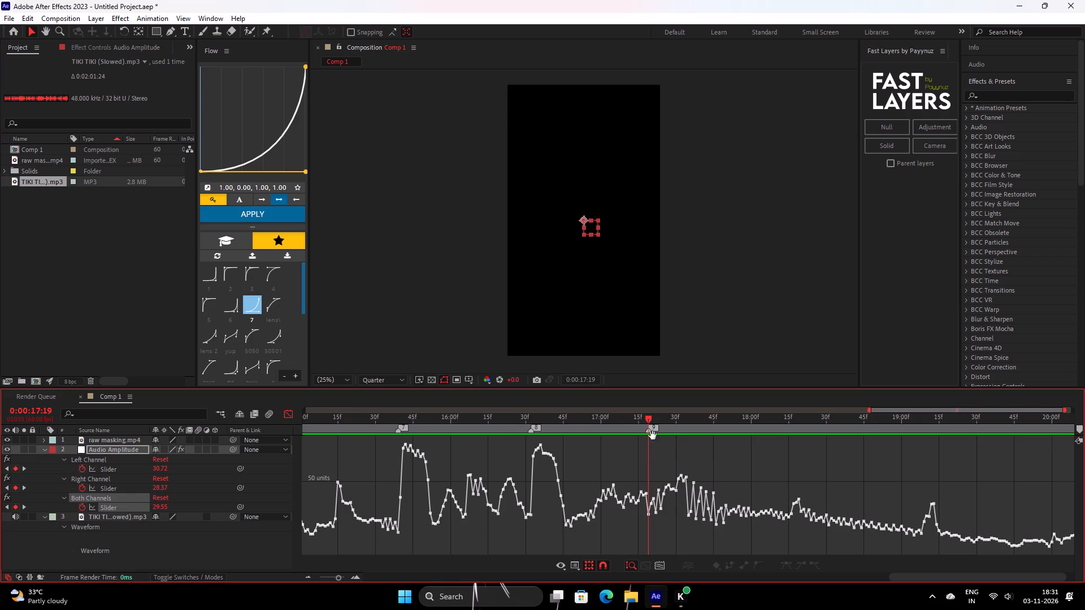
left_click_drag(664, 425, 678, 452)
key("space")
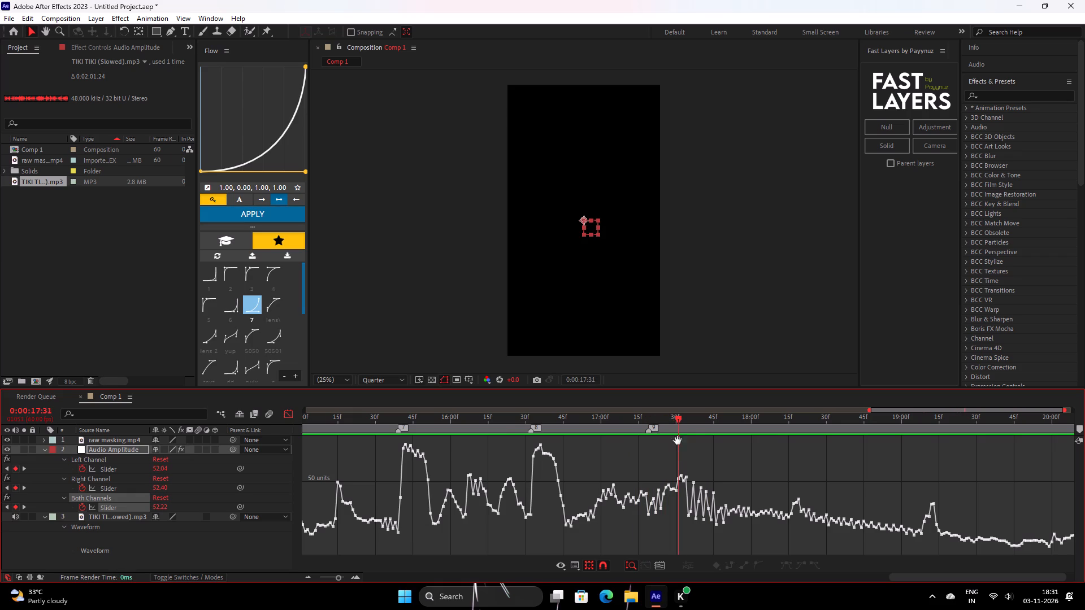
left_click_drag(689, 428, 661, 454)
key("space")
left_click_drag(686, 430, 670, 450)
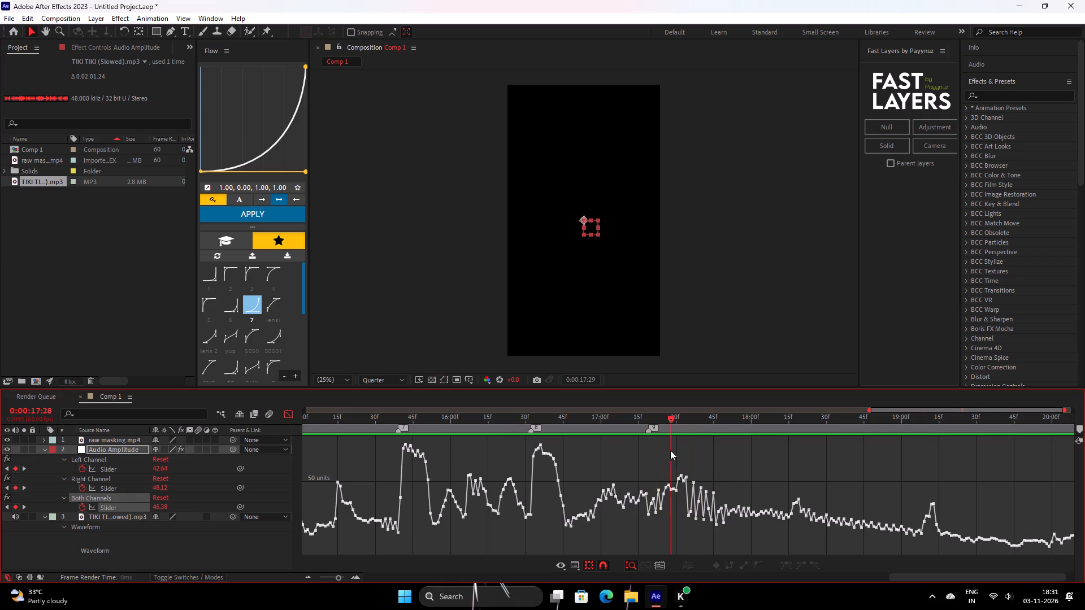
left_click_drag(670, 450, 660, 465)
left_click_drag(650, 430, 659, 447)
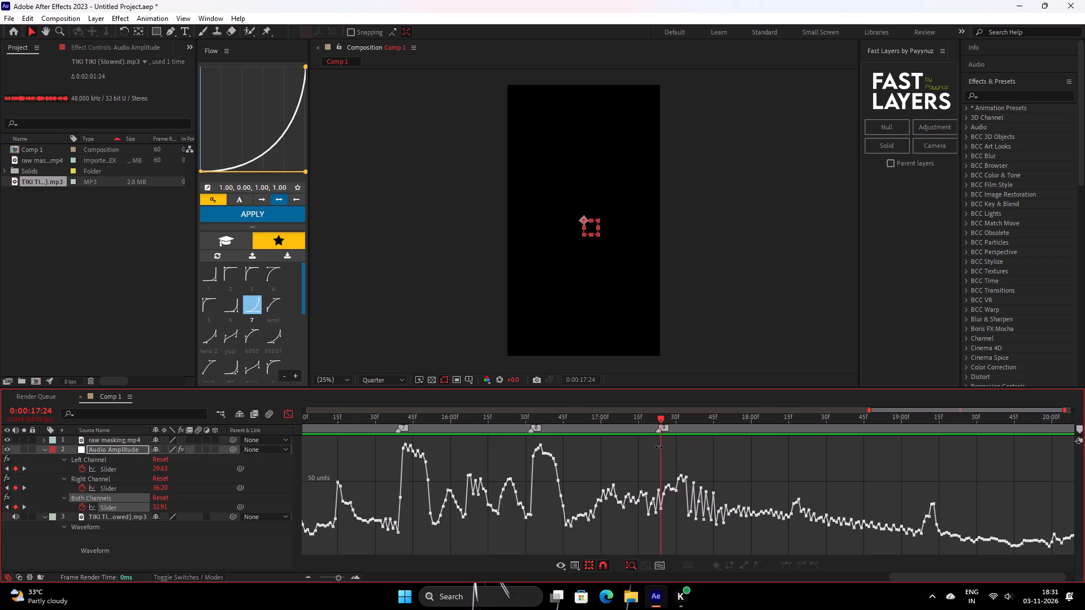
left_click_drag(659, 447, 663, 454)
Add composition markers for the following two beats at 0:00:18:16 and 0:00:19:08.
key("space")
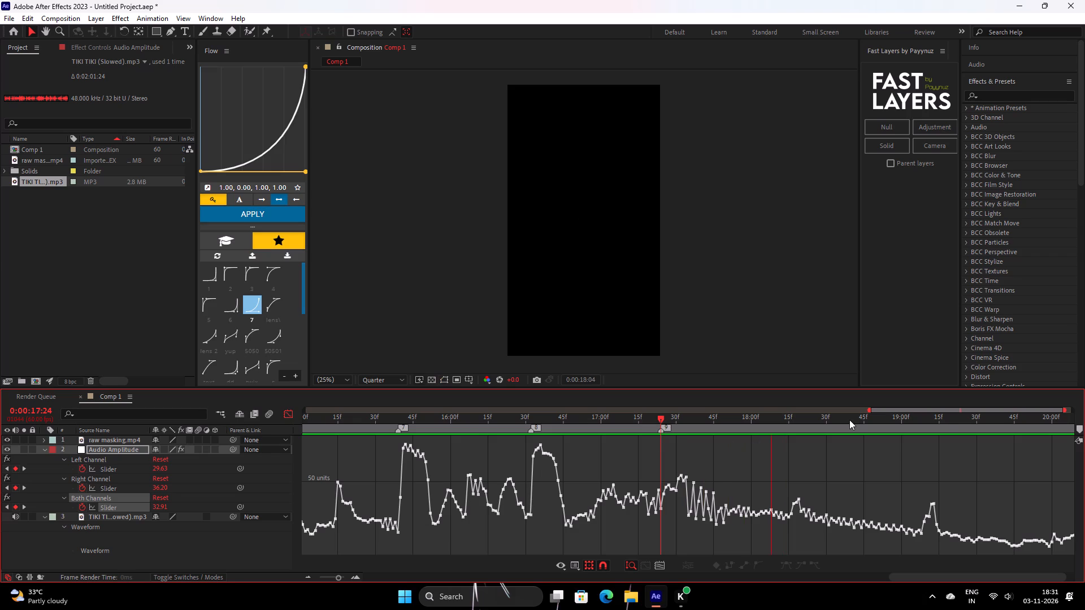
left_click_drag(829, 420, 792, 464)
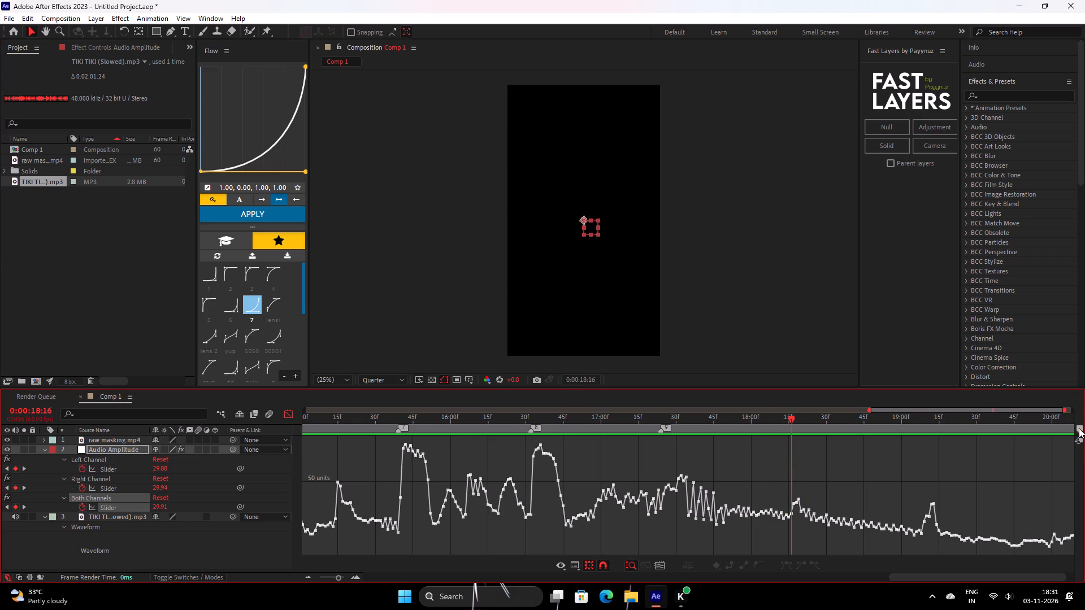
left_click(1079, 428)
key("space")
left_click_drag(914, 429, 919, 464)
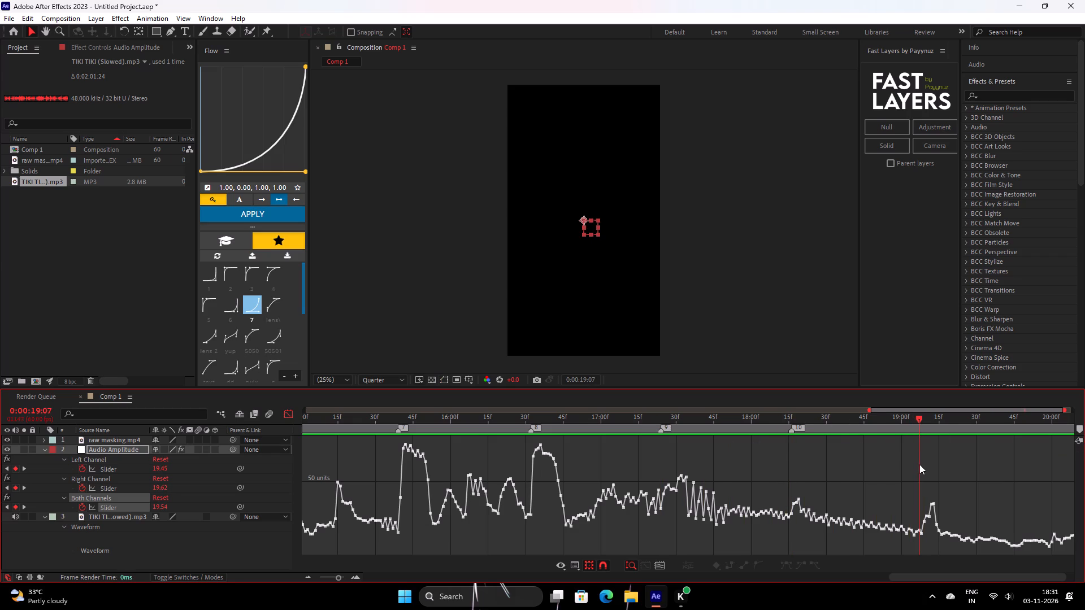
left_click_drag(919, 464, 922, 467)
left_click(1082, 428)
Play the song's ending and scrub through the composition to review the marked beats, finishing at 0:00:10:26.
key("space")
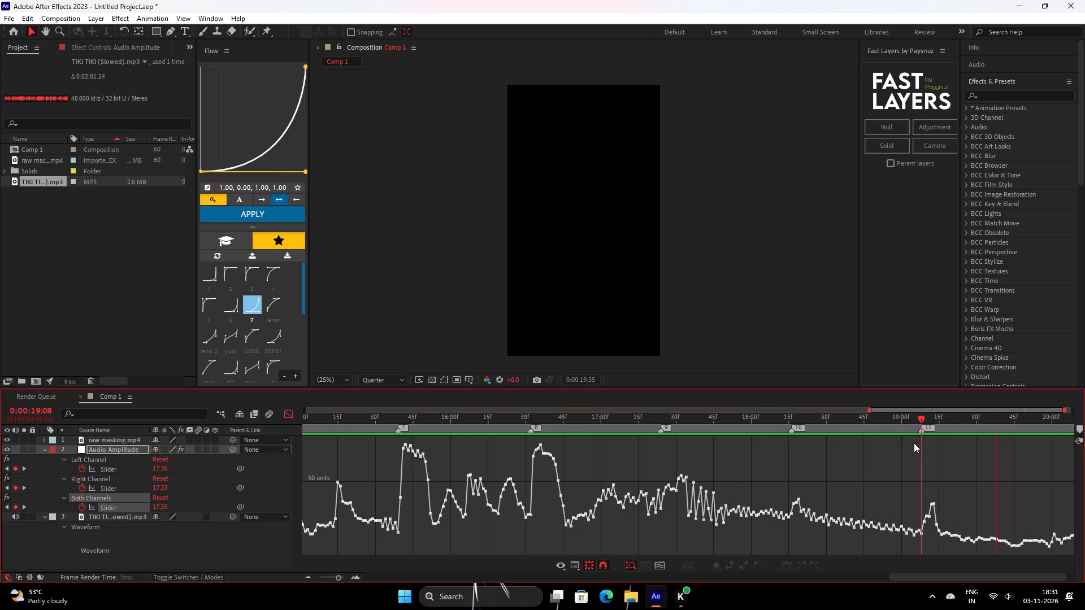
key("space")
left_click_drag(483, 417, 476, 421)
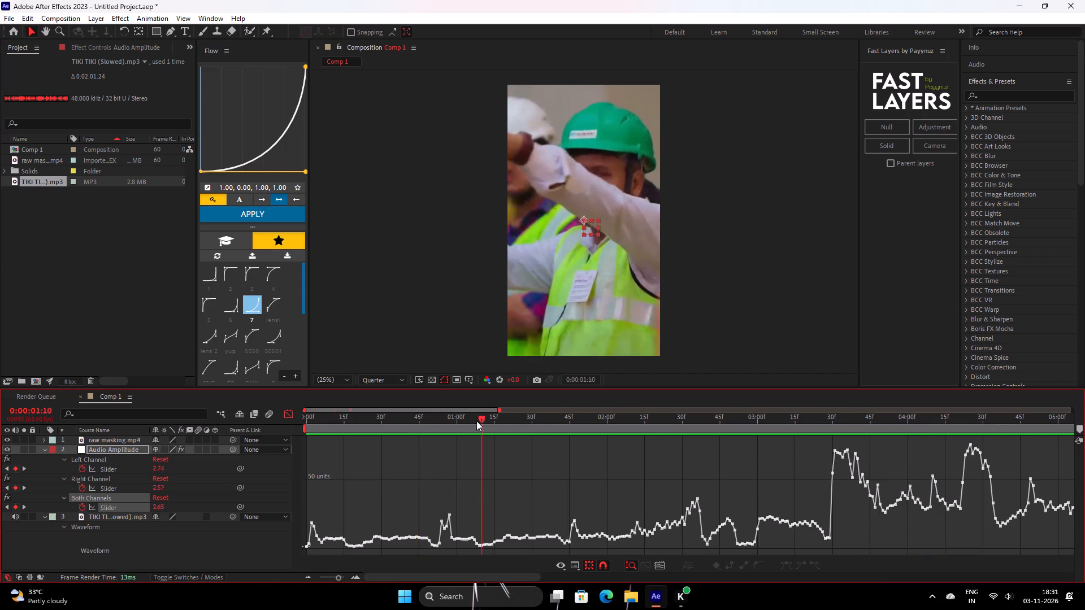
left_click_drag(476, 421, 1084, 452)
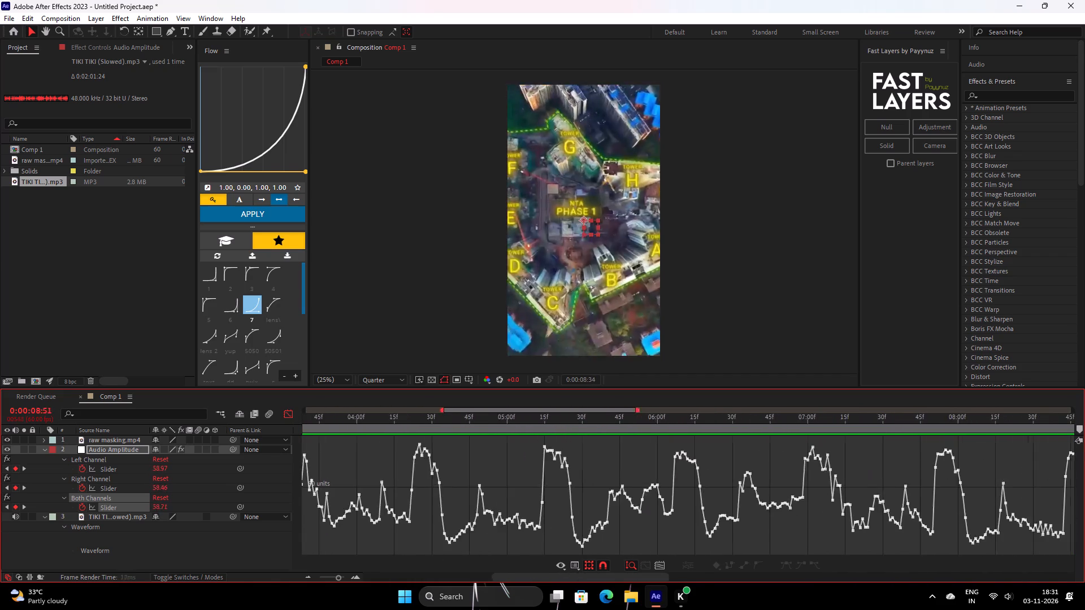
left_click_drag(1084, 452, 1084, 449)
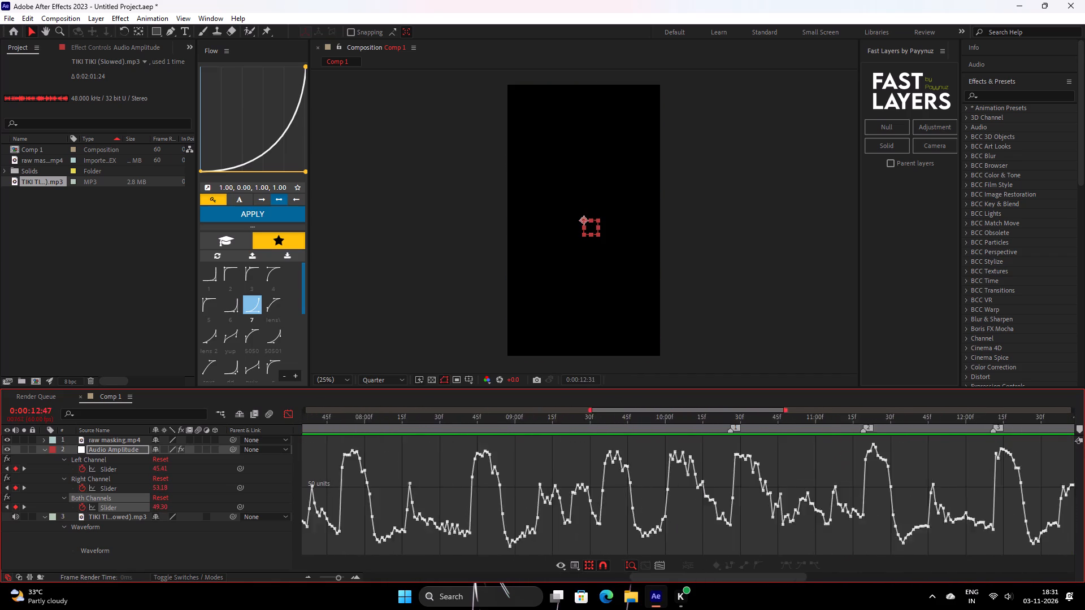
left_click_drag(1084, 449, 1084, 448)
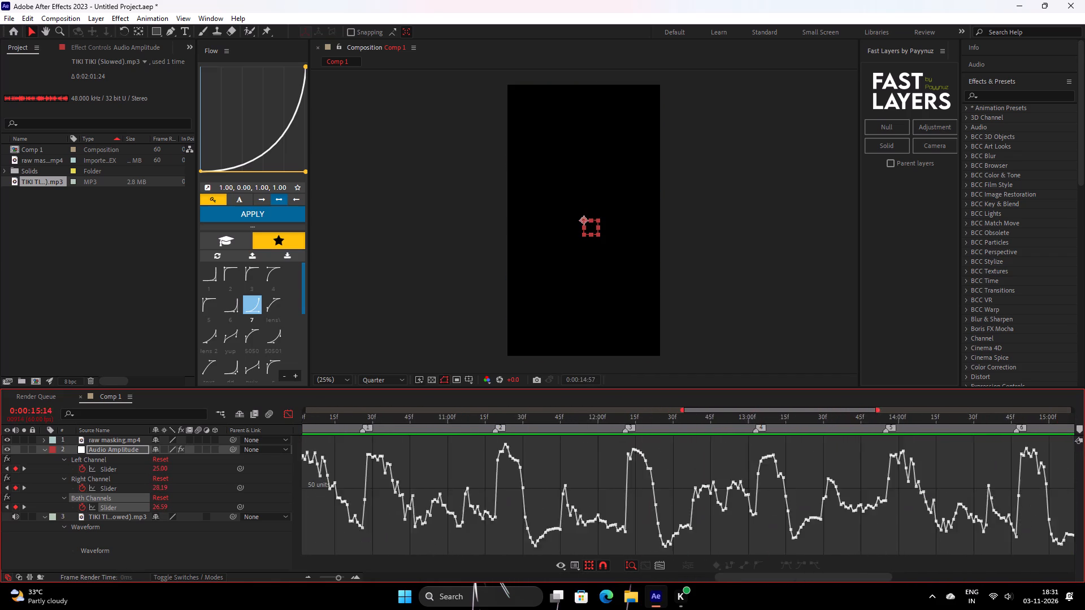
left_click_drag(1084, 448, 523, 469)
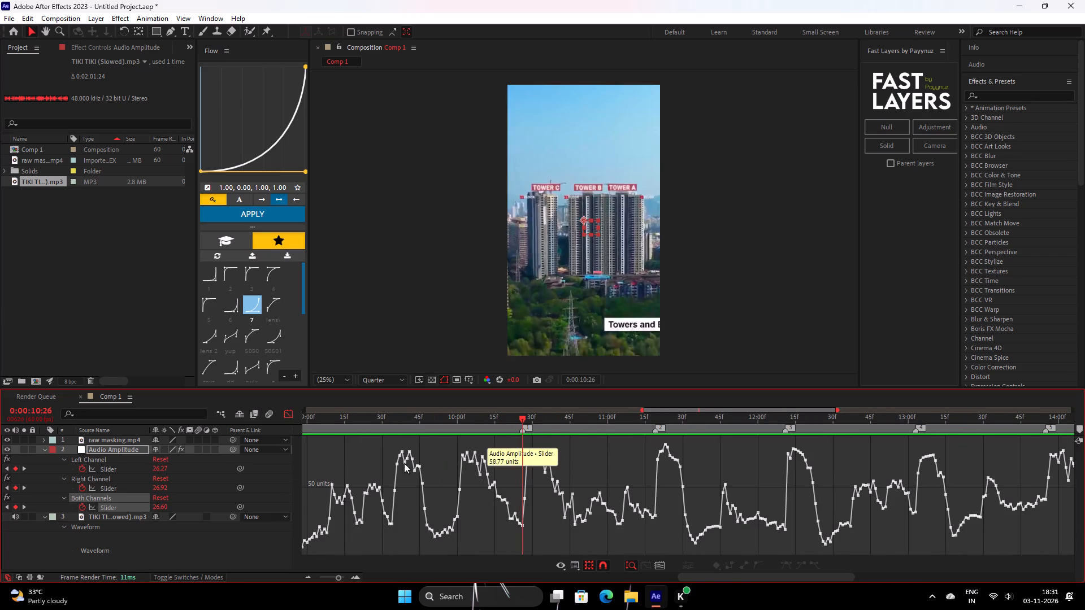
Close the Graph Editor and collapse the Audio Amplitude and TIKI TIKI song layers.
left_click(282, 412)
left_click(45, 448)
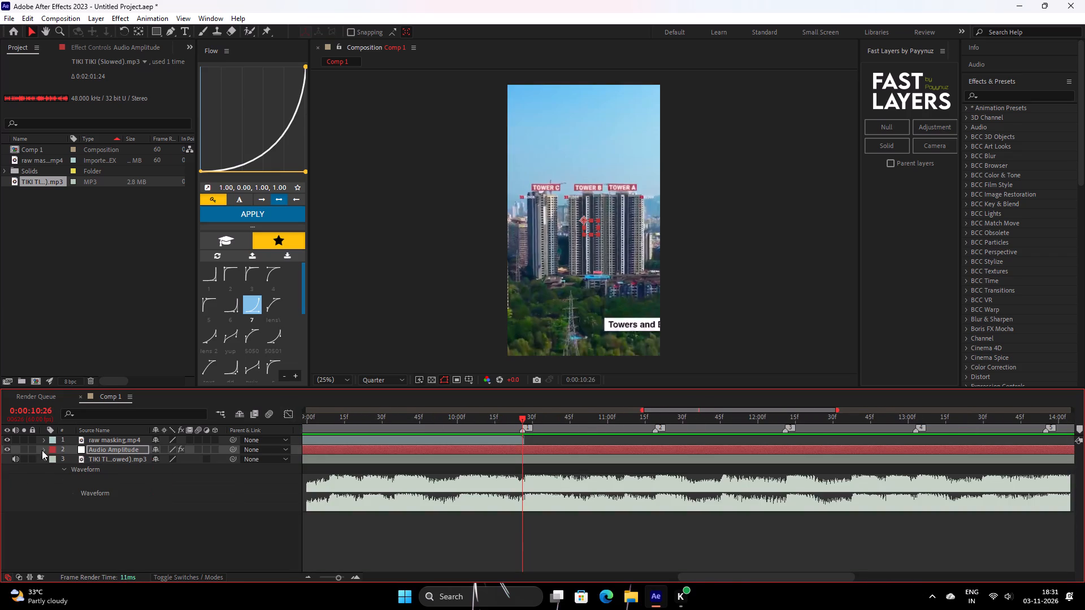
left_click(46, 460)
Import the whole "building part 2" folder from Downloads into the project.
double_click(35, 270)
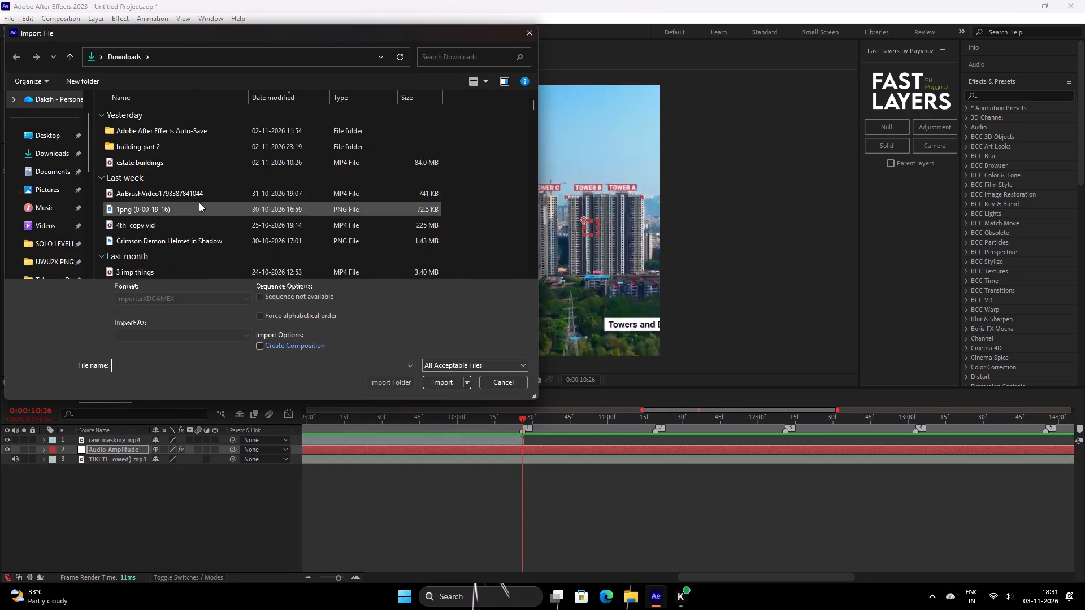
left_click(181, 269)
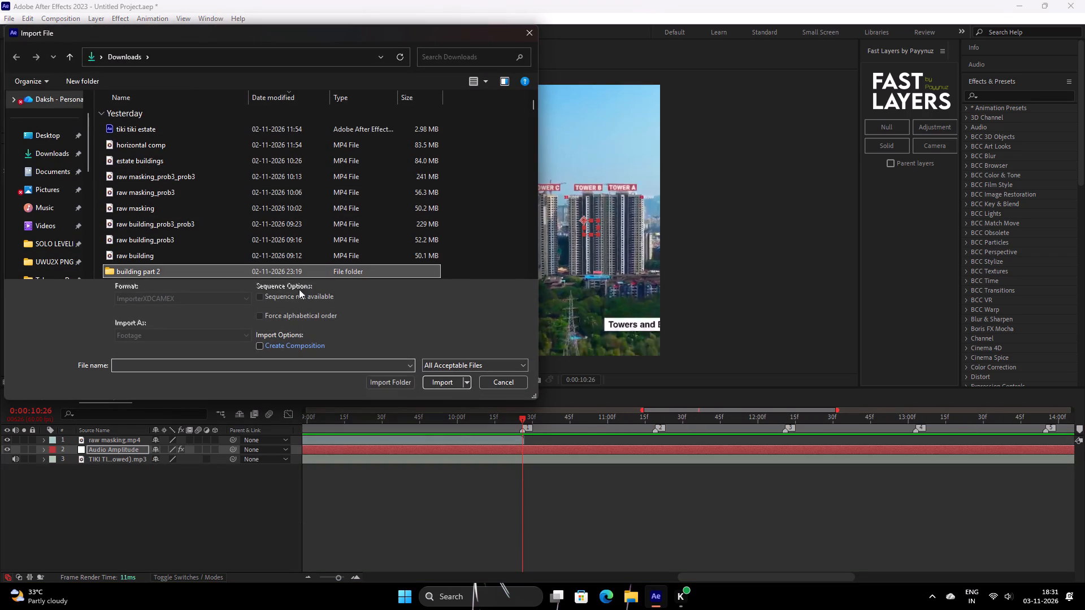
left_click(392, 379)
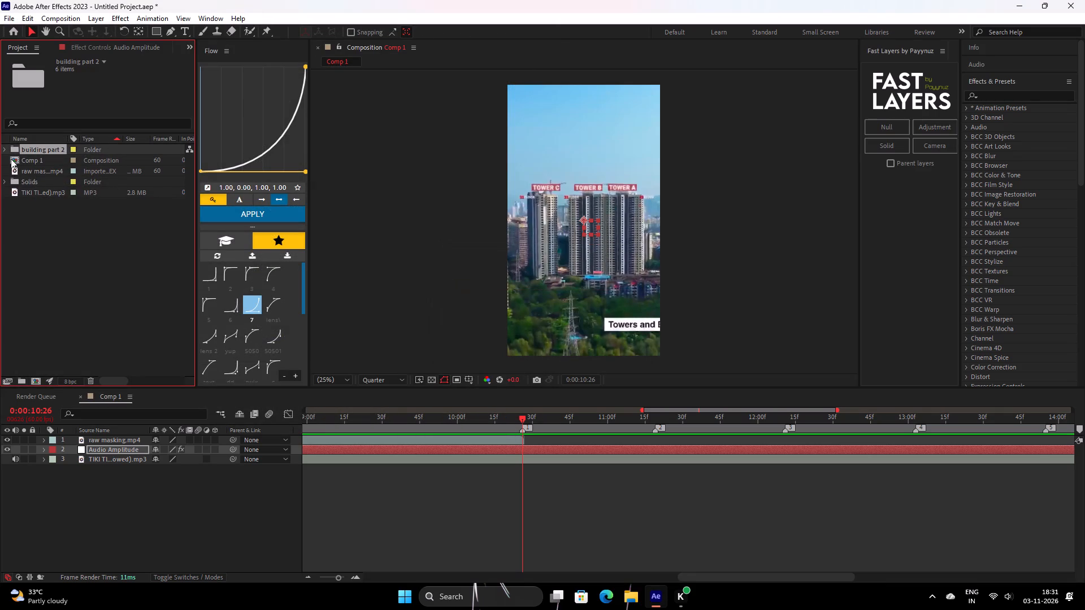
Add IMG_5137 (1).MOV from the building part 2 folder as the top layer, starting at 0:00:10:26.
left_click(1, 149)
left_click(40, 167)
left_click(45, 160)
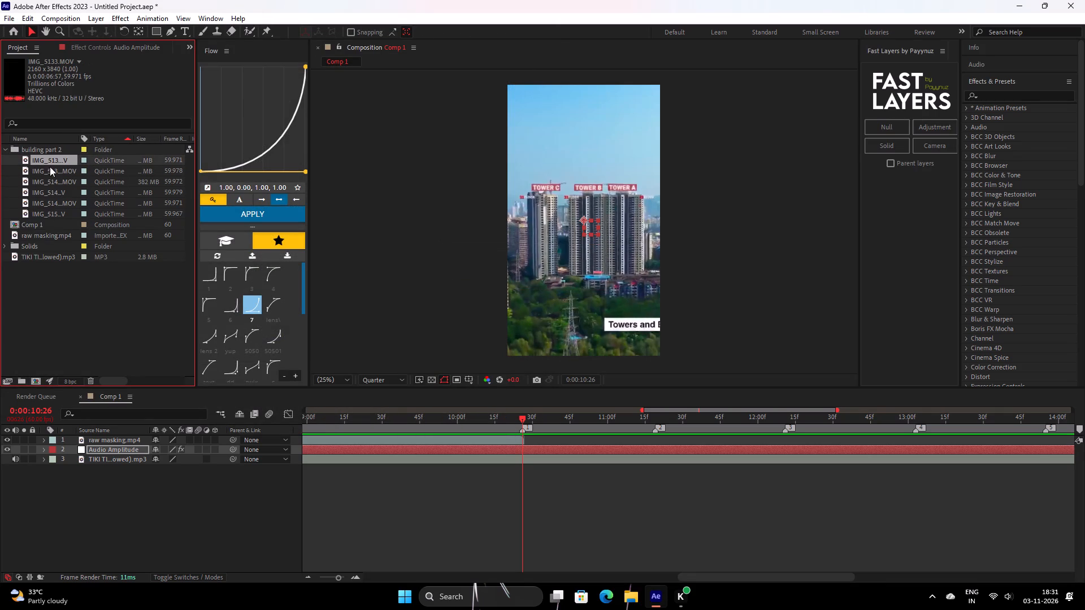
left_click(49, 172)
left_click_drag(45, 171, 90, 189)
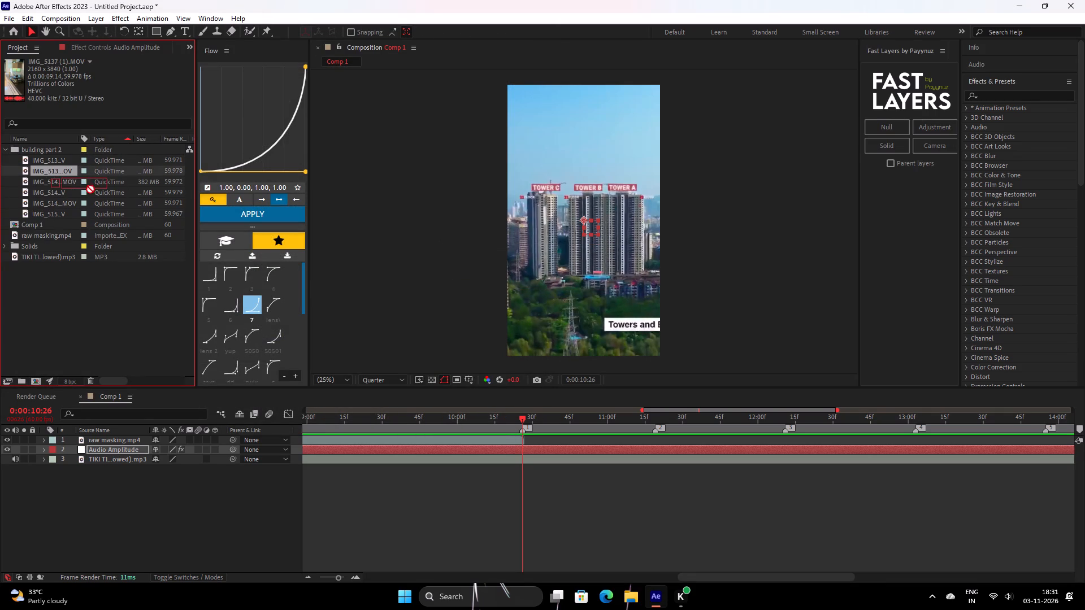
left_click_drag(90, 189, 523, 438)
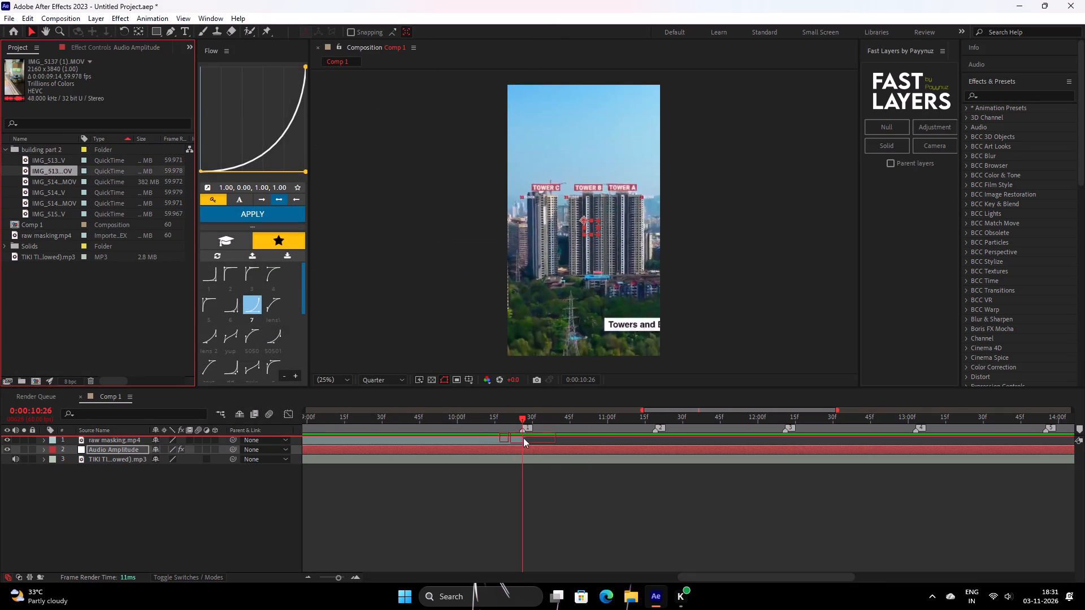
Fit the IMG_5137 (1).MOV layer to the composition frame.
key("space")
key("space")
right_click(545, 443)
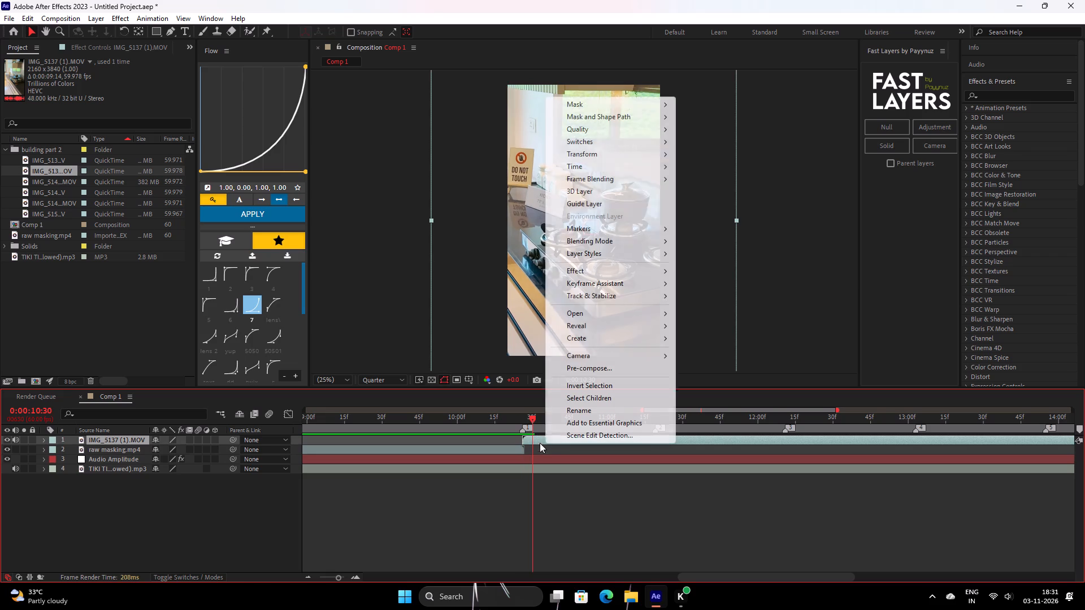
left_click(592, 158)
left_click(692, 330)
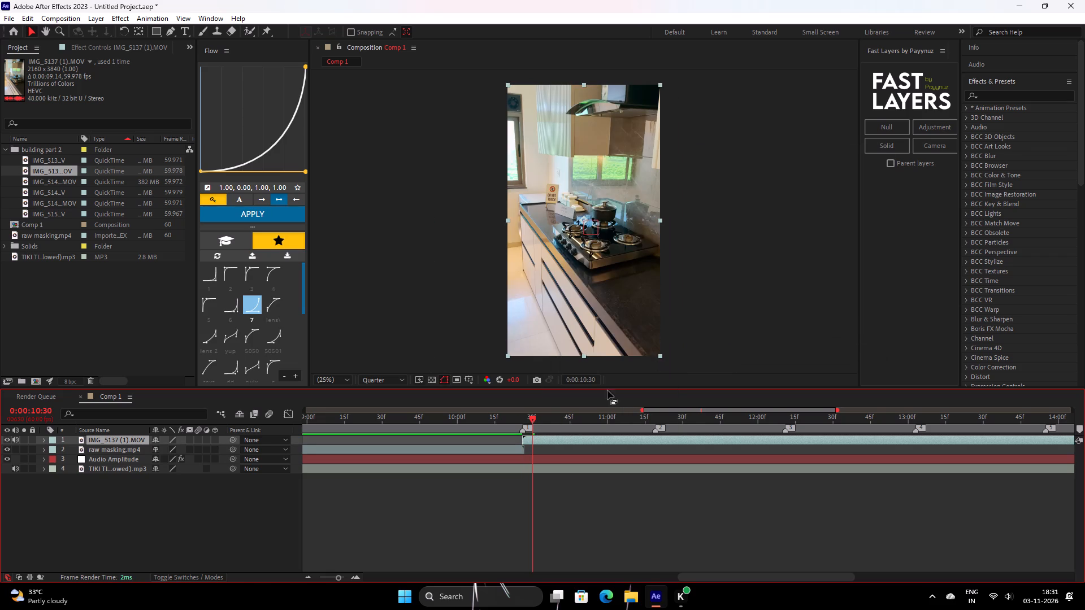
Scrub through IMG_5137 (1).MOV, return to its first frame at 0:00:10:26, and start Stabilize Motion on it.
left_click_drag(548, 416, 981, 422)
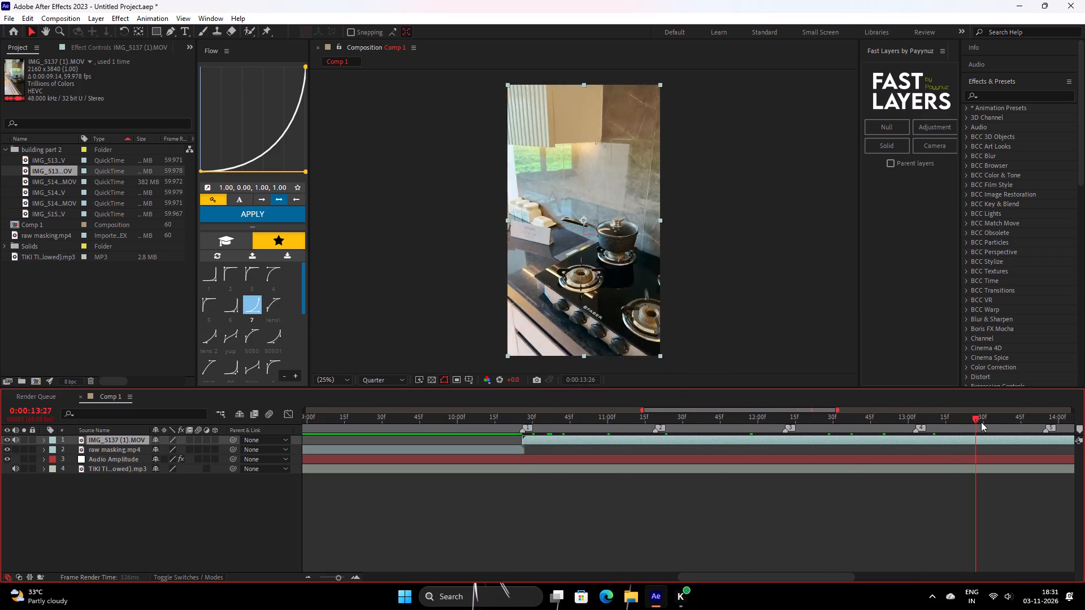
left_click_drag(981, 422, 823, 439)
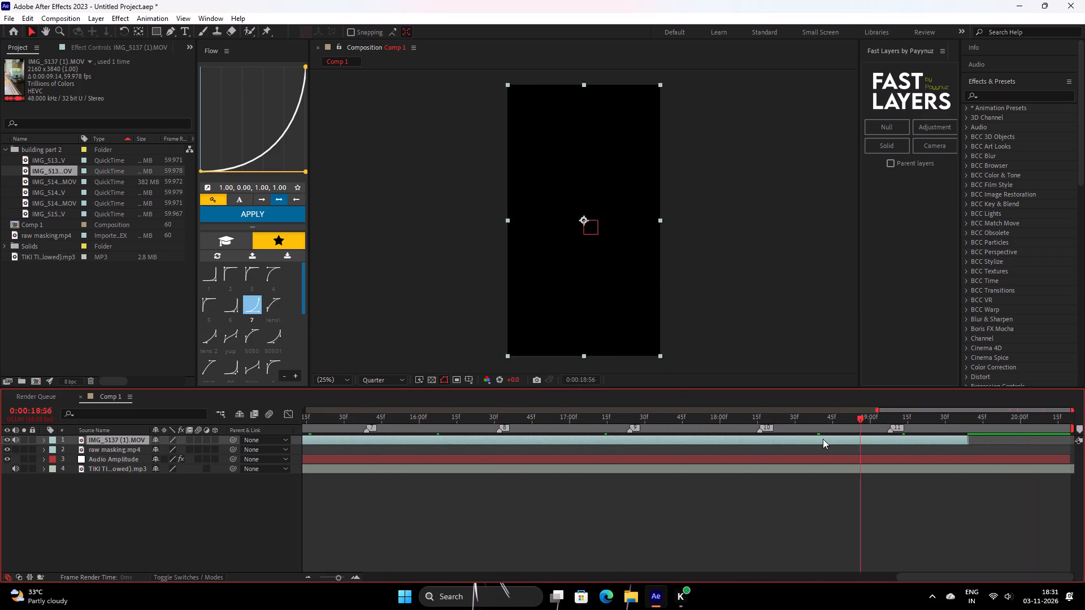
left_click_drag(823, 439, 915, 454)
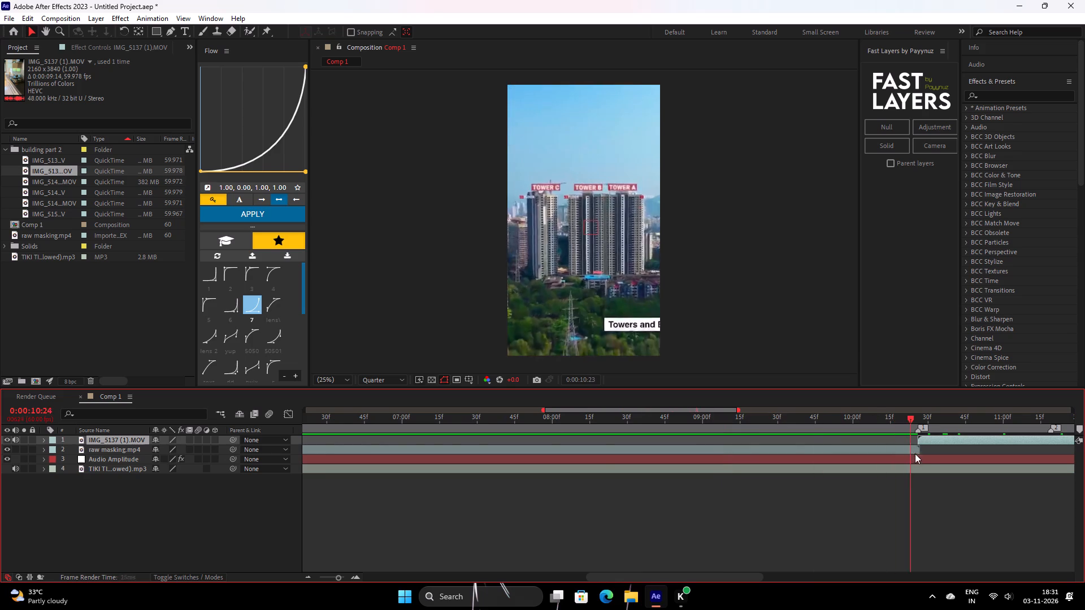
left_click_drag(915, 454, 918, 465)
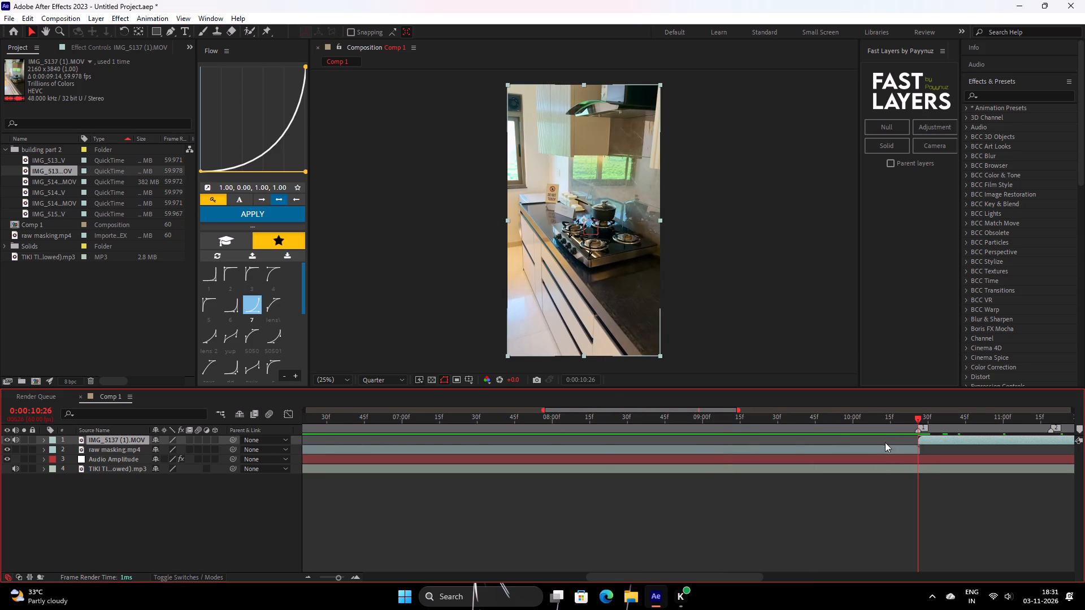
left_click(1034, 90)
left_click(1034, 81)
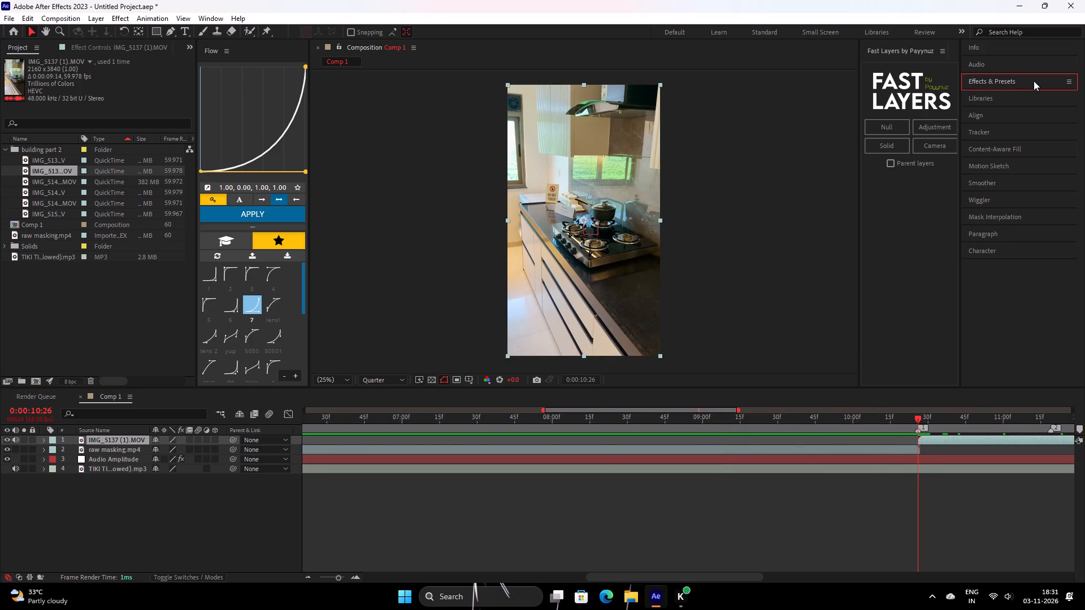
left_click(998, 130)
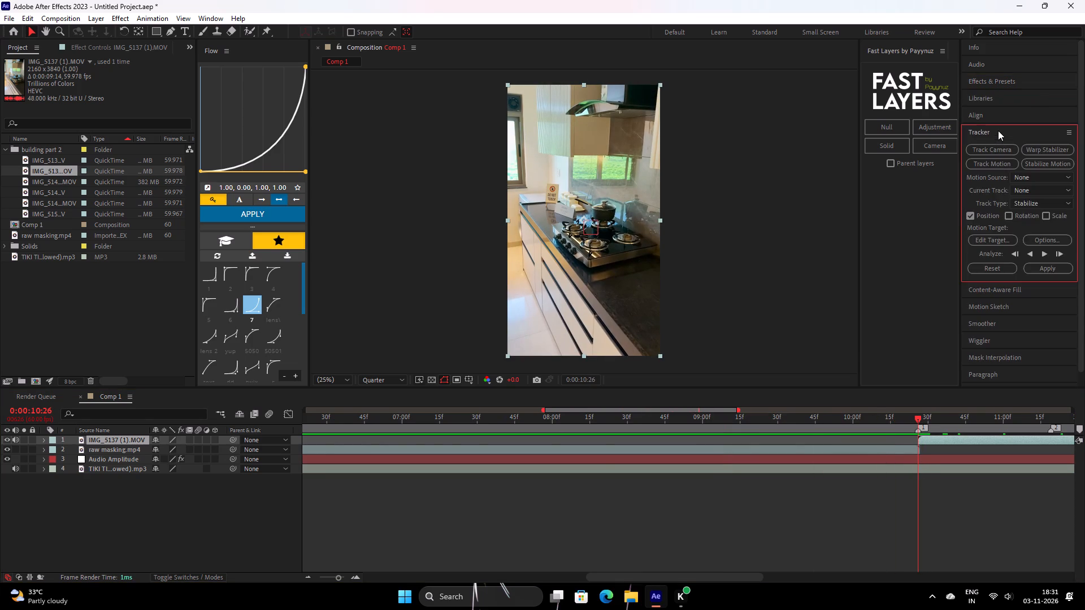
left_click(1047, 167)
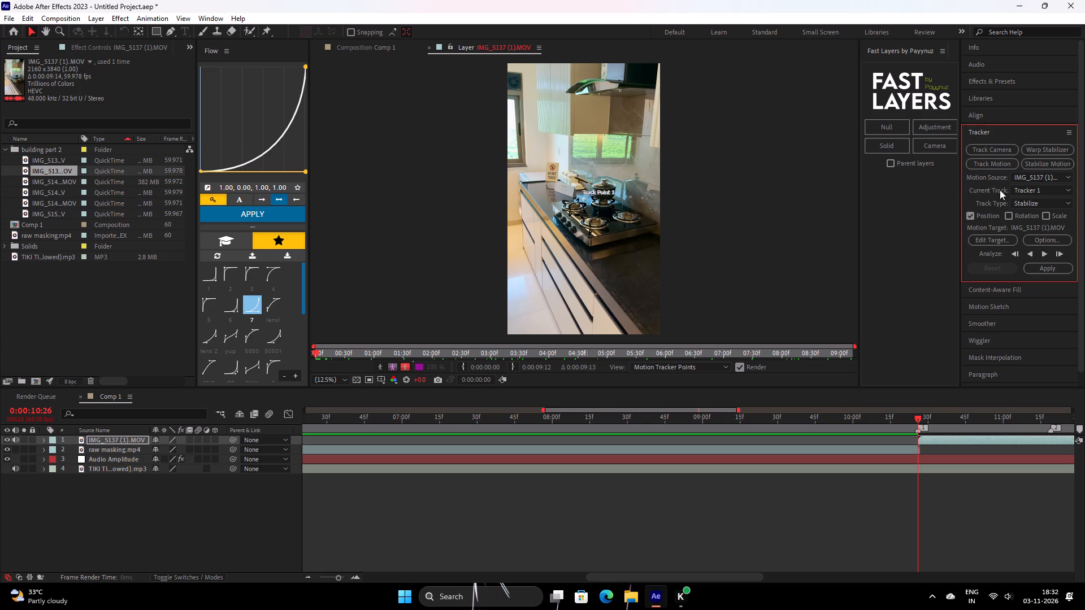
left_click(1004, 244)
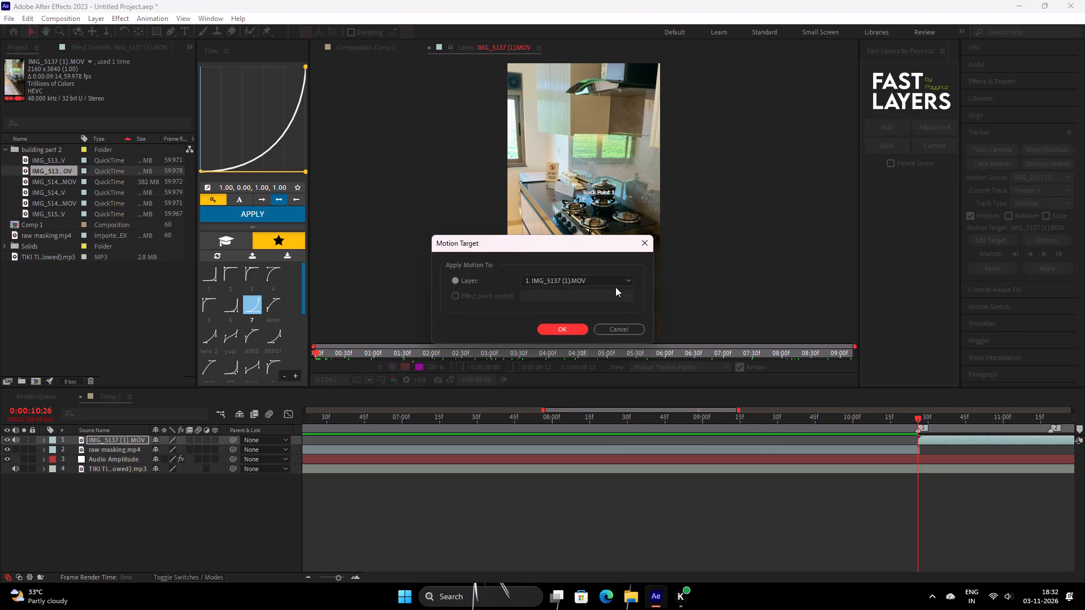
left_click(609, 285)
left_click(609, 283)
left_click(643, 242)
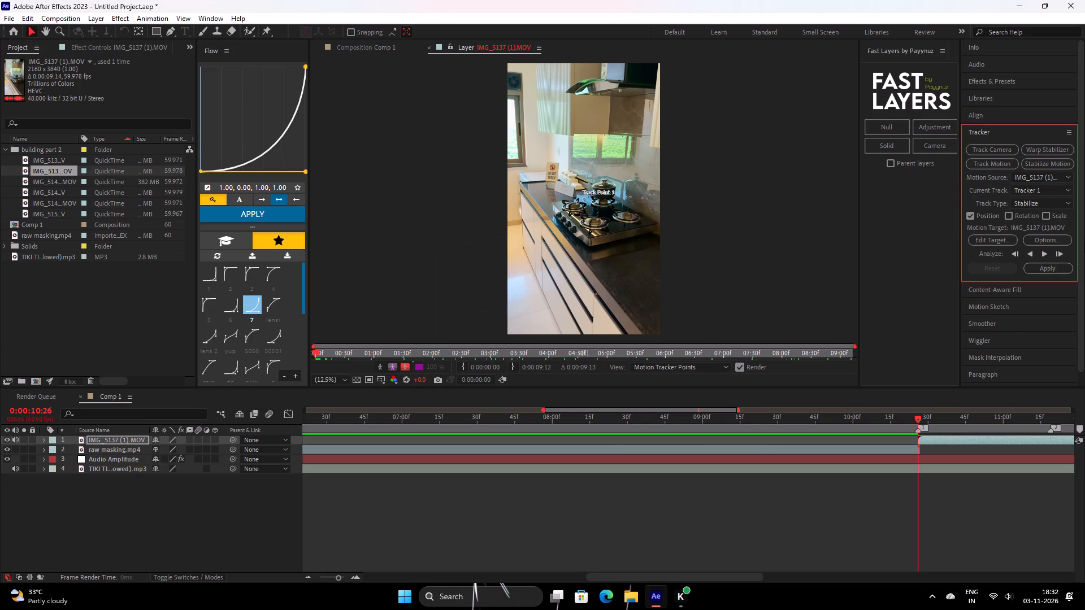
Set the motion tracker options for Tracker 1 to Stop Tracking when confidence falls below the threshold.
left_click(1060, 208)
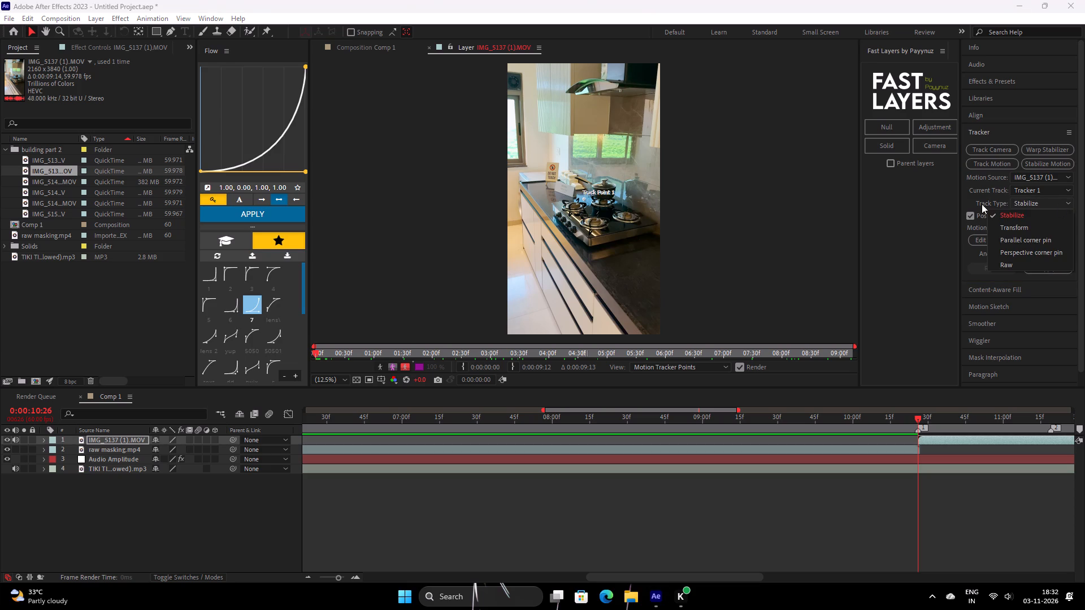
left_click(981, 204)
left_click(1014, 178)
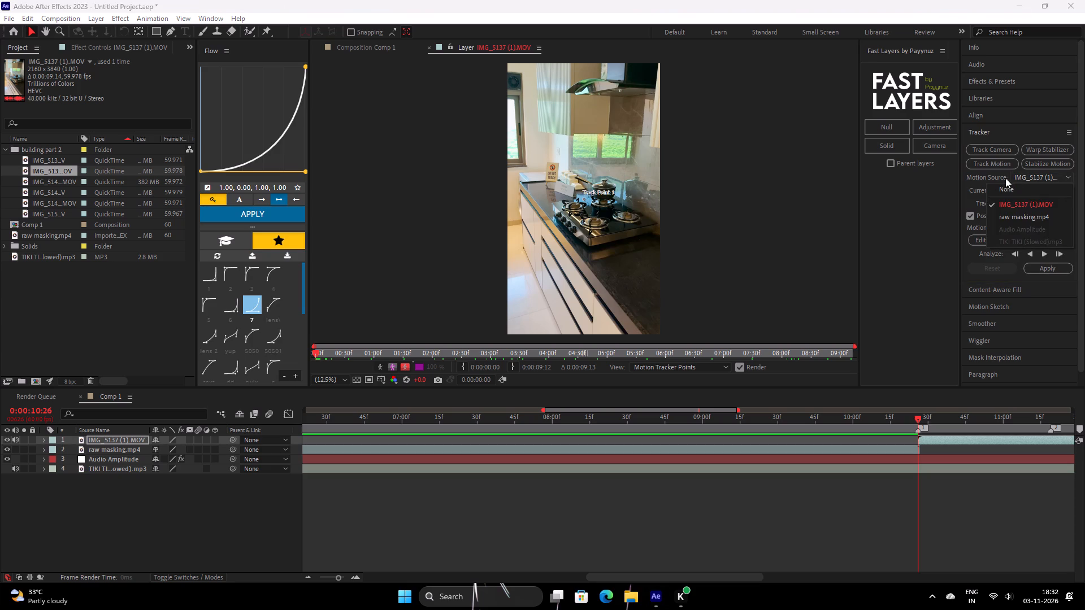
left_click(982, 179)
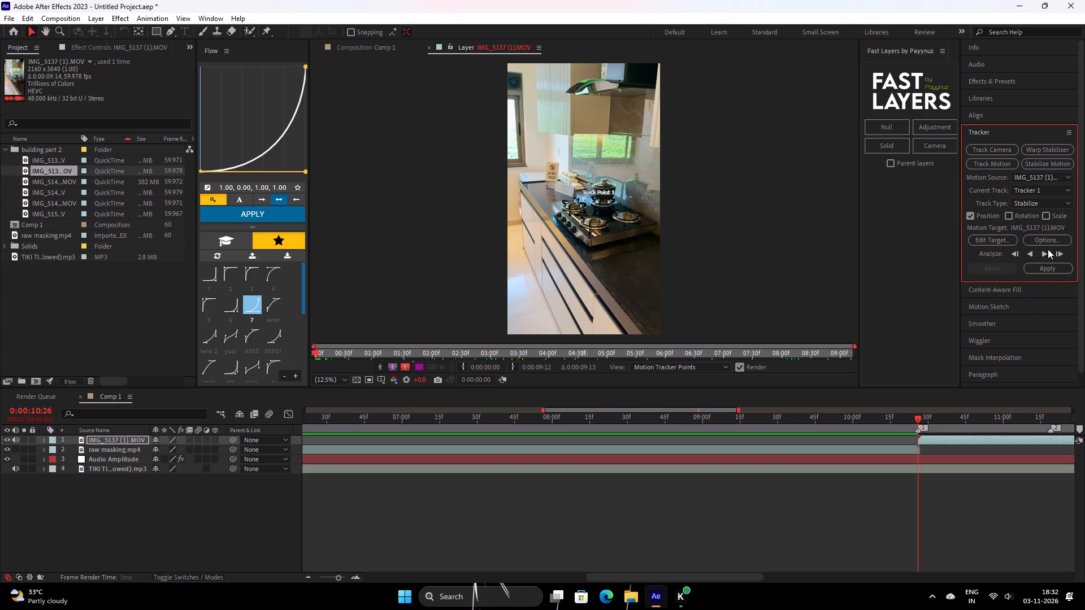
left_click(1049, 241)
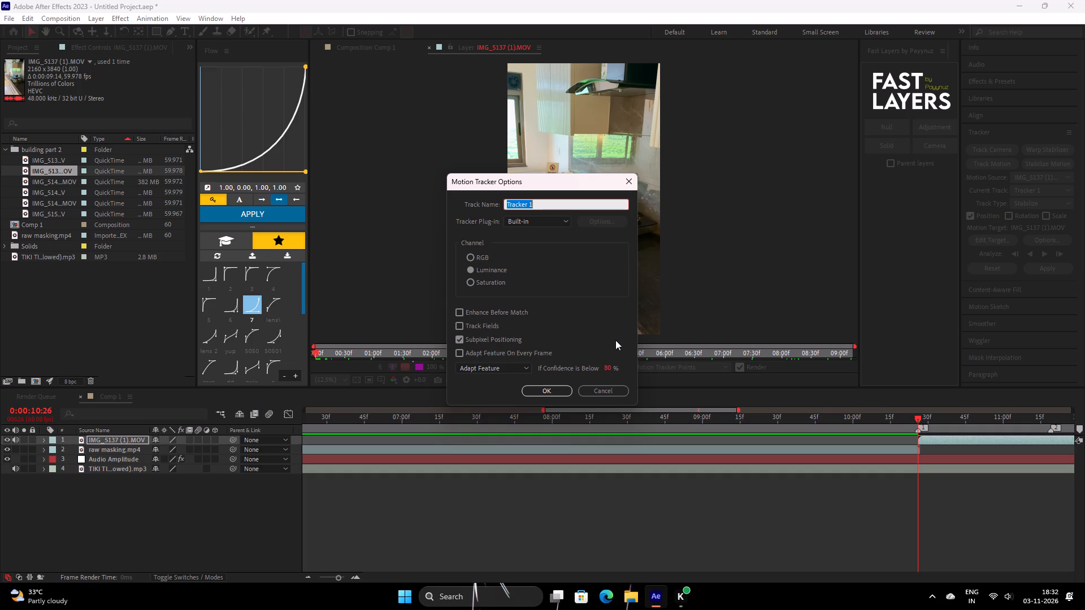
left_click(491, 367)
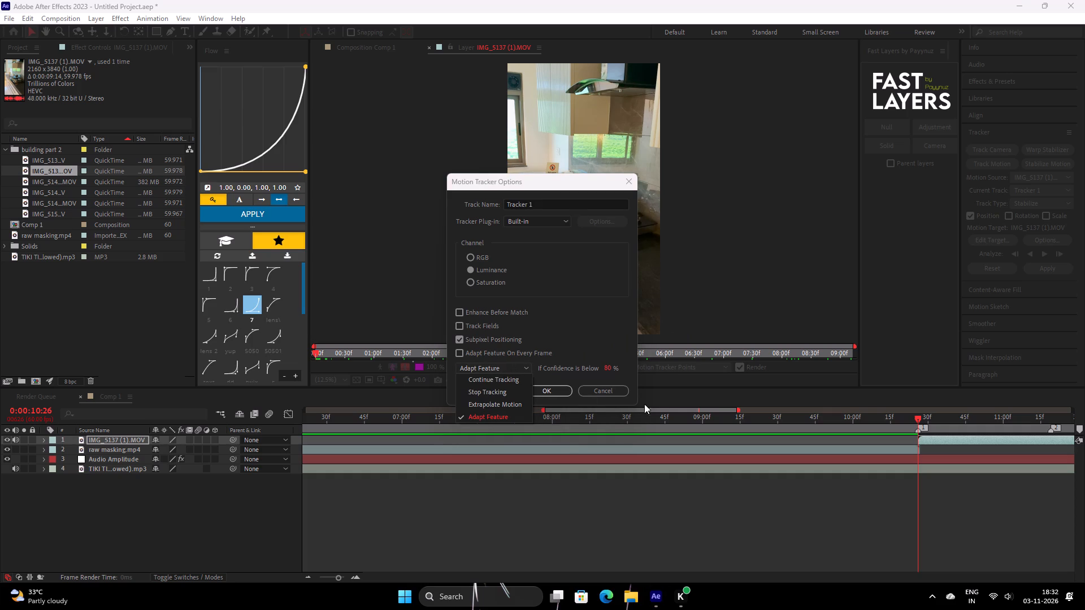
left_click(511, 396)
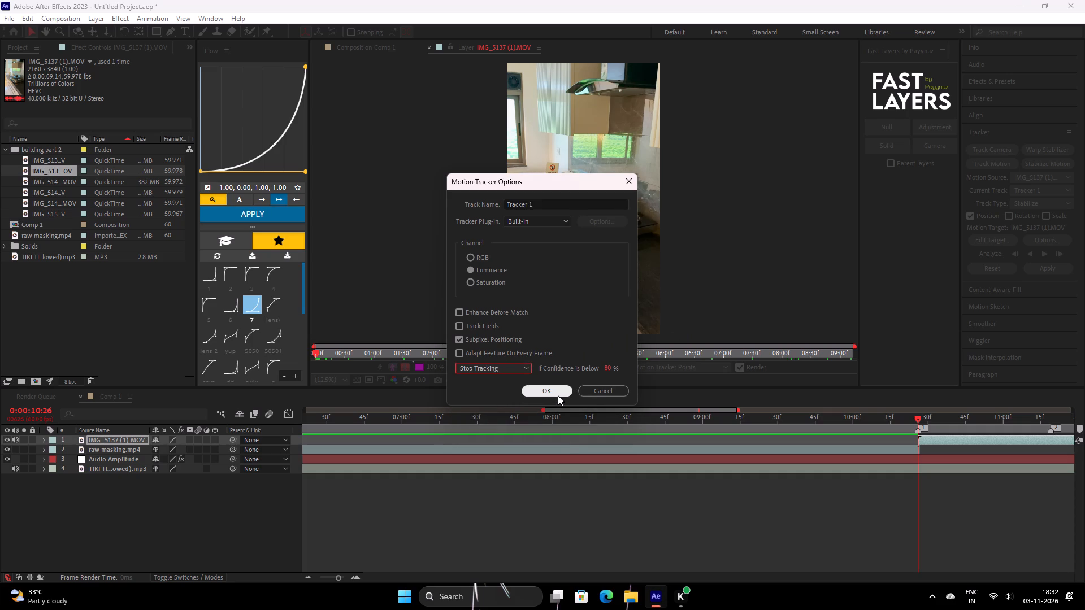
left_click(558, 395)
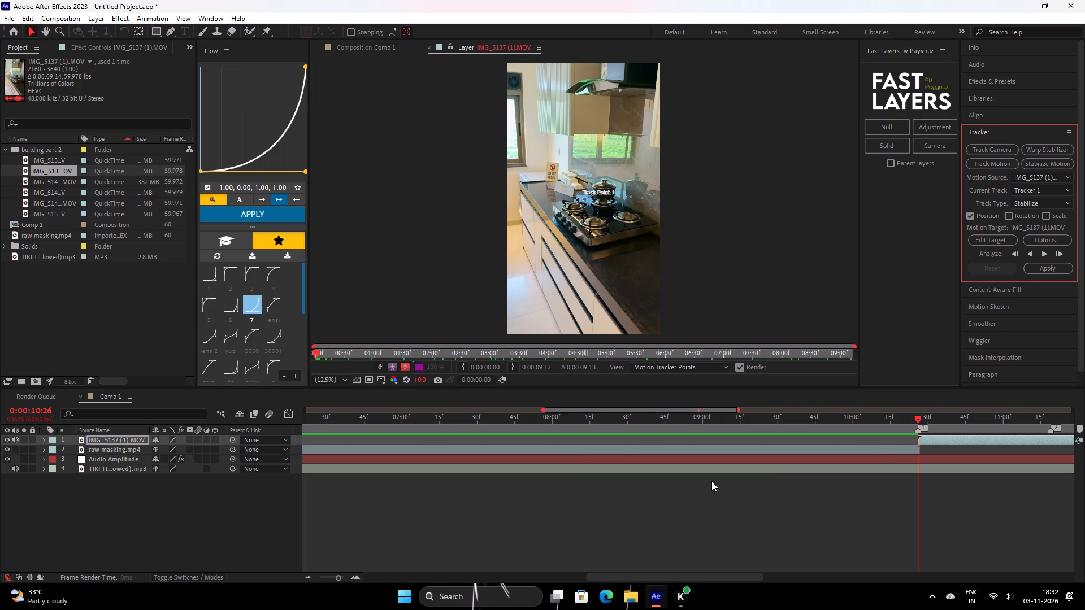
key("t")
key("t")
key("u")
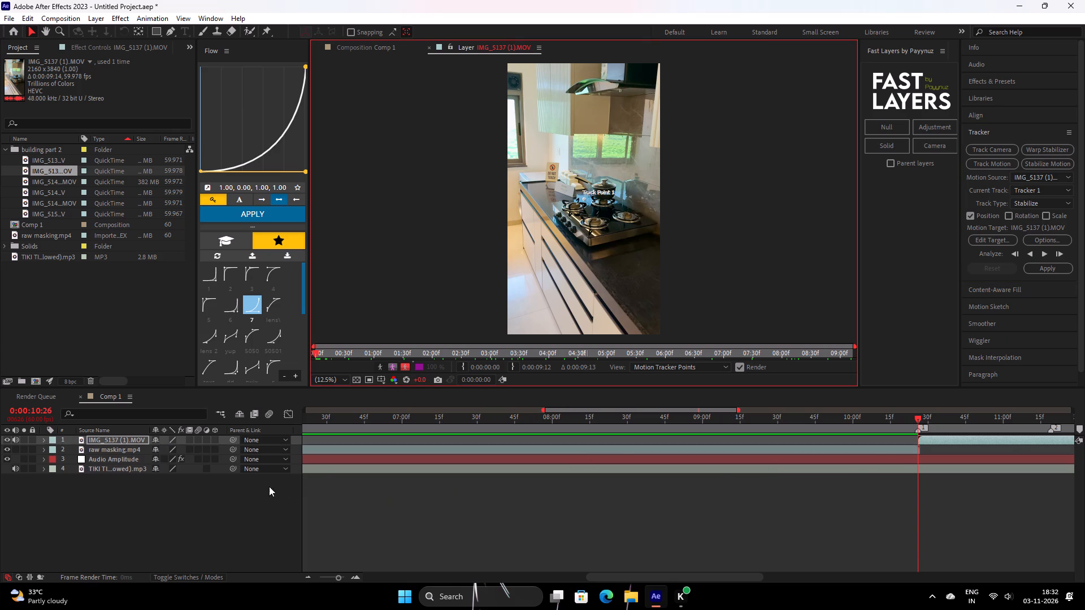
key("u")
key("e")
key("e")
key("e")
Select the IMG_5137 (1).MOV layer and start a new Stabilize Motion track on it.
left_click(875, 501)
left_click(937, 440)
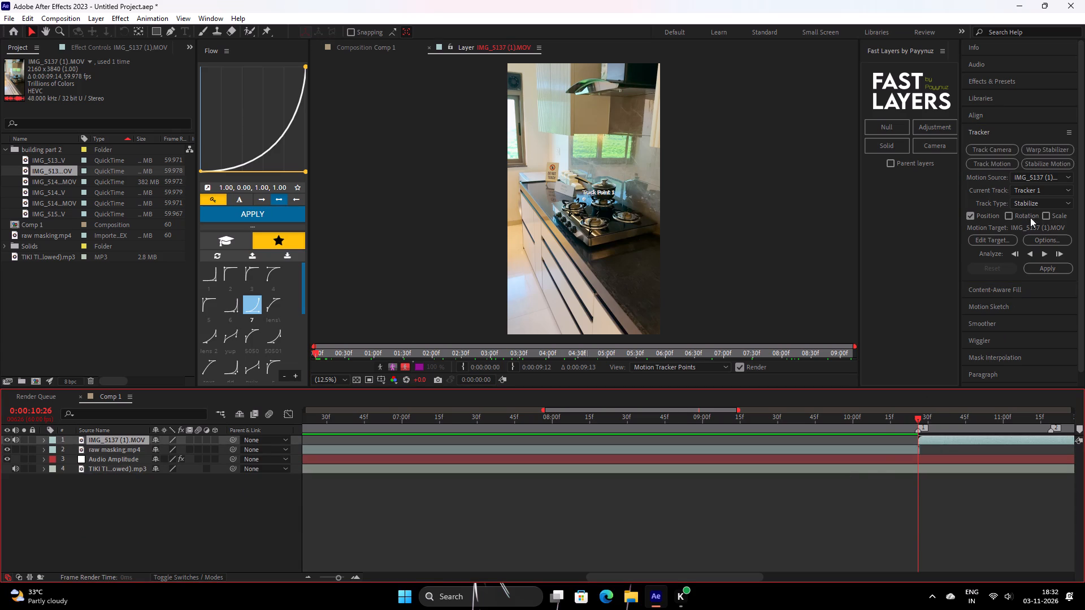
left_click(1038, 165)
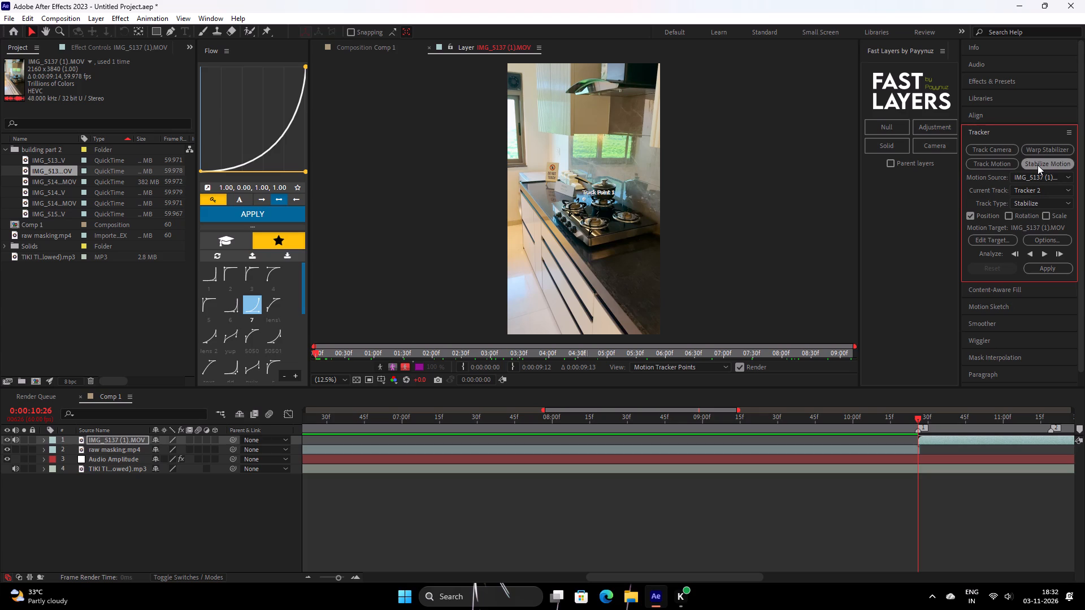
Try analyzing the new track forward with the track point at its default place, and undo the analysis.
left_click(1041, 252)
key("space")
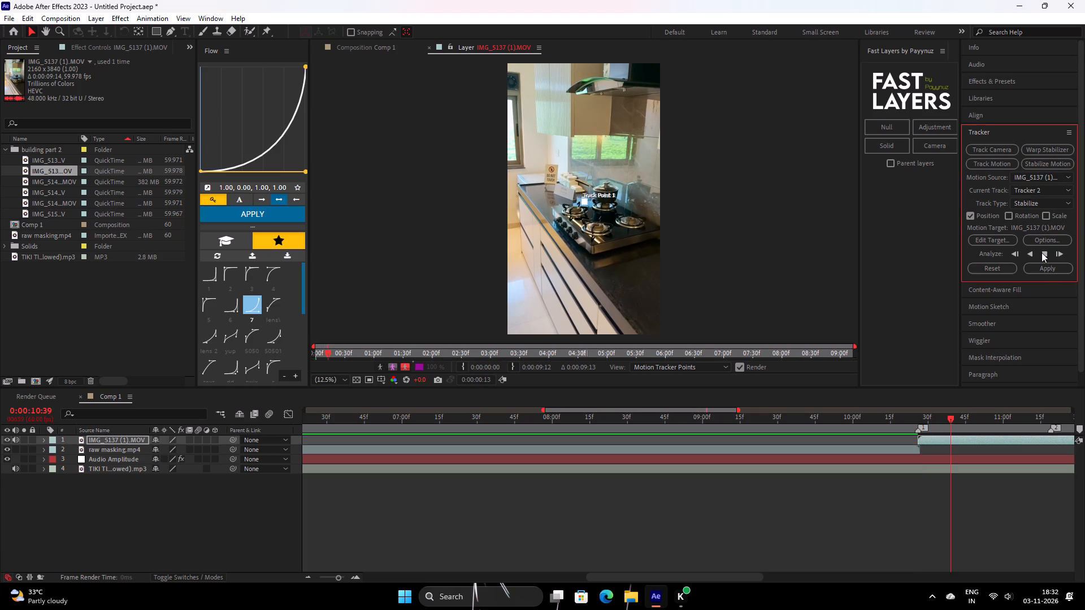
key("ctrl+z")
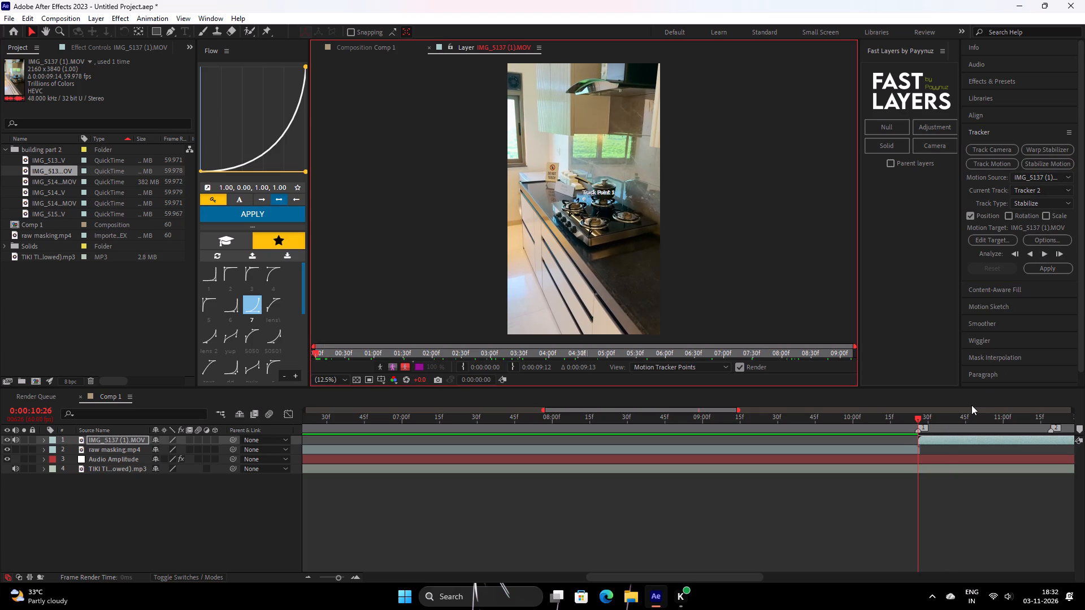
Enlarge Track Point 1's search and feature regions and move the point onto the knob of the pot lid.
scroll(550, 243, "up", 2)
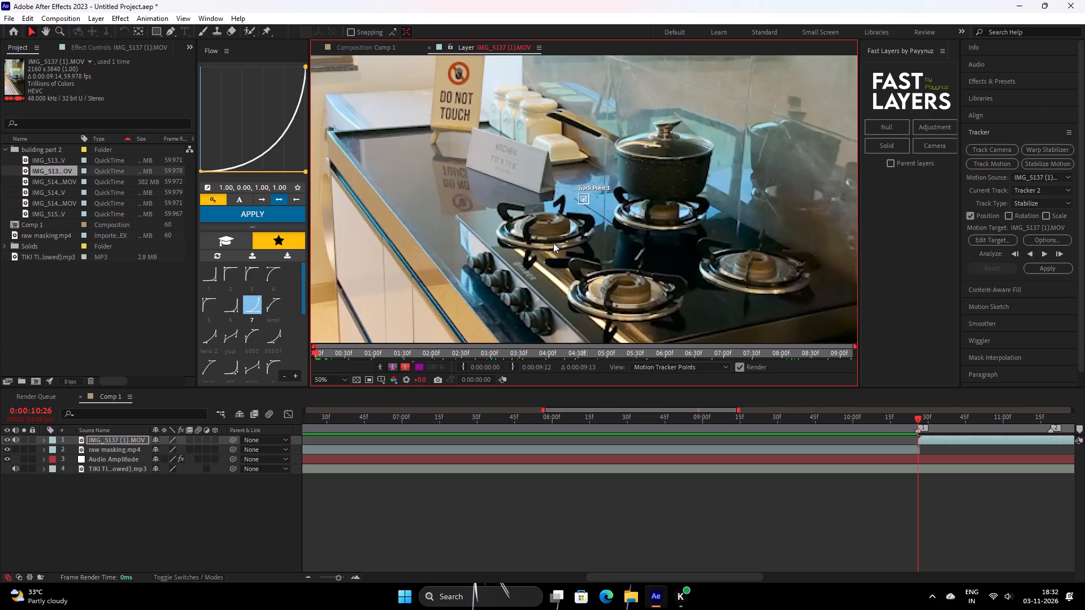
scroll(645, 213, "up", 2)
scroll(620, 215, "down", 1)
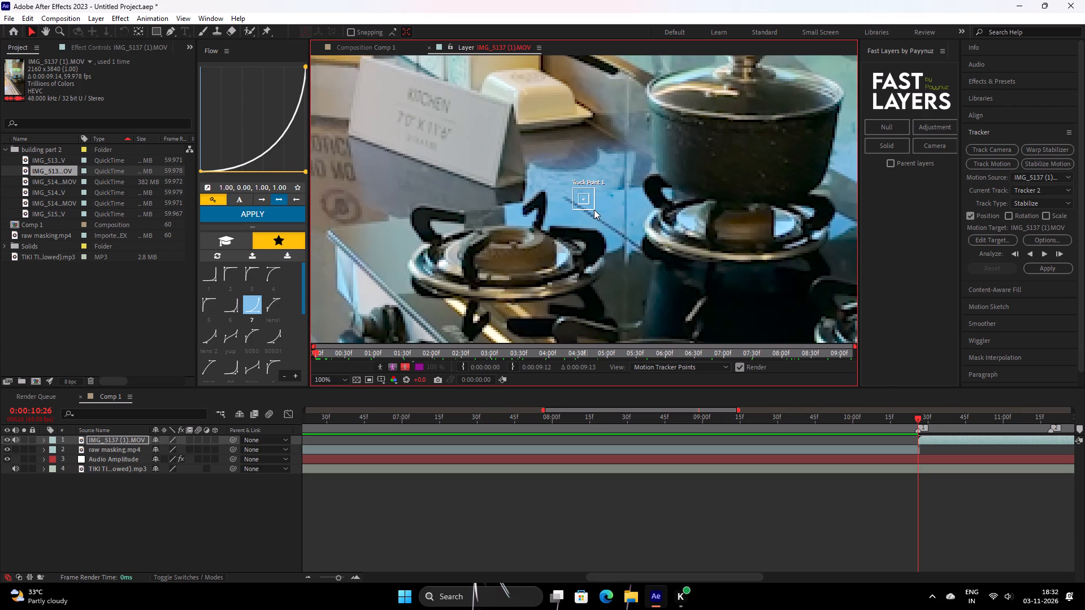
left_click_drag(594, 210, 610, 224)
left_click(591, 207)
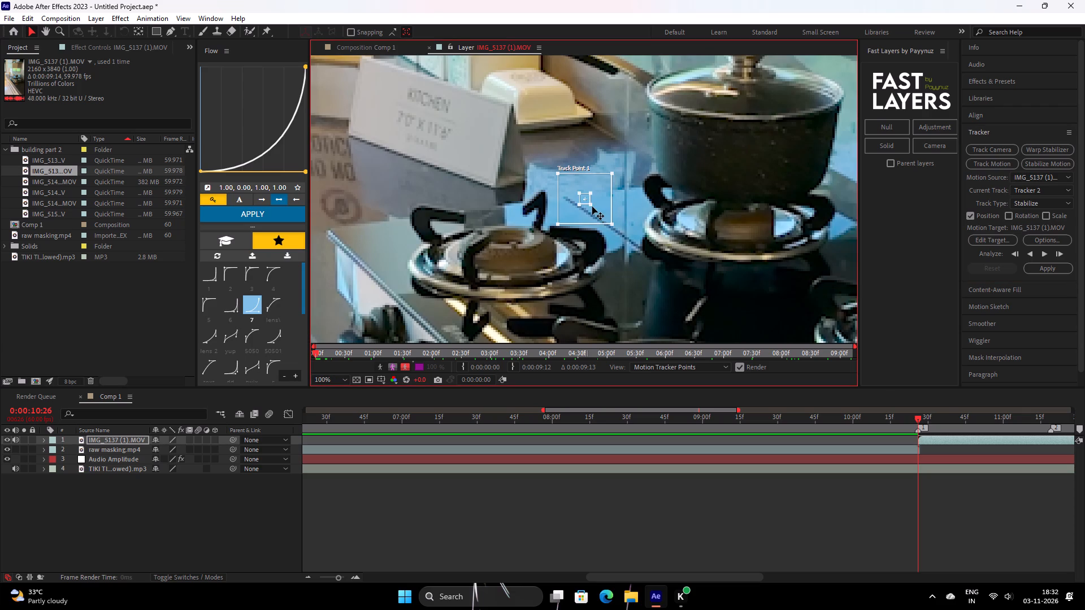
left_click_drag(590, 206, 602, 217)
left_click_drag(595, 203, 700, 133)
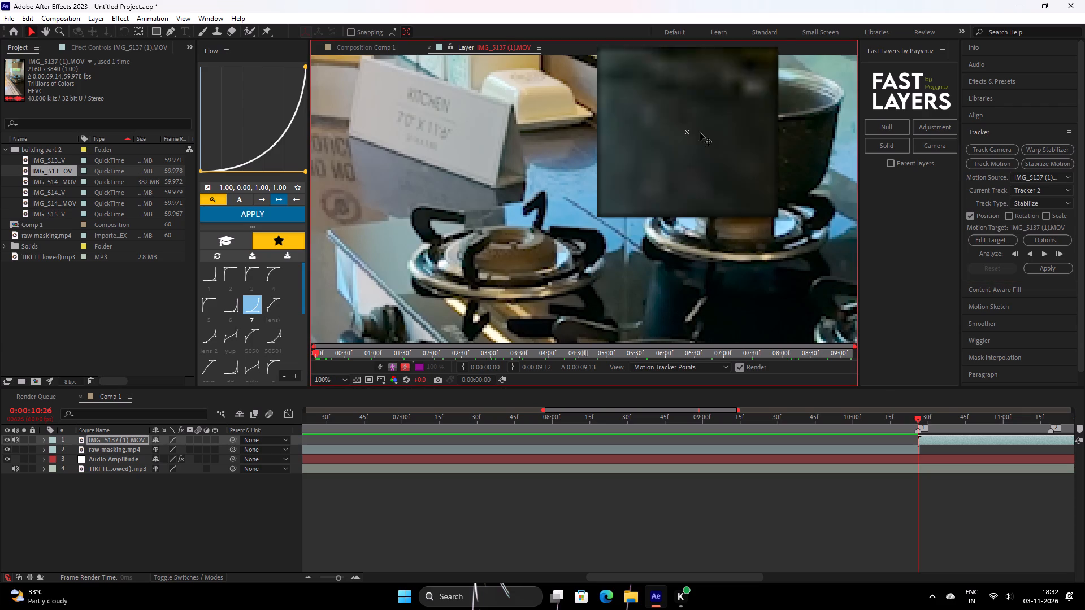
left_click_drag(700, 133, 745, 90)
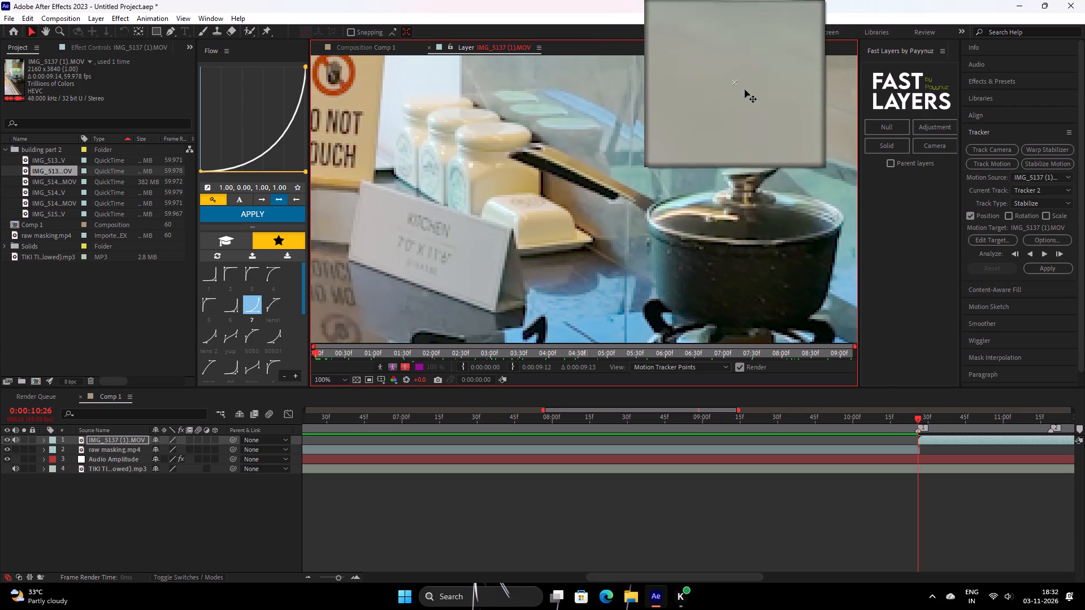
left_click_drag(745, 90, 758, 178)
Analyze the lid-knob track forward from 0:00:10:26 to 0:00:16:23, resuming each time the analysis stops.
scroll(661, 199, "down", 2)
left_click(1044, 255)
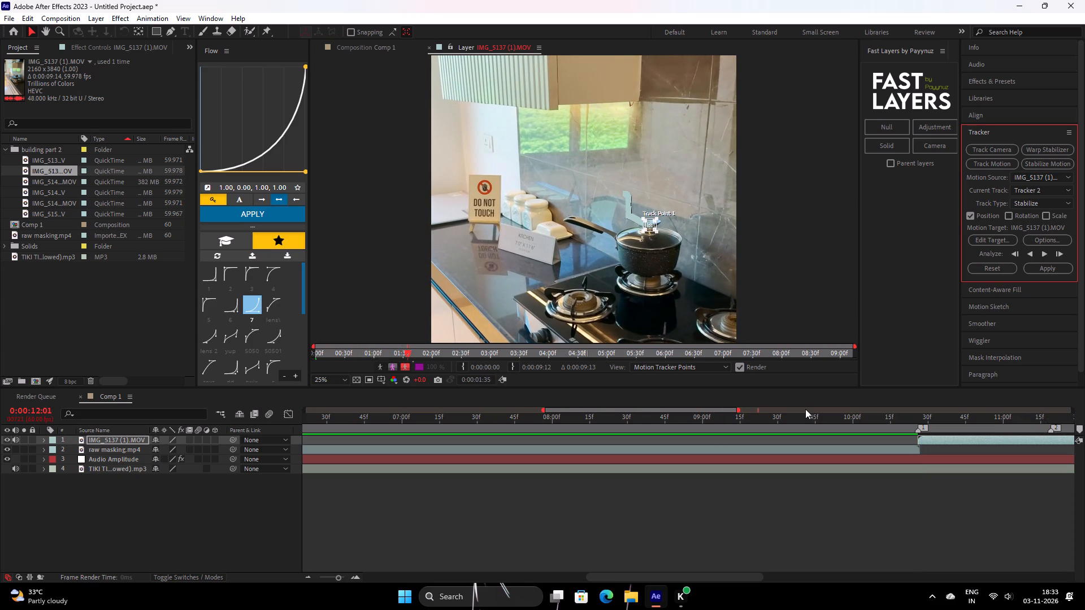
scroll(697, 259, "up", 2)
scroll(641, 248, "up", 1)
scroll(641, 248, "down", 1)
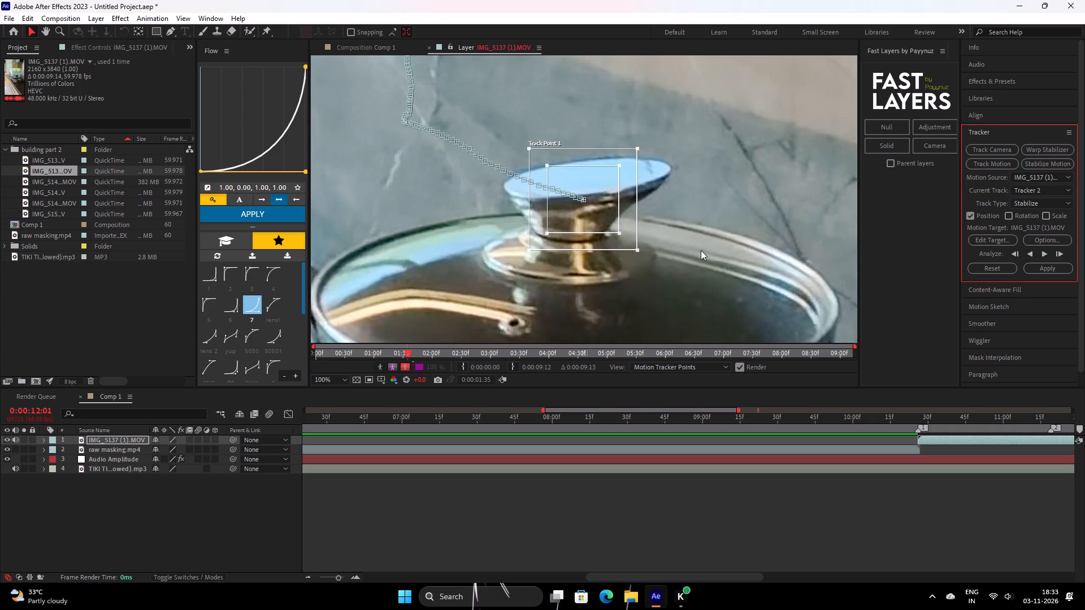
left_click(1041, 255)
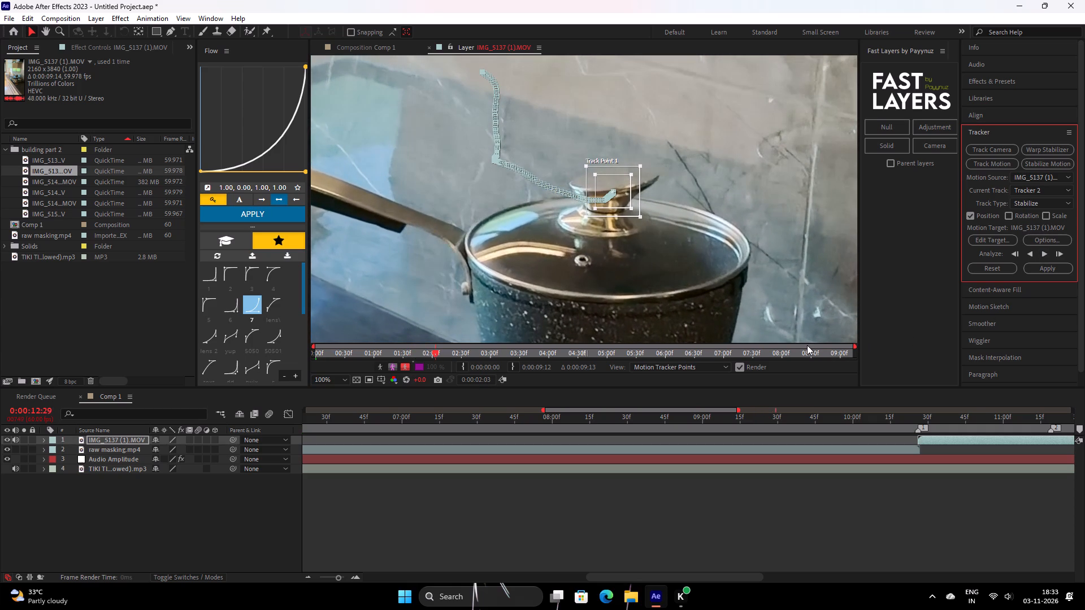
left_click(1040, 249)
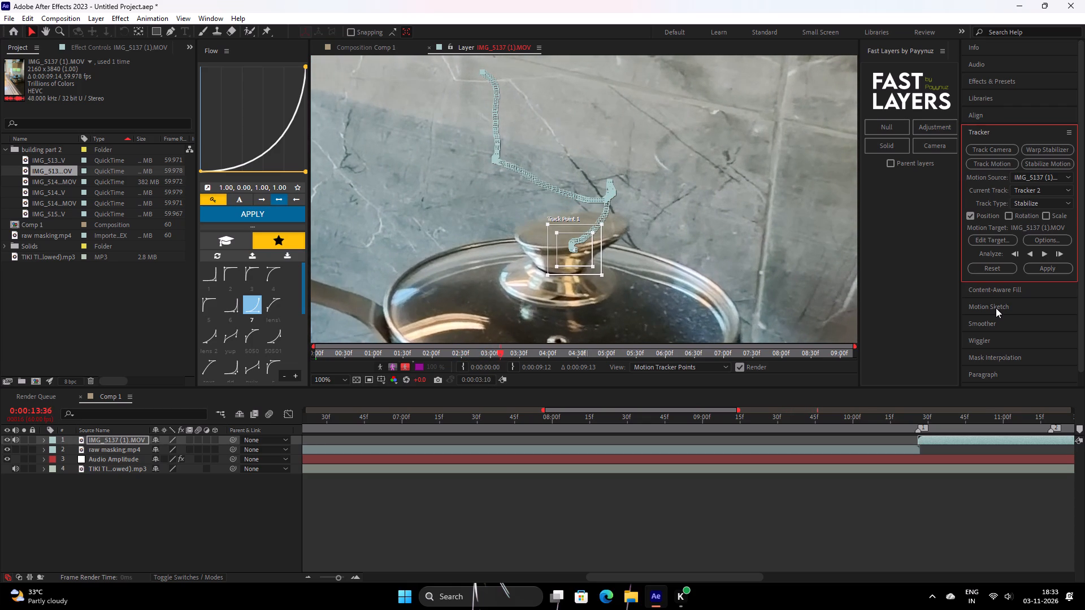
left_click(1041, 254)
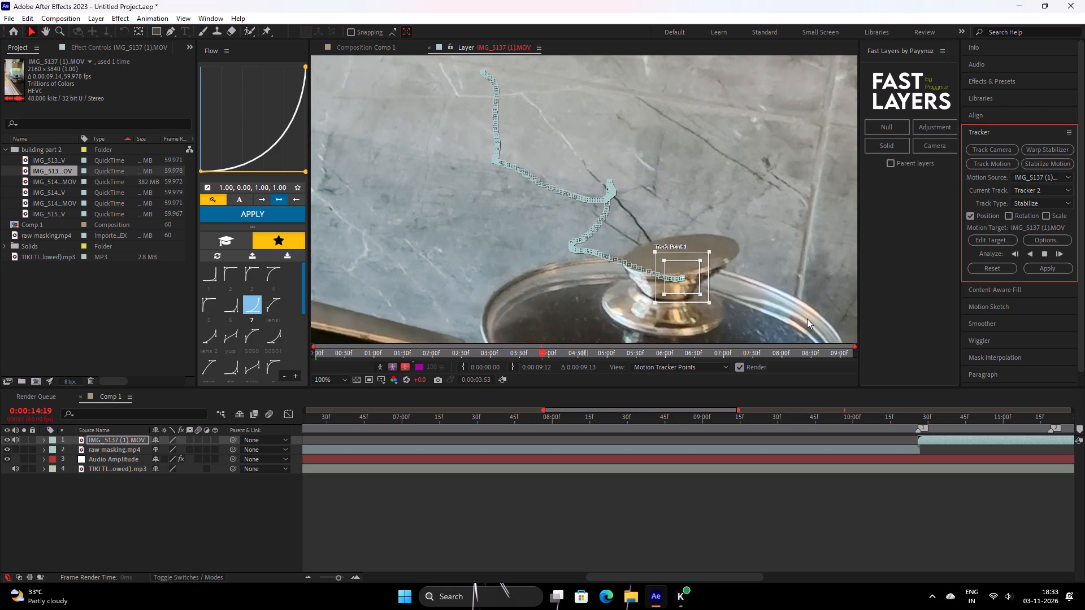
left_click(1041, 251)
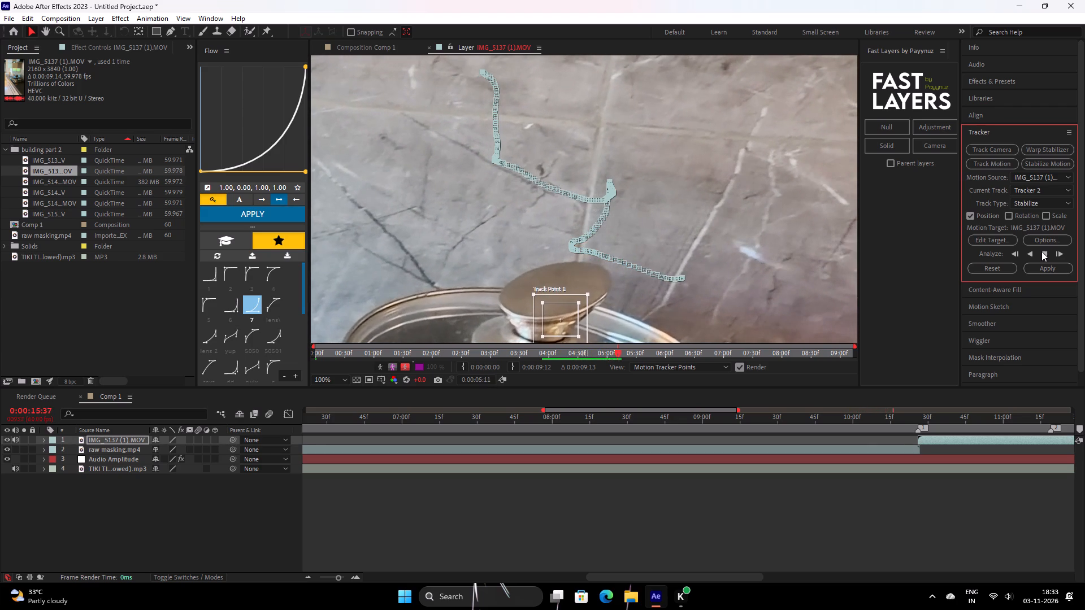
left_click(1042, 251)
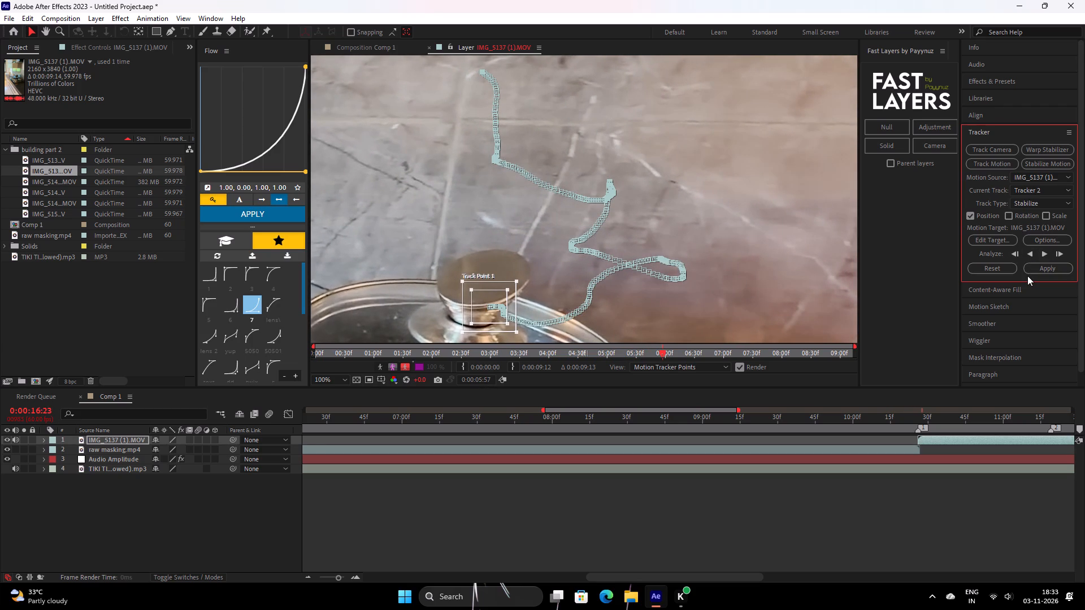
Continue the forward analysis of the lid-knob track to 0:00:17:29, resuming after each stop.
left_click(1041, 257)
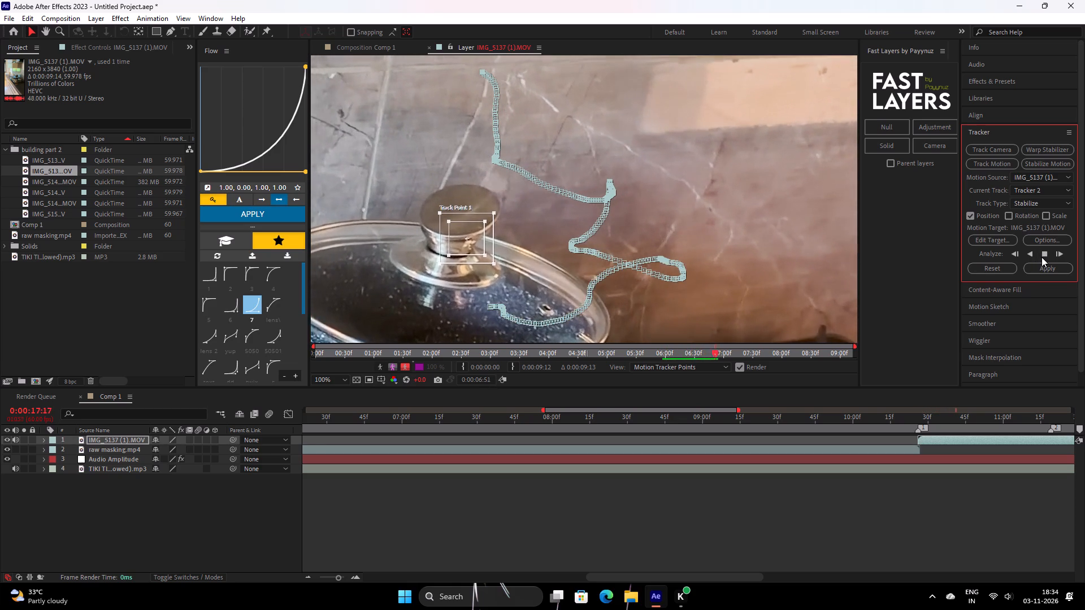
left_click(1042, 255)
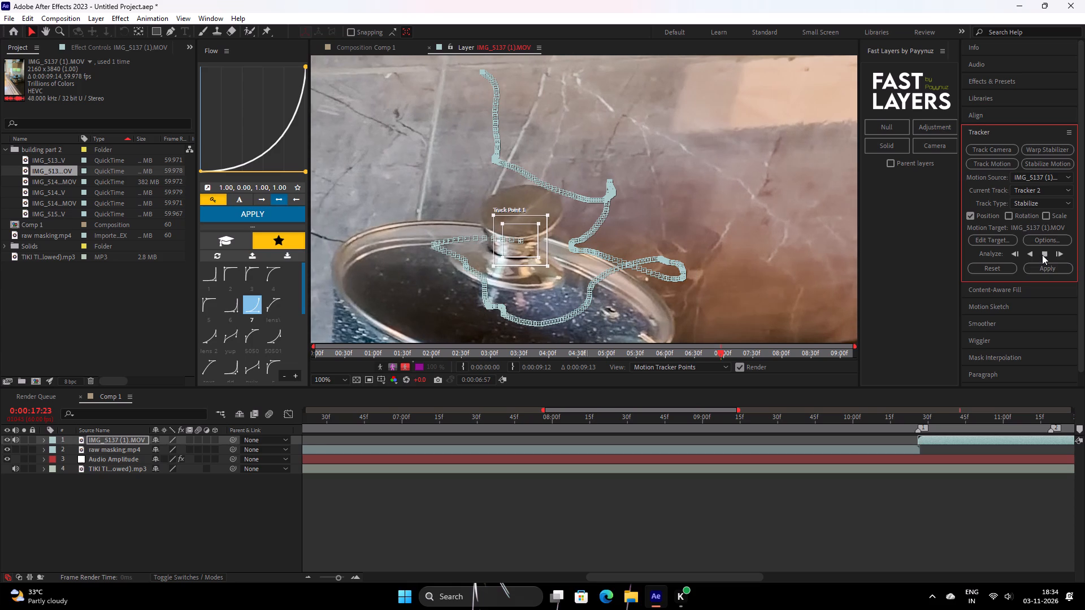
left_click(1043, 254)
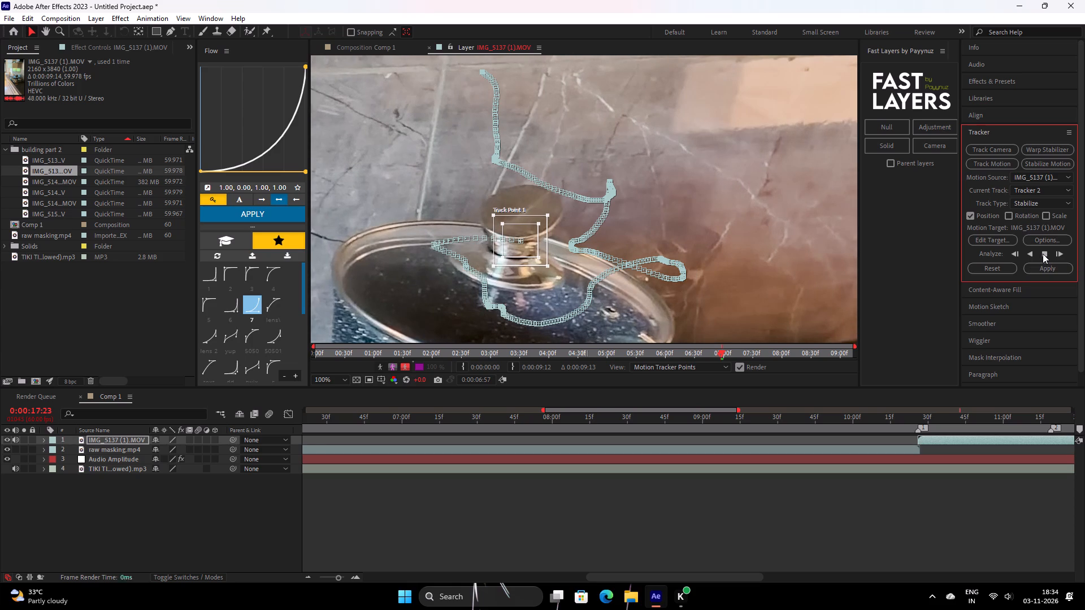
left_click(1043, 254)
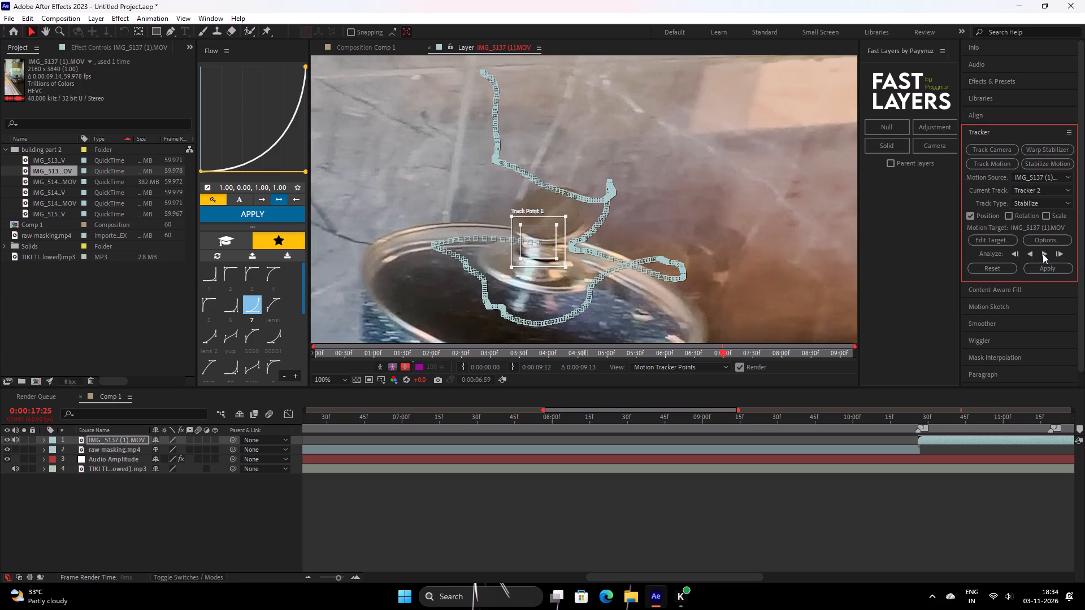
triple_click(307, 575)
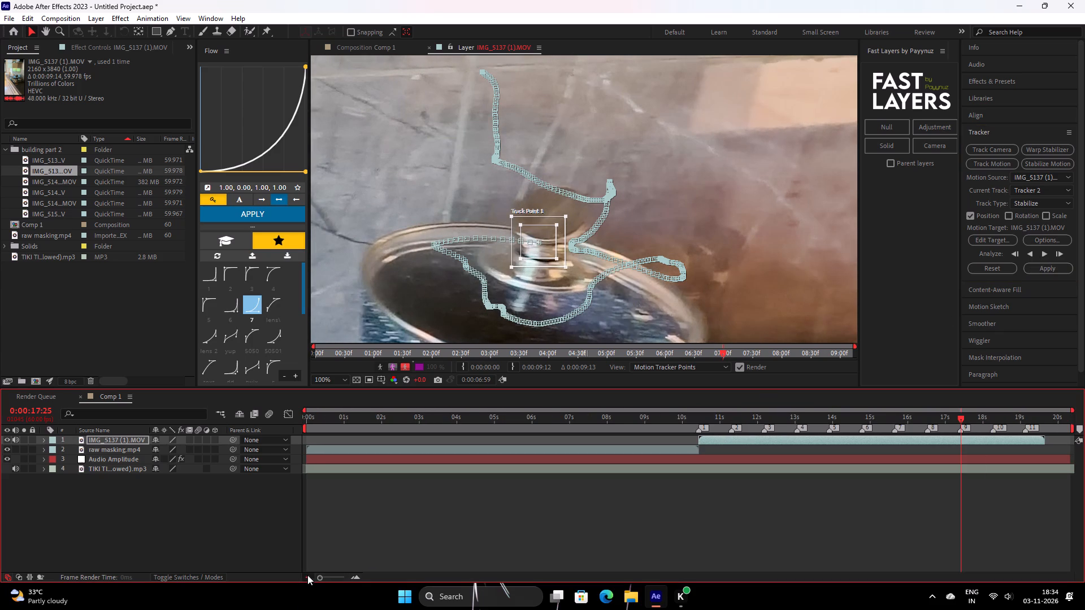
double_click(307, 575)
left_click(1040, 255)
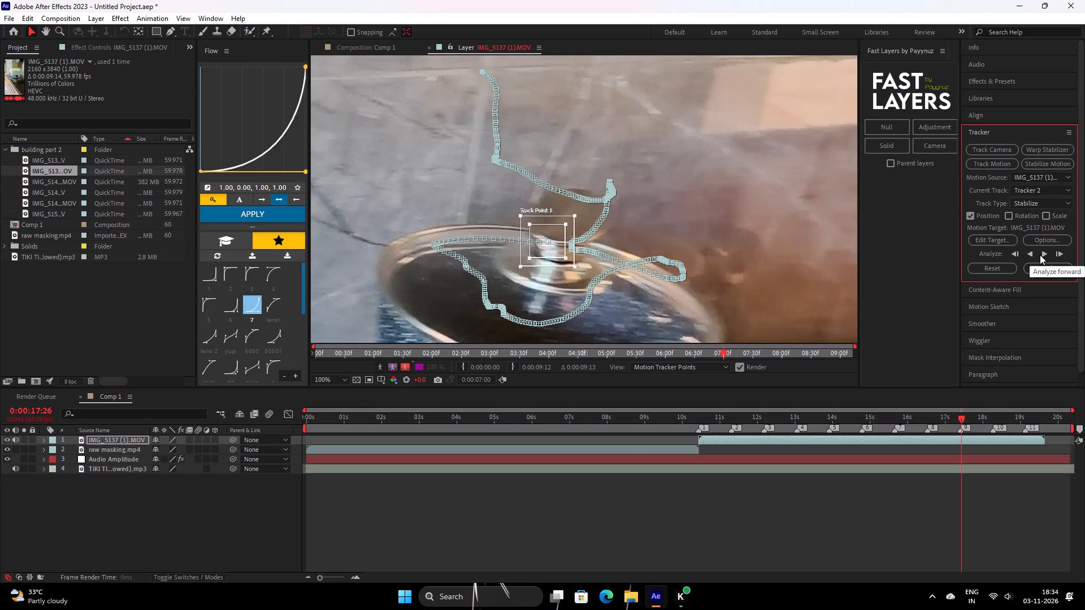
left_click(1043, 254)
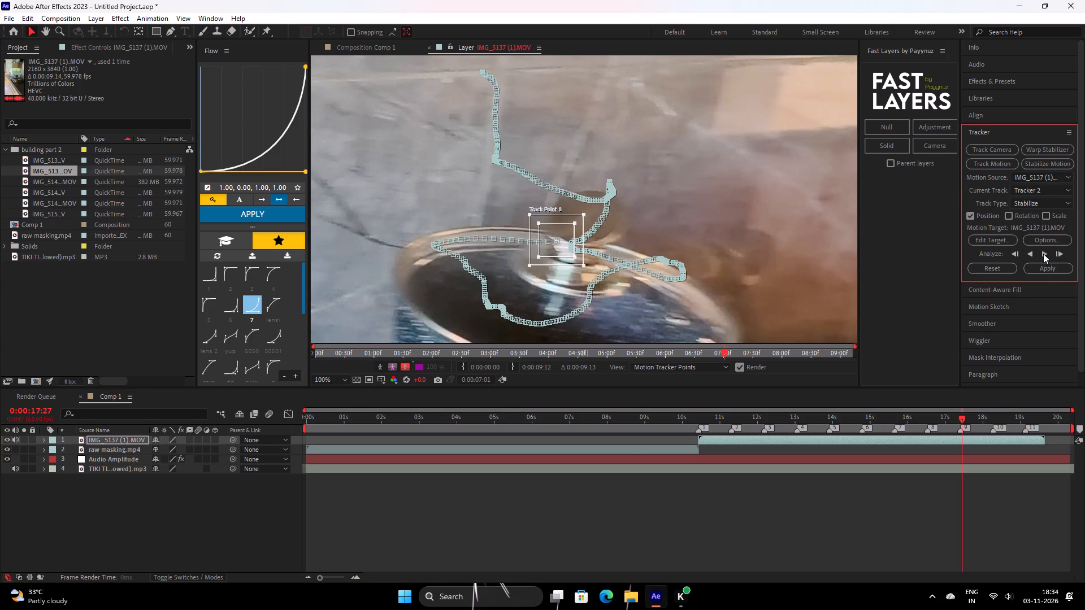
left_click(1044, 254)
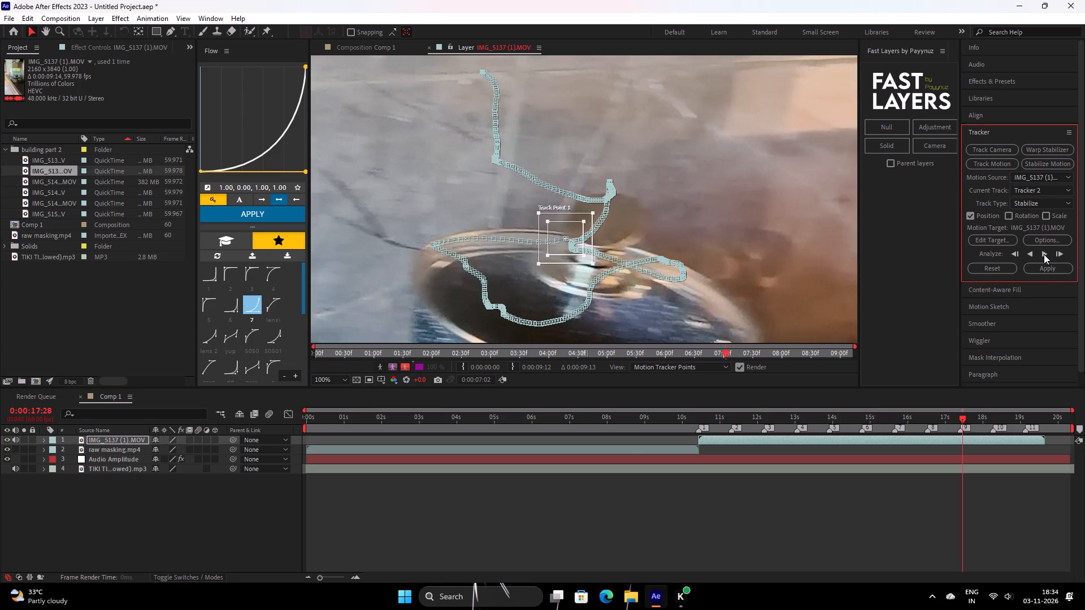
left_click(1044, 254)
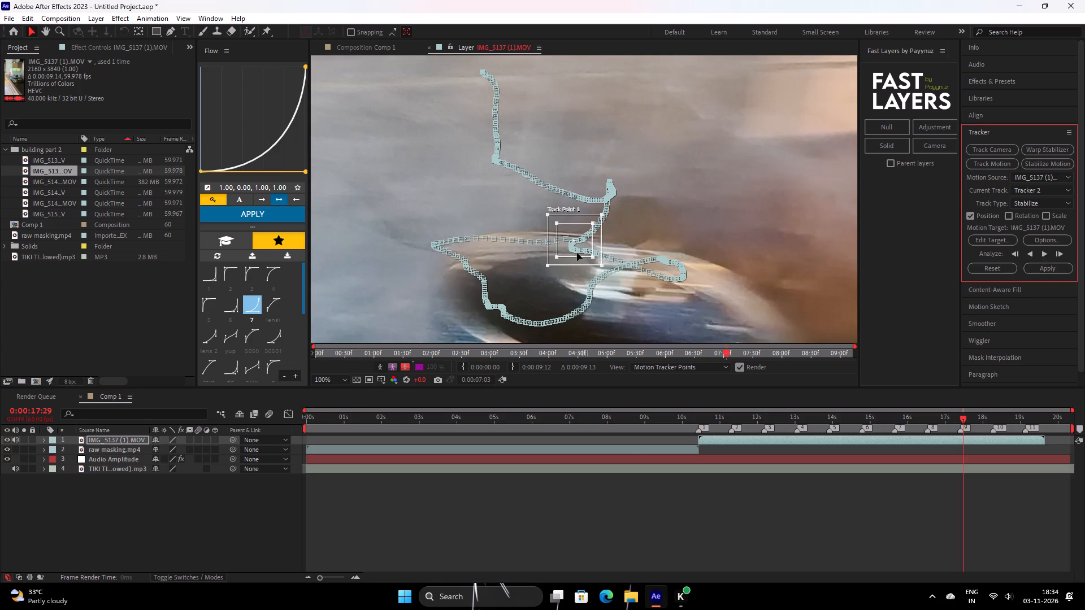
Continue the lid-knob track forward to 0:00:17:34, moving Track Point 1 back onto the motion-blurred knob before resuming the analysis at each stop.
left_click_drag(585, 247, 613, 251)
key("ctrl+z")
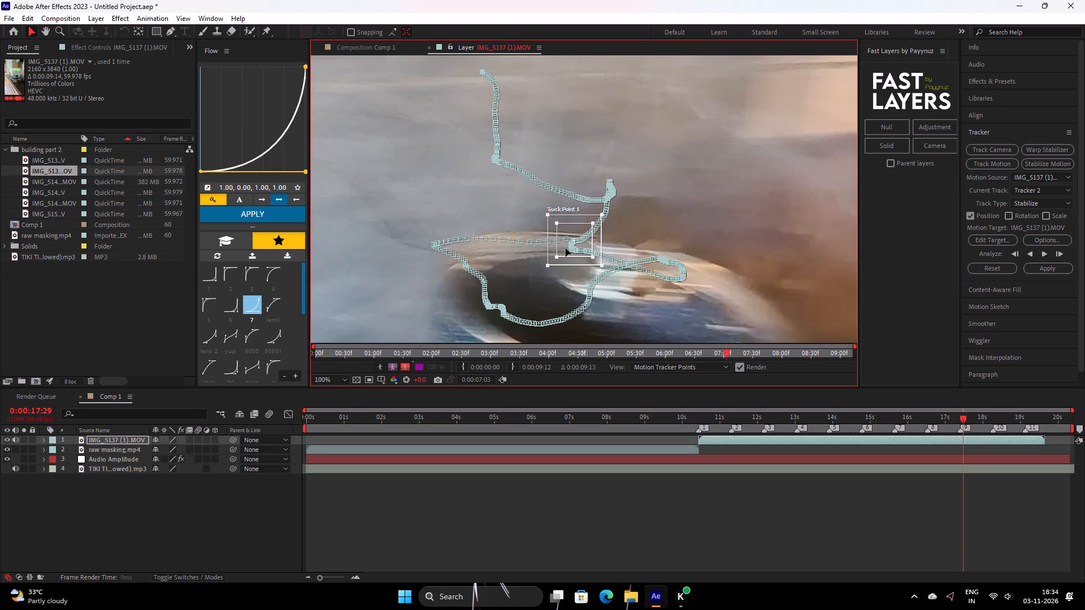
left_click_drag(562, 249, 669, 282)
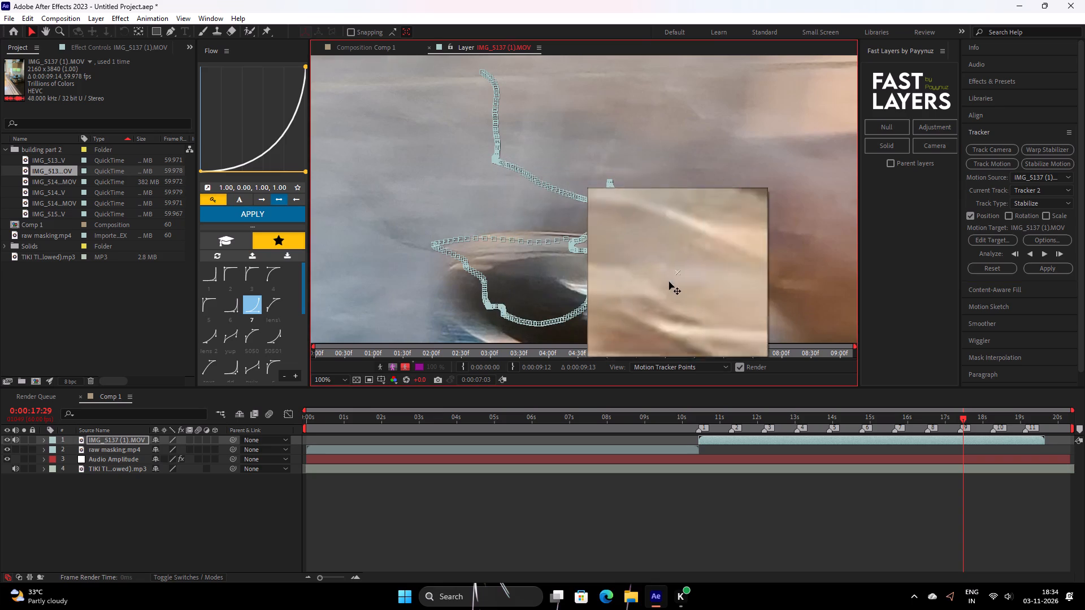
left_click_drag(669, 282, 626, 259)
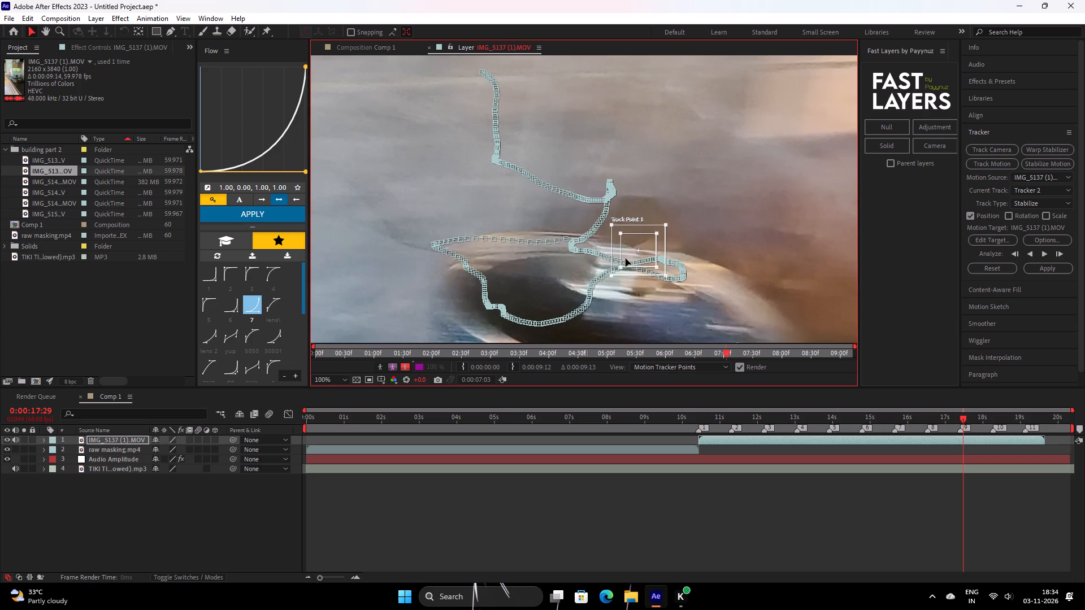
left_click(1039, 252)
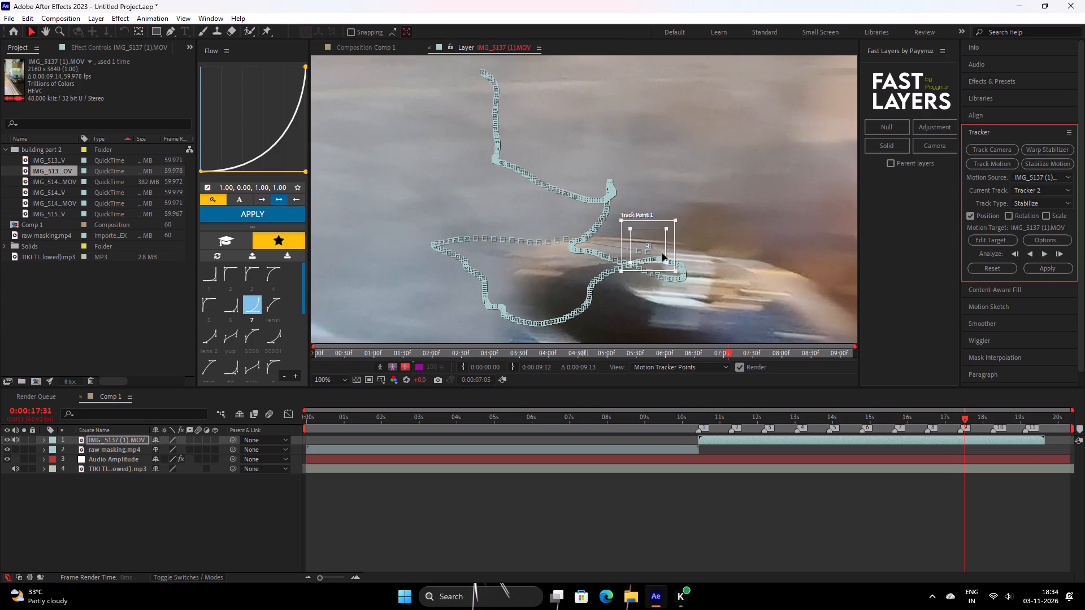
left_click_drag(662, 254, 675, 254)
key("ctrl+z")
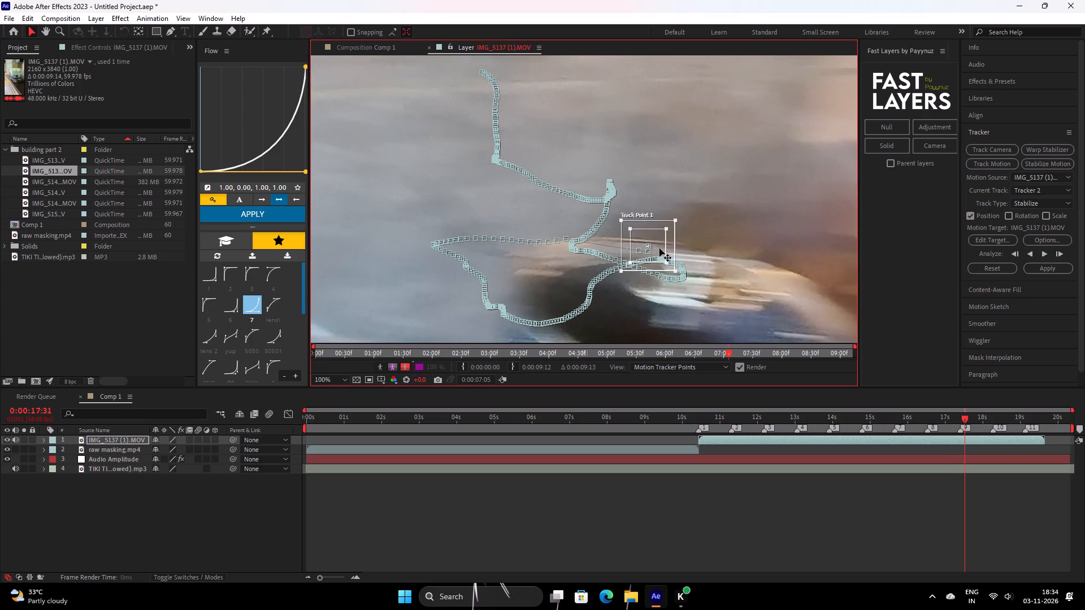
left_click_drag(658, 246, 698, 254)
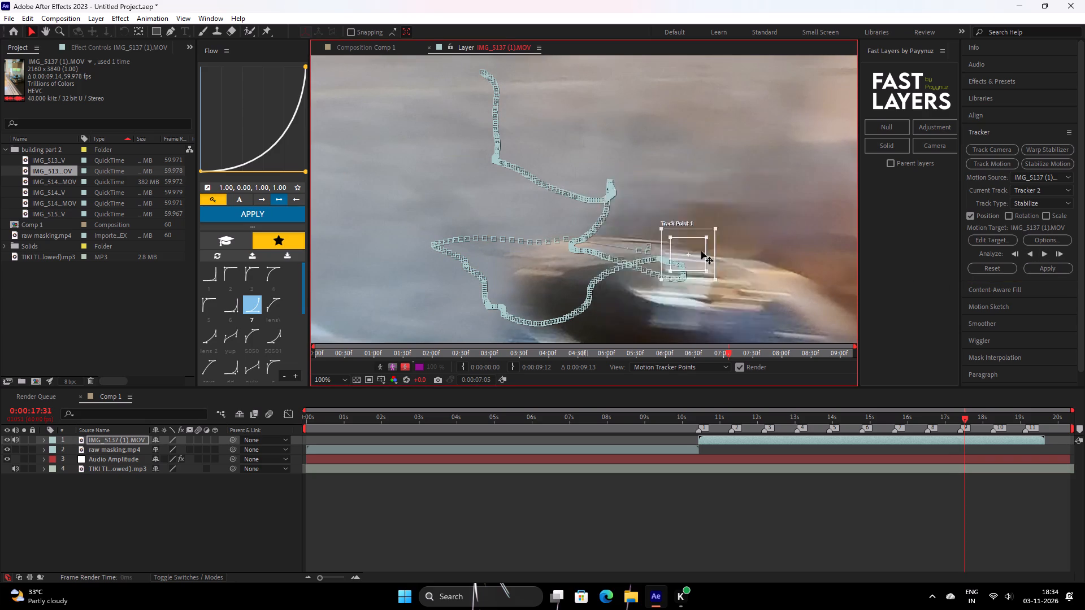
left_click(1043, 254)
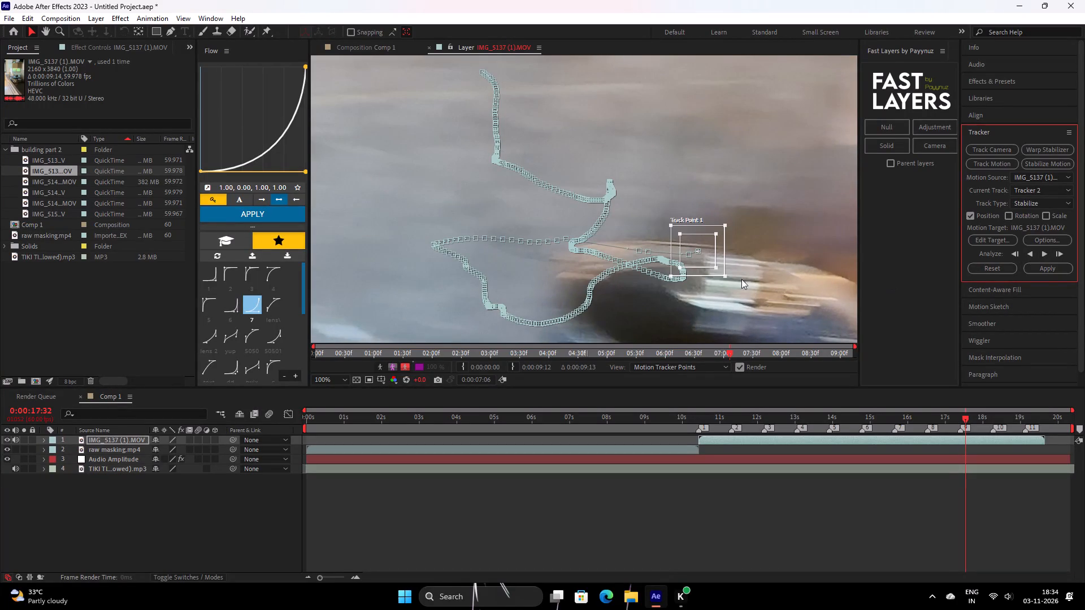
left_click_drag(703, 263, 740, 272)
left_click(1046, 254)
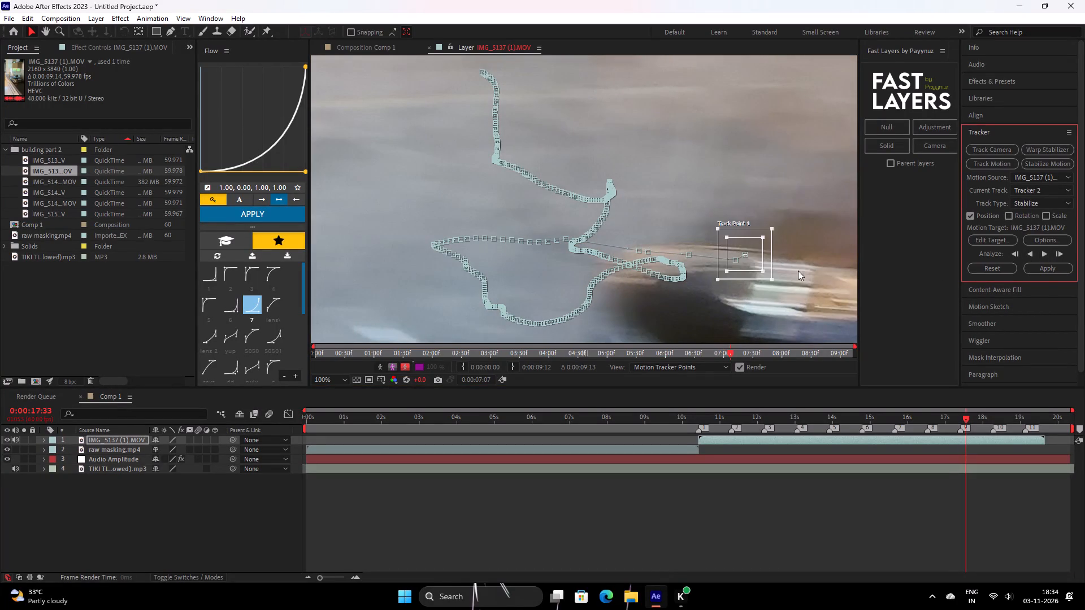
left_click_drag(749, 264, 792, 274)
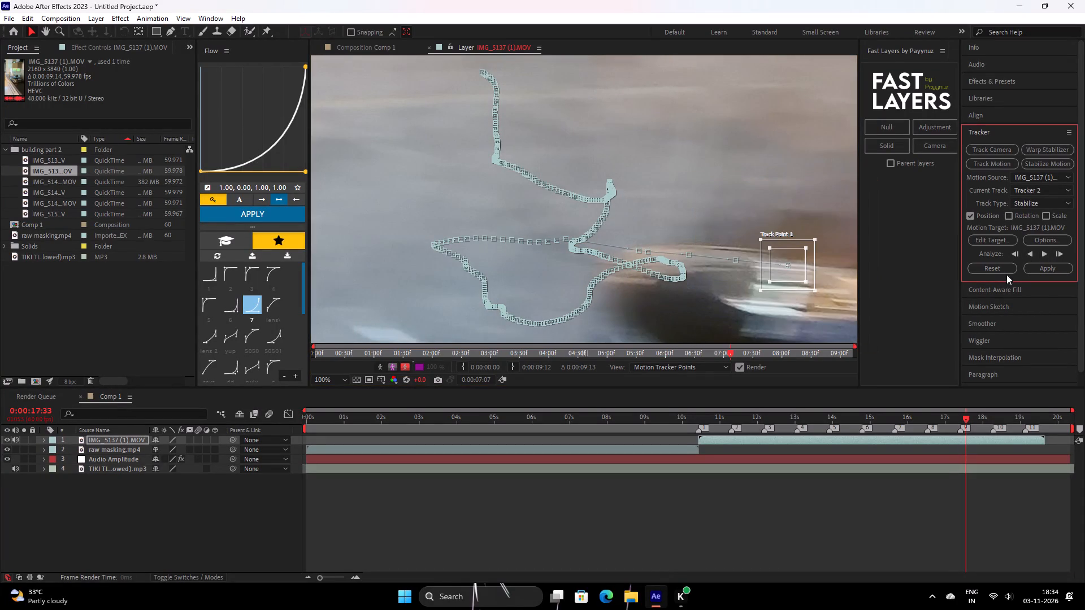
left_click(1042, 253)
scroll(730, 241, "down", 1)
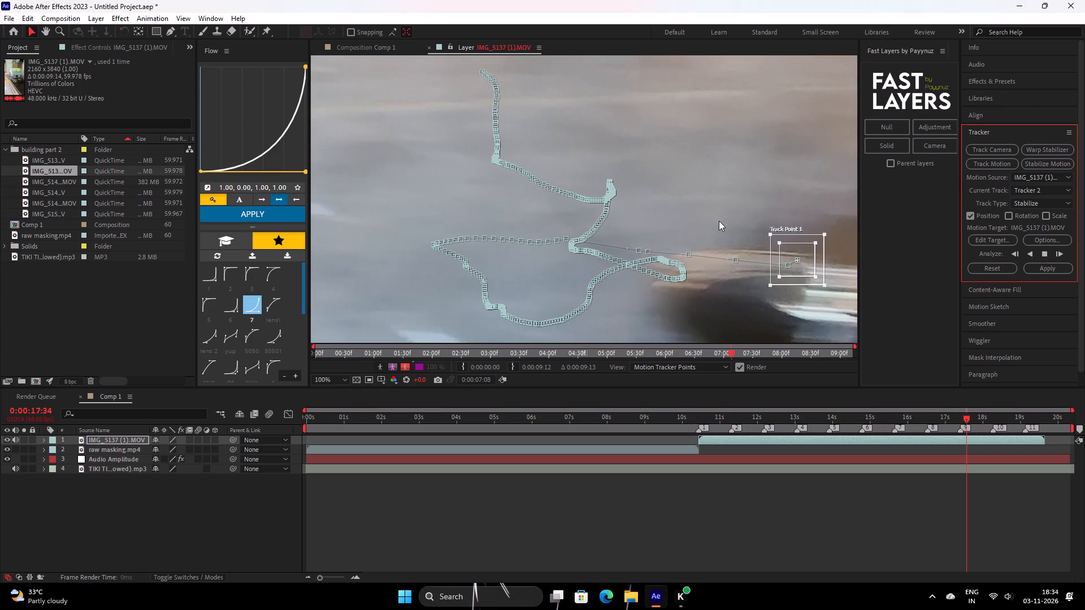
scroll(445, 178, "down", 1)
Carry the knob track on to 0:00:17:38, repositioning Track Point 1 toward the frame edge and resuming the forward analysis after each stop.
left_click_drag(801, 268, 801, 268)
left_click_drag(801, 268, 793, 279)
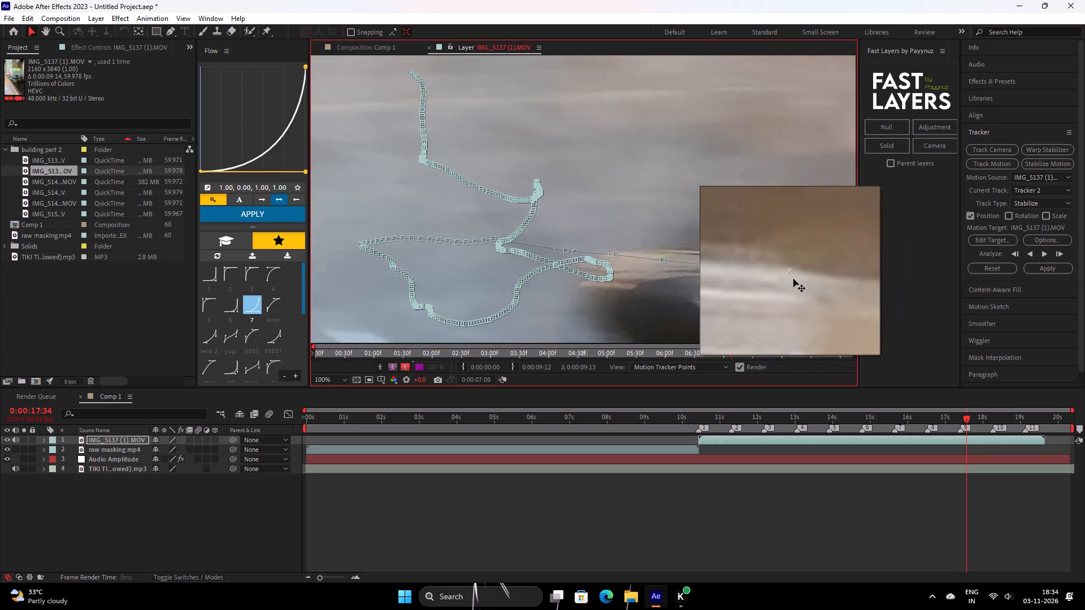
left_click_drag(793, 279, 770, 274)
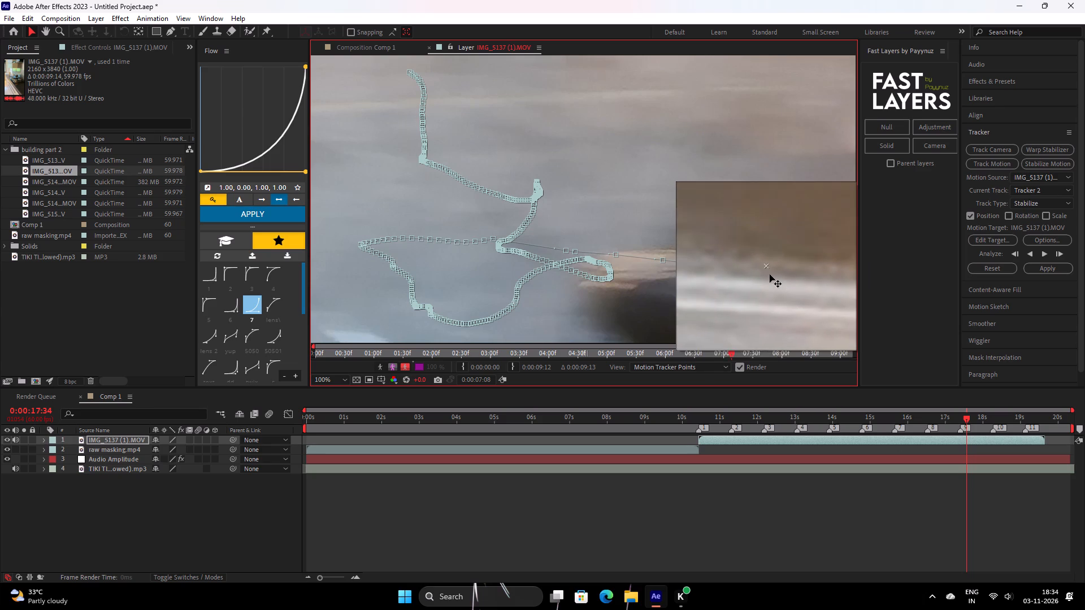
left_click_drag(770, 274, 769, 279)
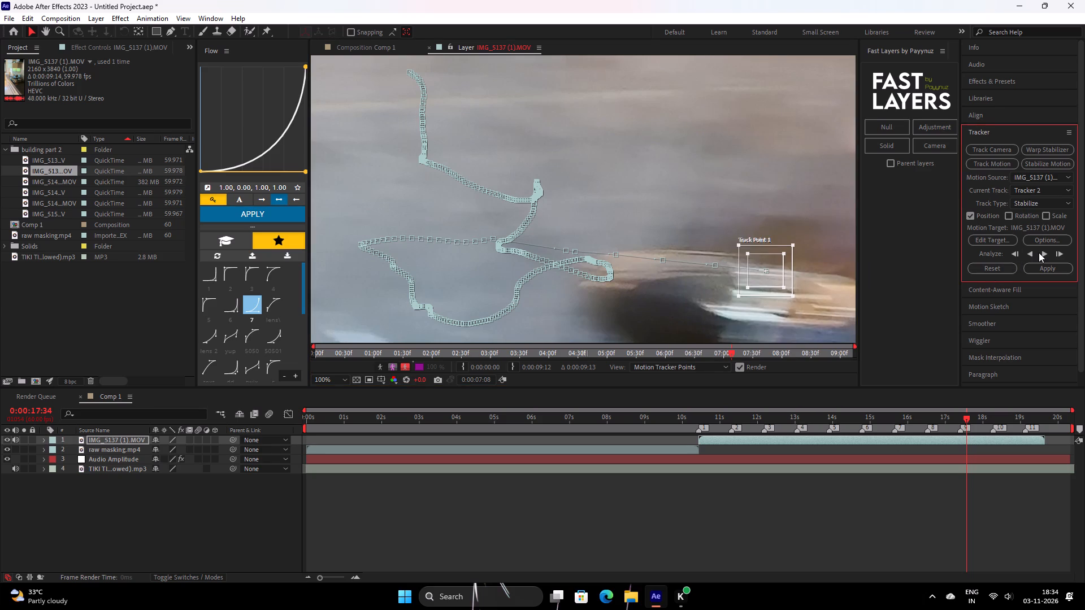
left_click(1039, 252)
left_click_drag(776, 271, 808, 278)
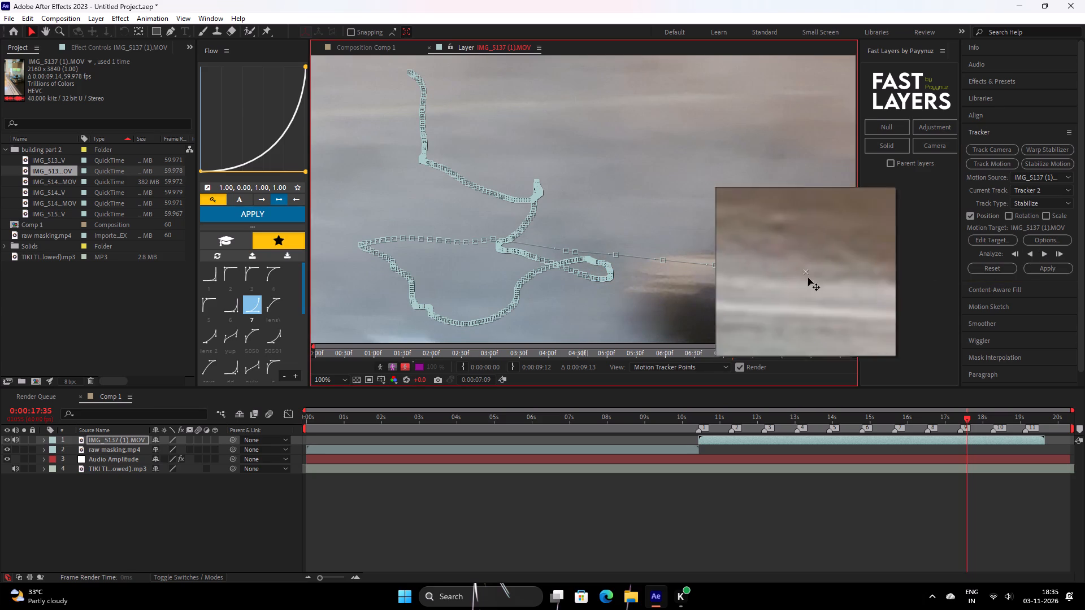
left_click_drag(808, 278, 827, 282)
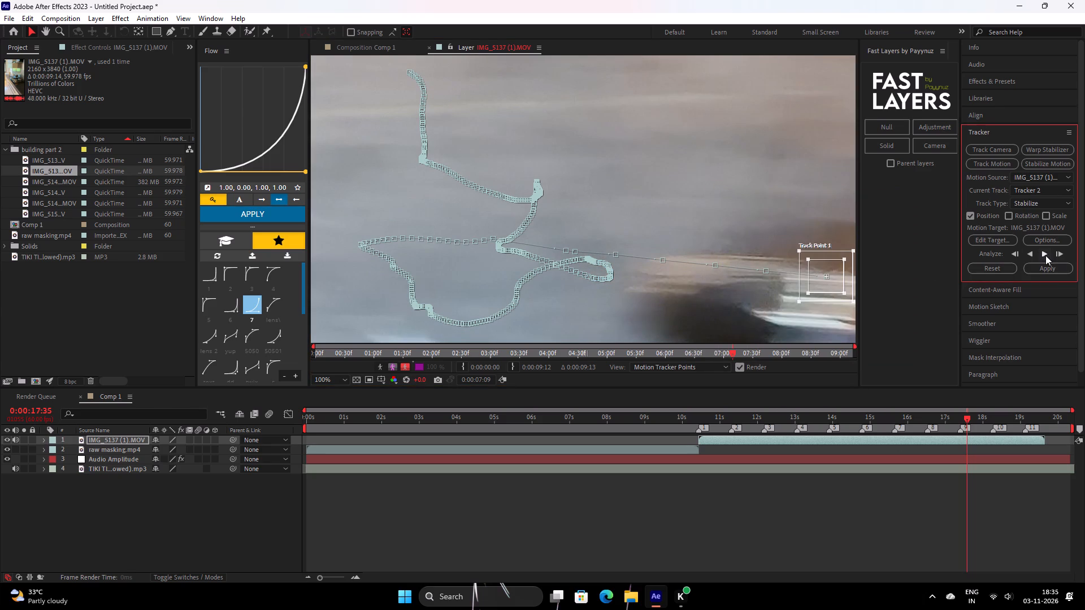
left_click(1045, 255)
left_click_drag(844, 279, 879, 279)
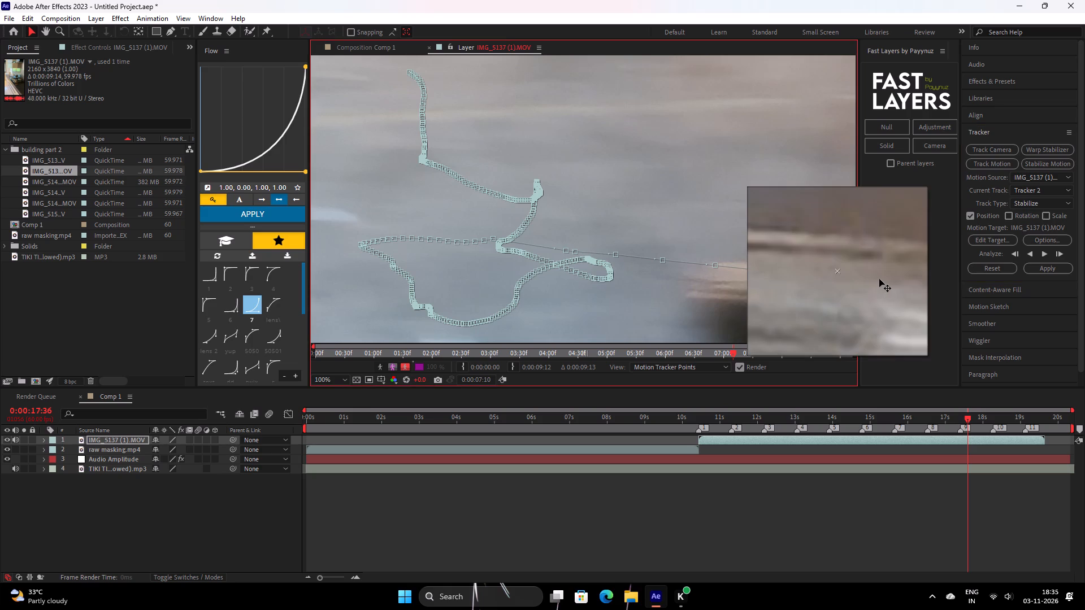
left_click_drag(879, 279, 884, 275)
left_click(1044, 254)
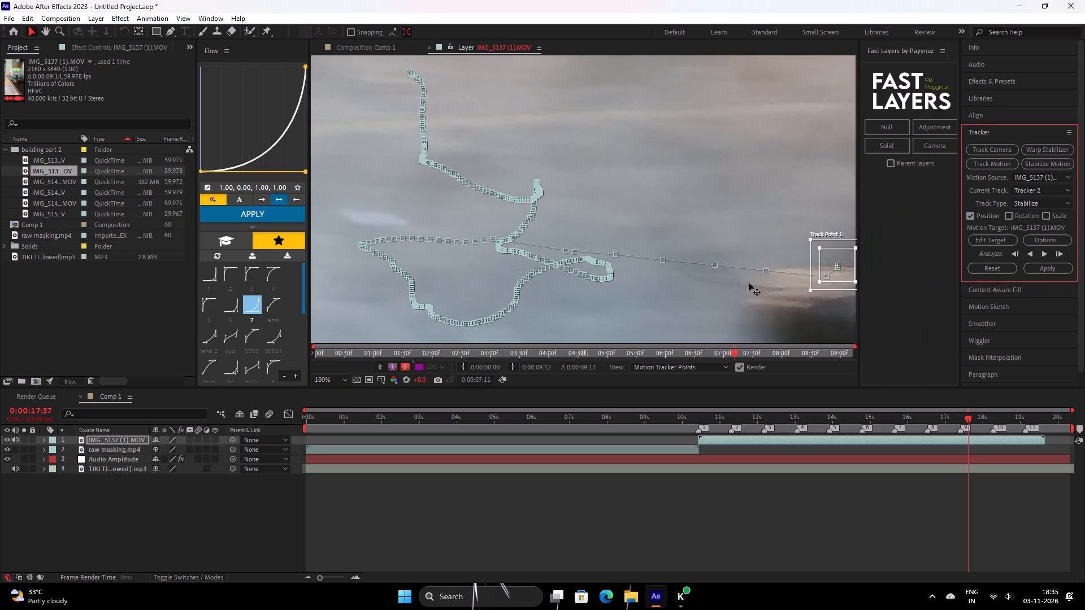
left_click(1044, 254)
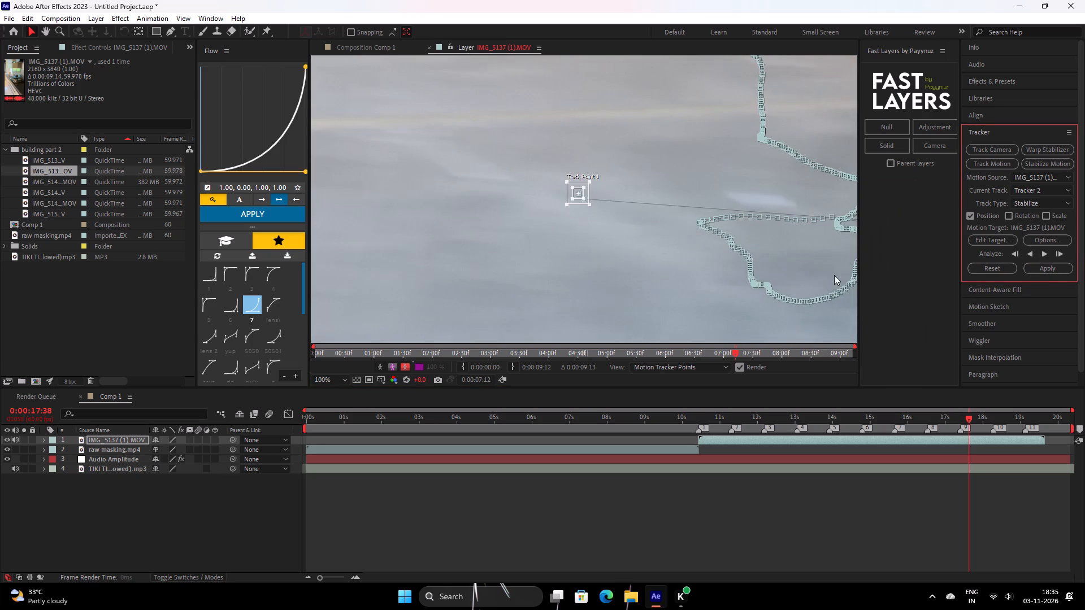
scroll(548, 250, "down", 2)
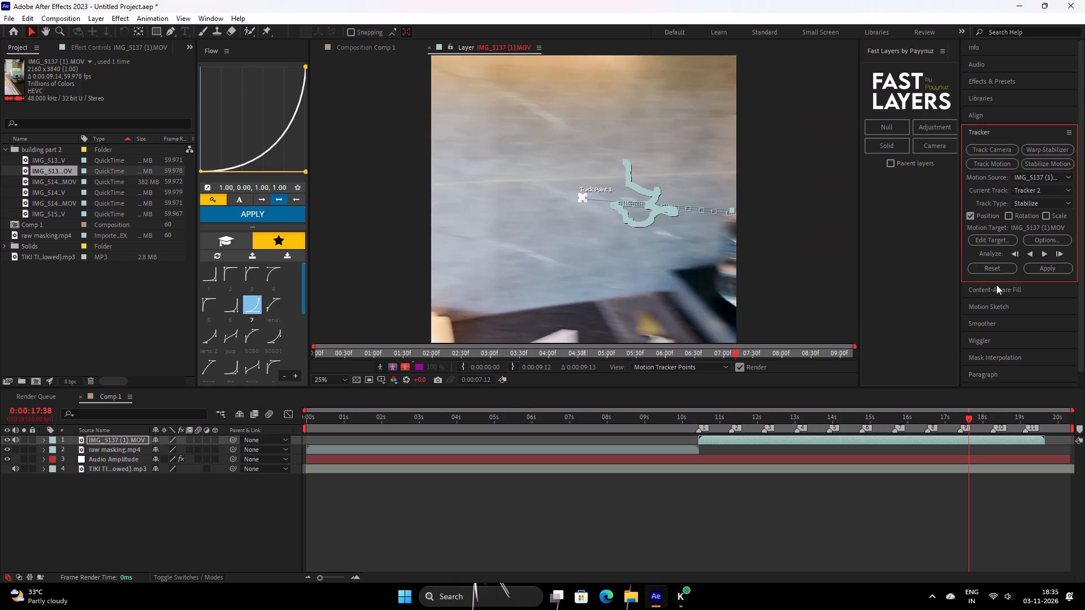
Apply the Tracker 2 stabilization to IMG_5137 (1).MOV in the X and Y dimensions.
left_click_drag(968, 418, 1021, 419)
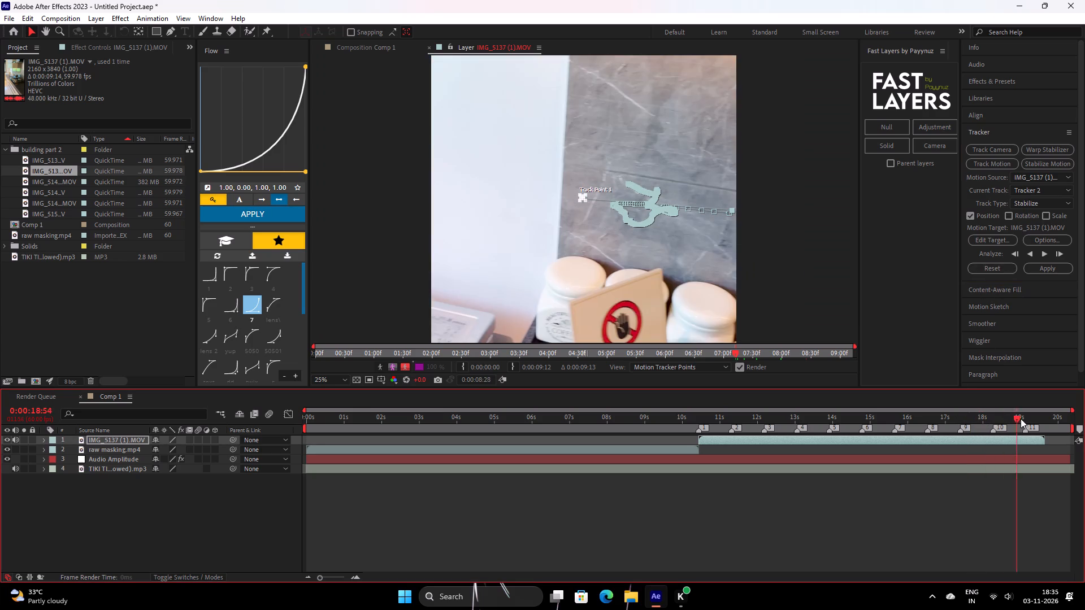
left_click_drag(1021, 419, 865, 439)
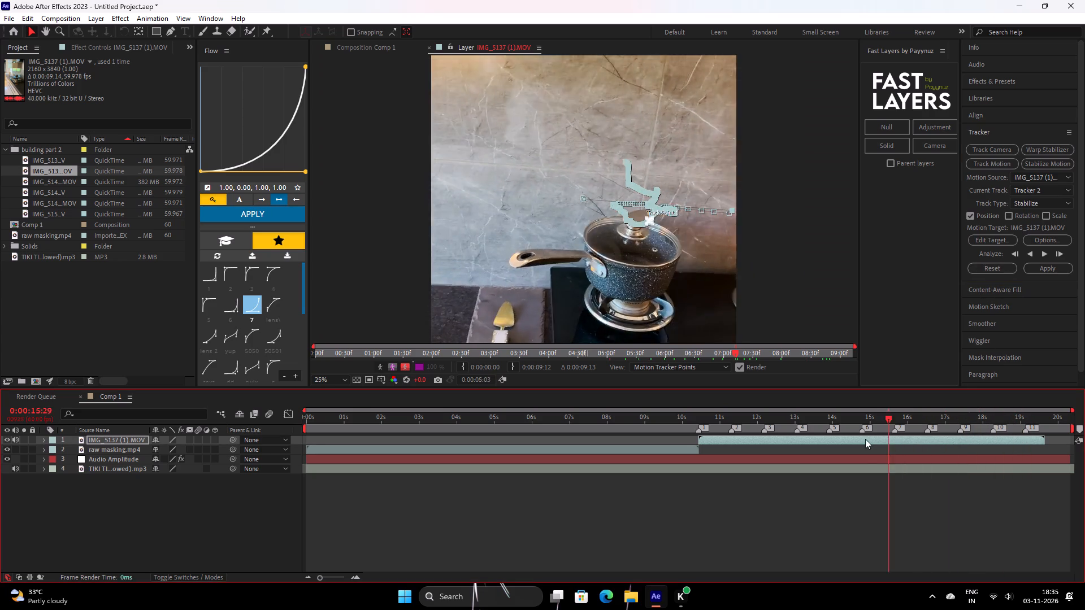
left_click_drag(865, 439, 949, 429)
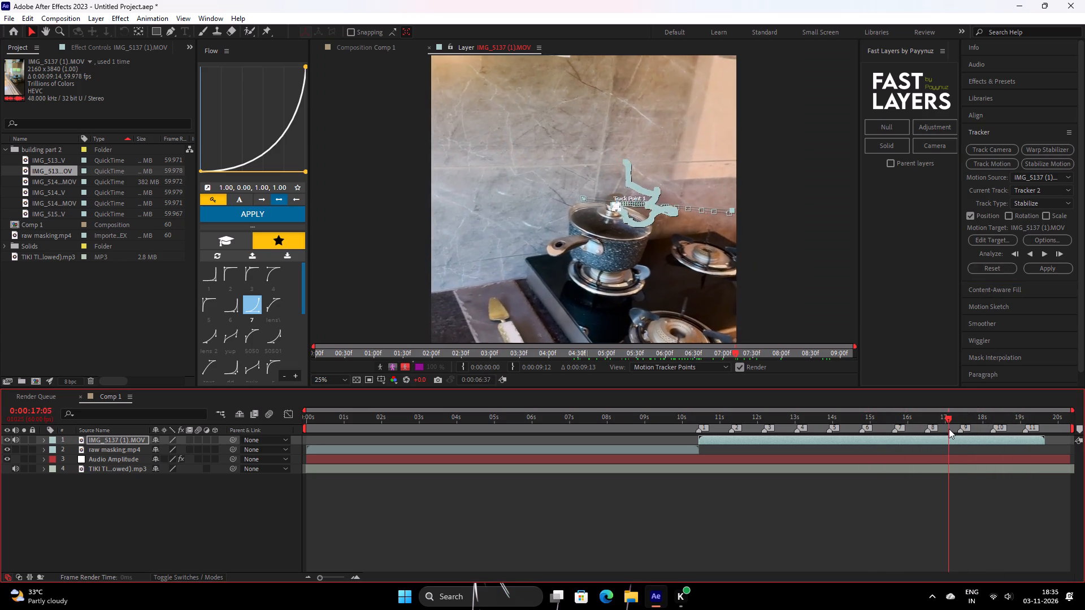
left_click_drag(949, 429, 950, 431)
key("y")
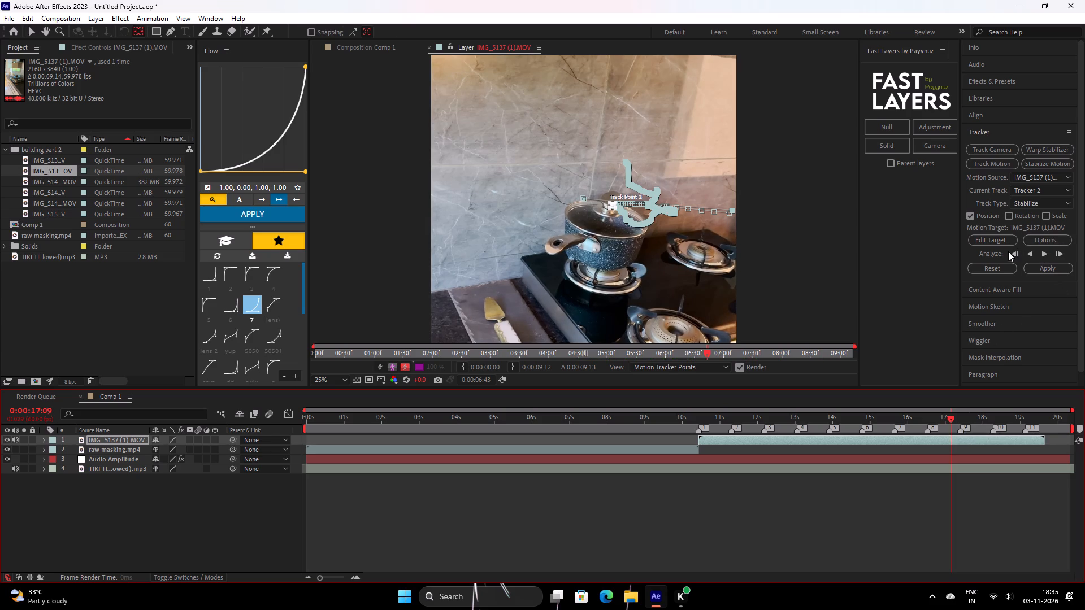
left_click(1051, 265)
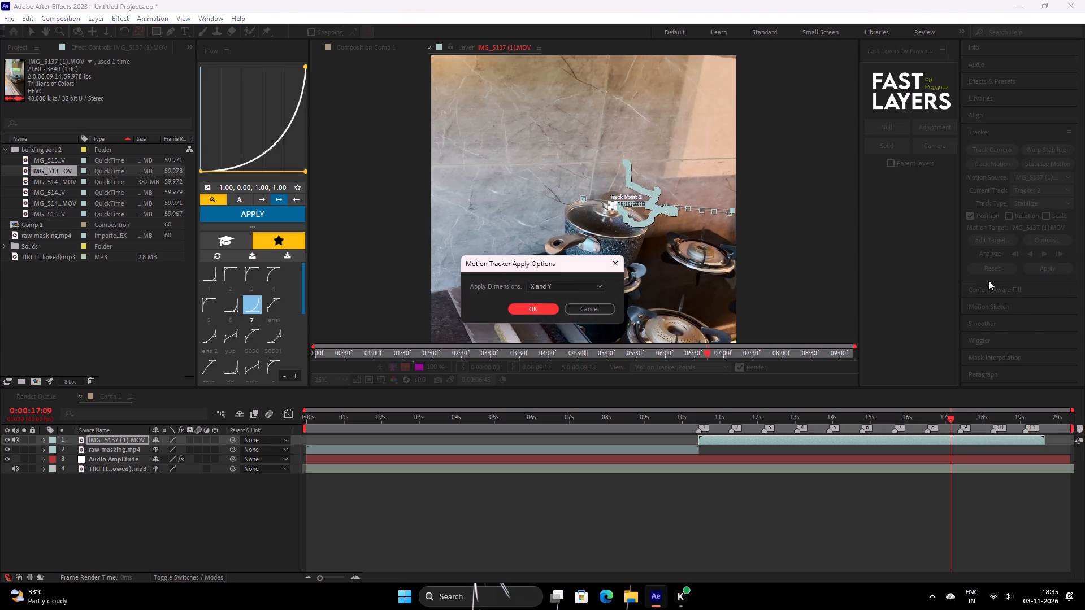
left_click(535, 308)
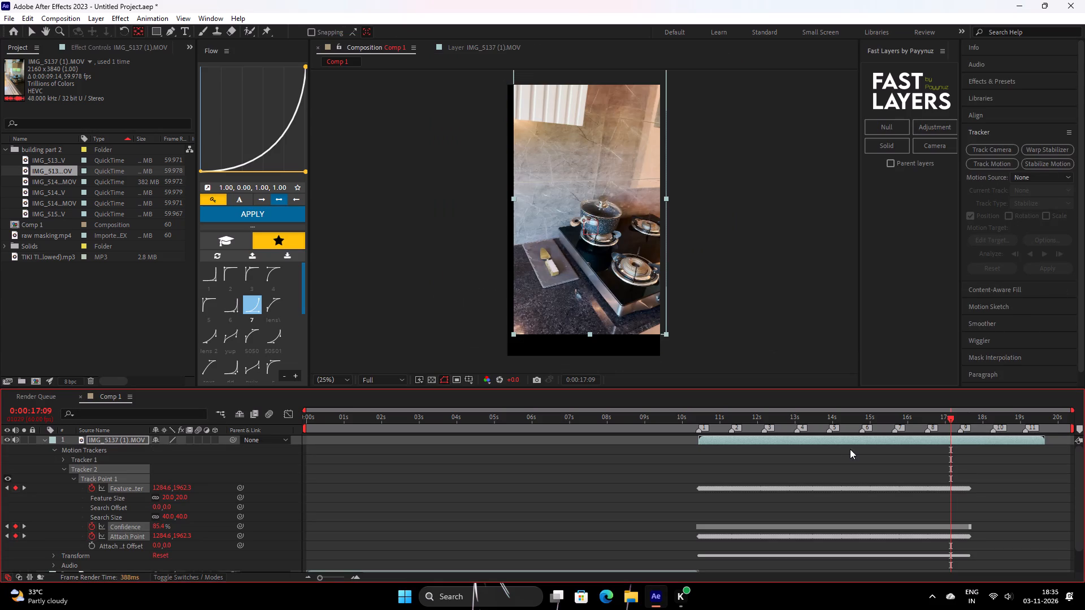
Play back the transition from raw masking.mp4 into the stabilized IMG_5137 (1).MOV from about 0:00:09:49.
left_click_drag(791, 416, 715, 442)
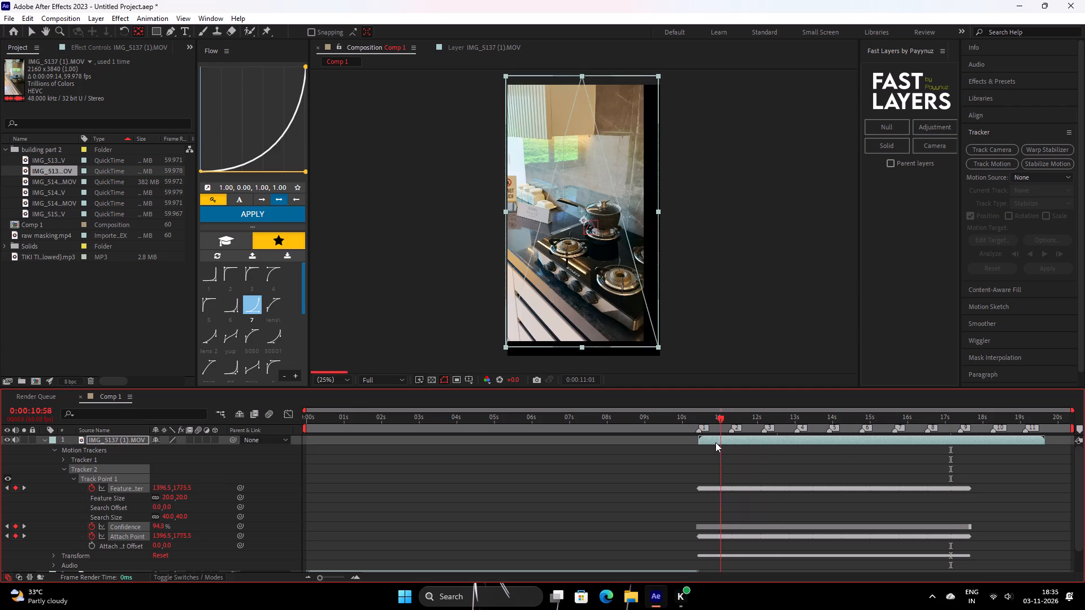
left_click_drag(715, 442, 676, 454)
key("space")
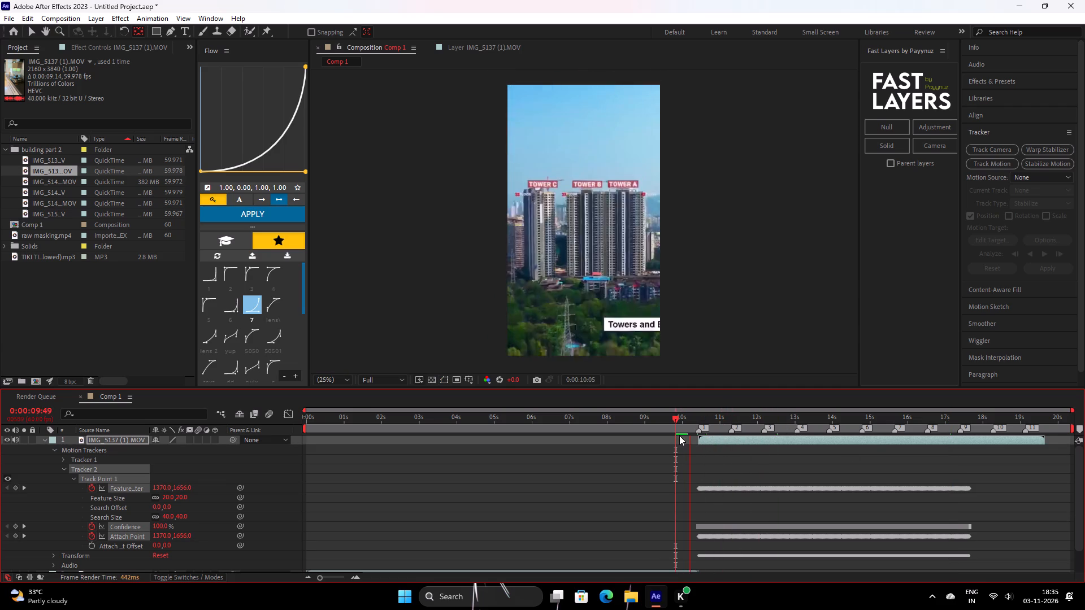
key("space")
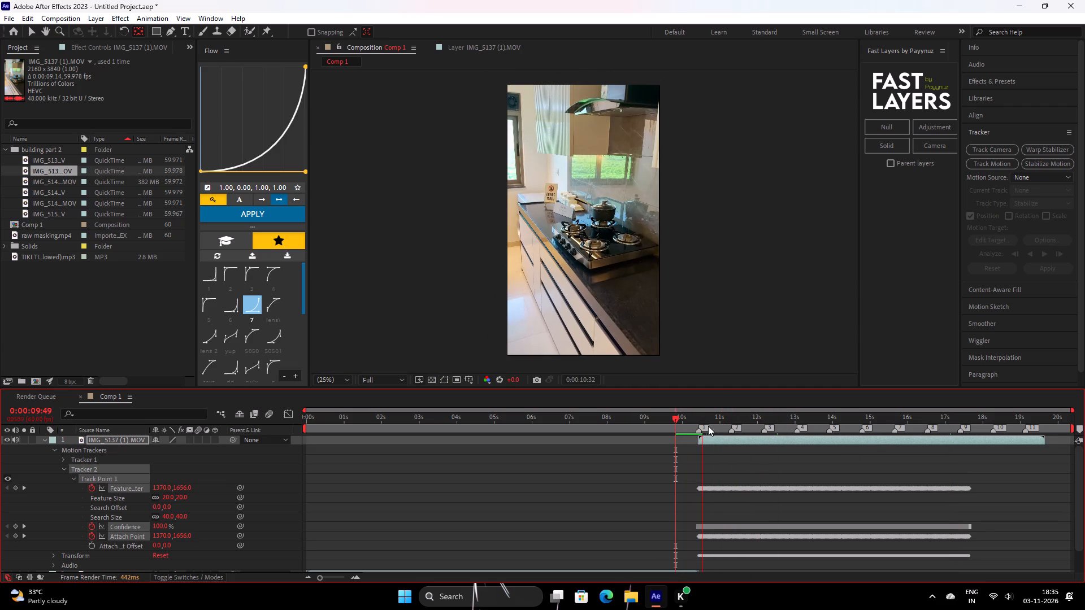
Lower the composition preview resolution to Quarter.
left_click(387, 377)
left_click(392, 441)
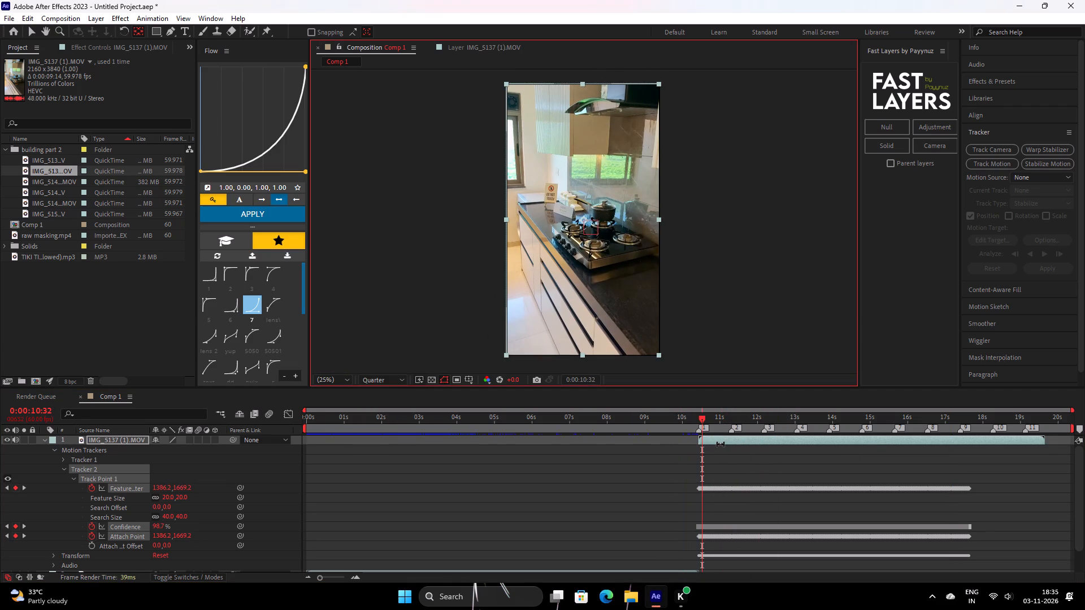
Play and scrub through the stabilized IMG_5137 (1).MOV to check how steady the pot lid stays and where the clip should end.
left_click_drag(704, 421, 666, 436)
key("space")
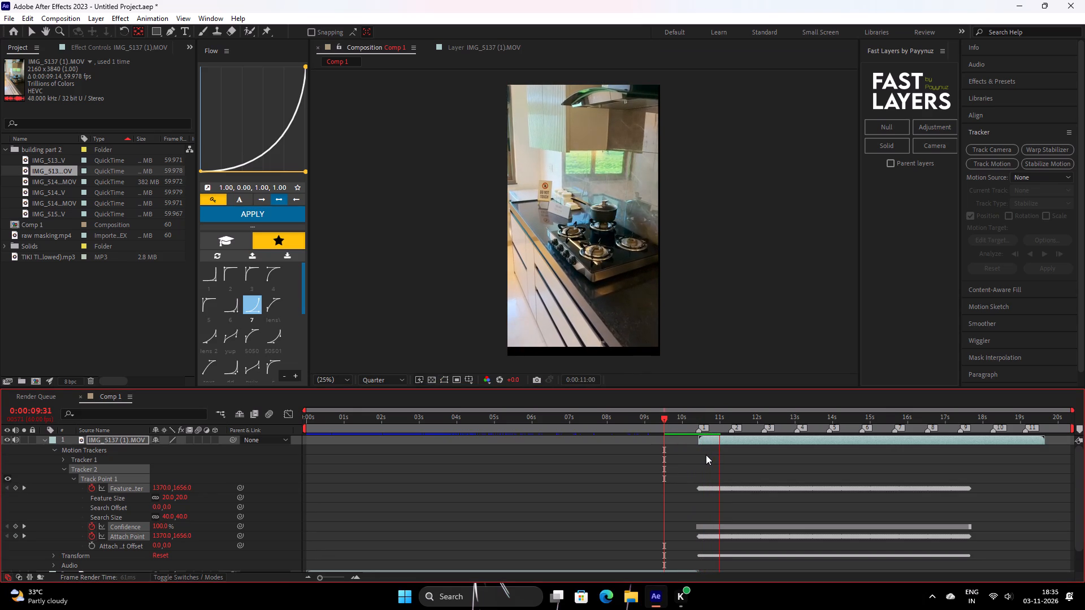
scroll(542, 200, "up", 1)
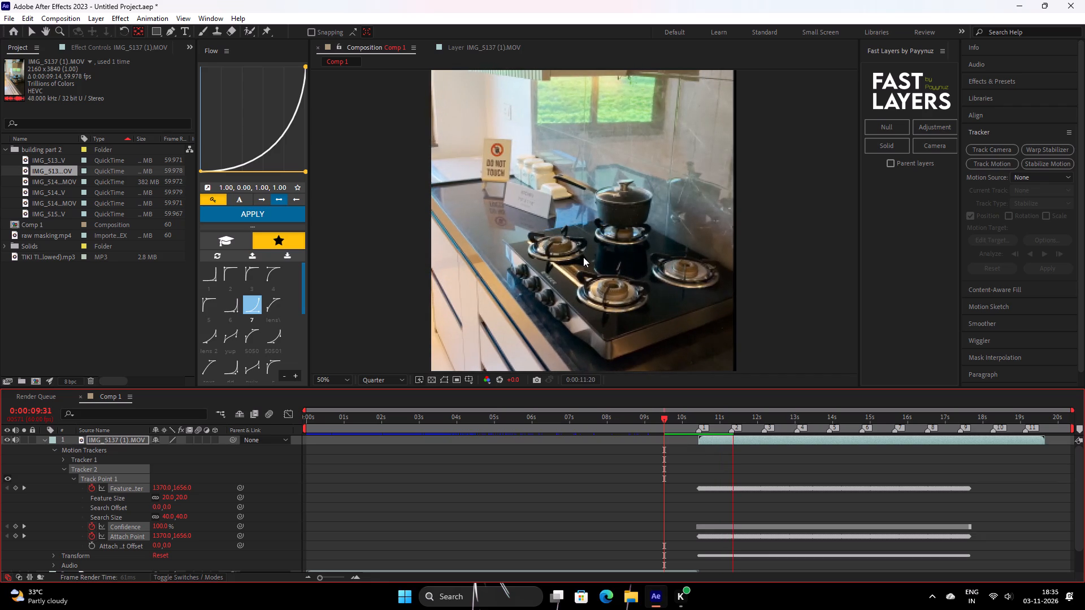
scroll(581, 258, "down", 1)
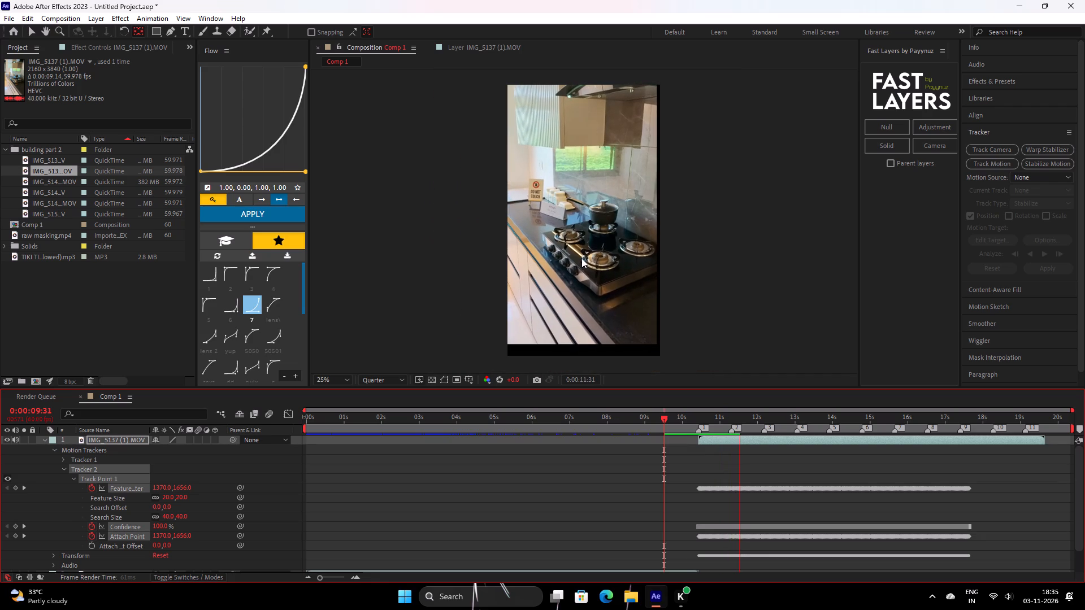
key("space")
left_click_drag(738, 422, 767, 423)
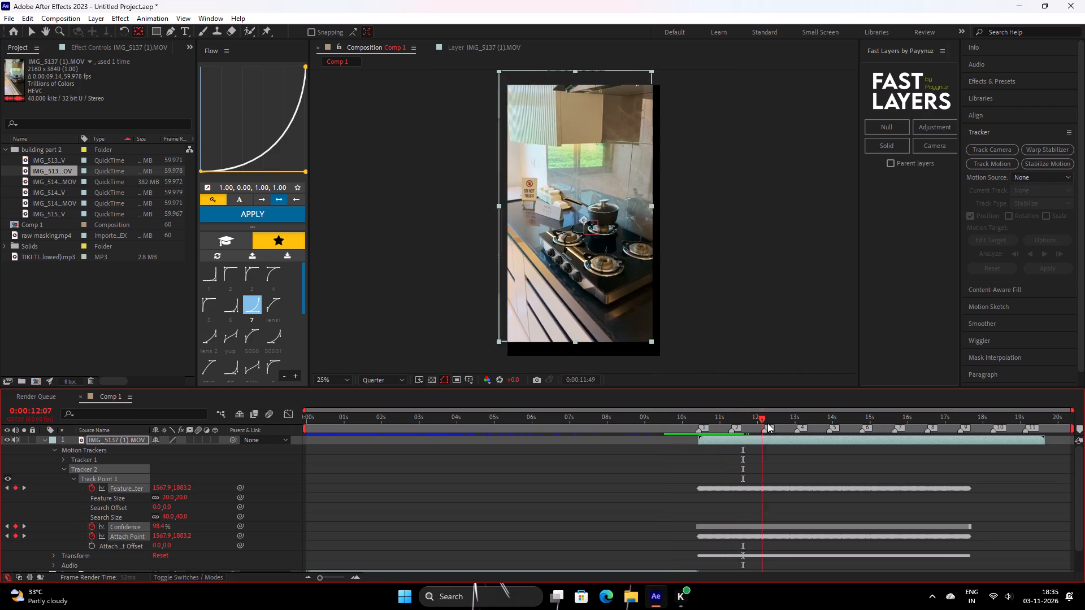
left_click_drag(767, 423, 888, 425)
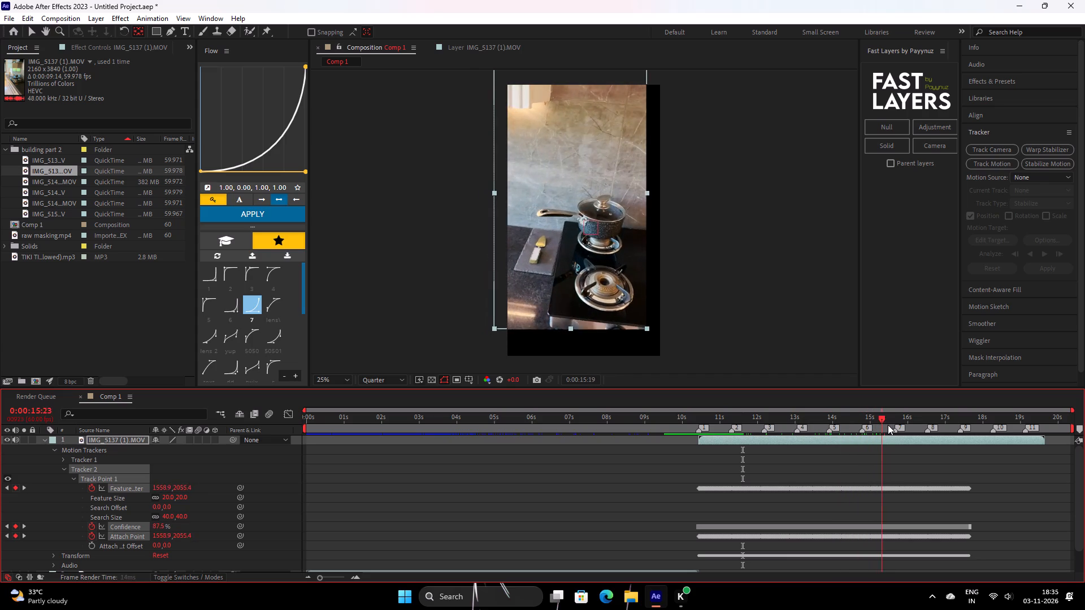
left_click_drag(888, 425, 891, 428)
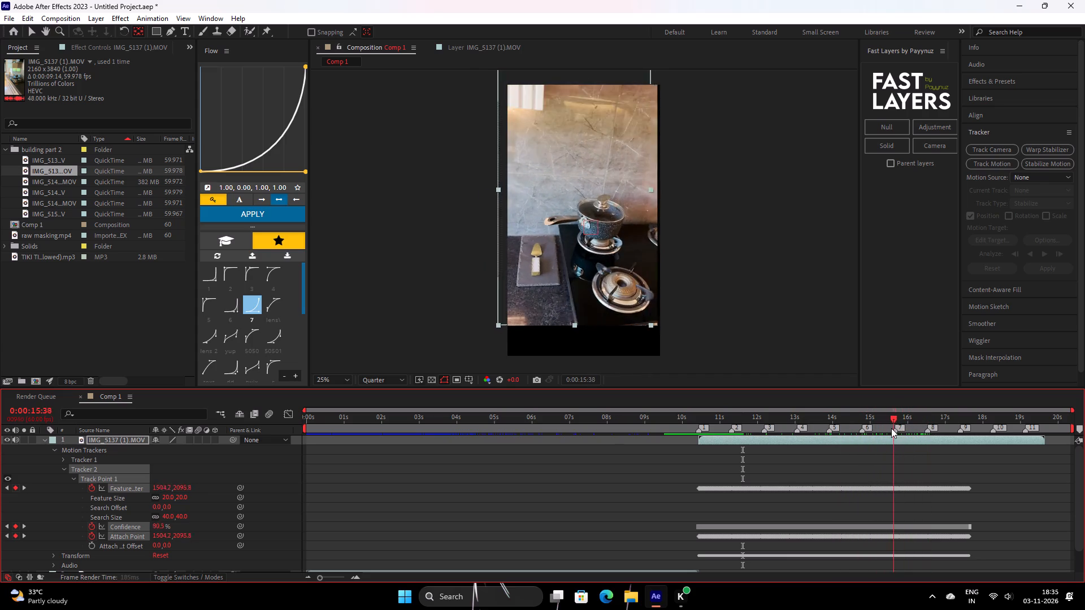
left_click_drag(891, 428, 723, 424)
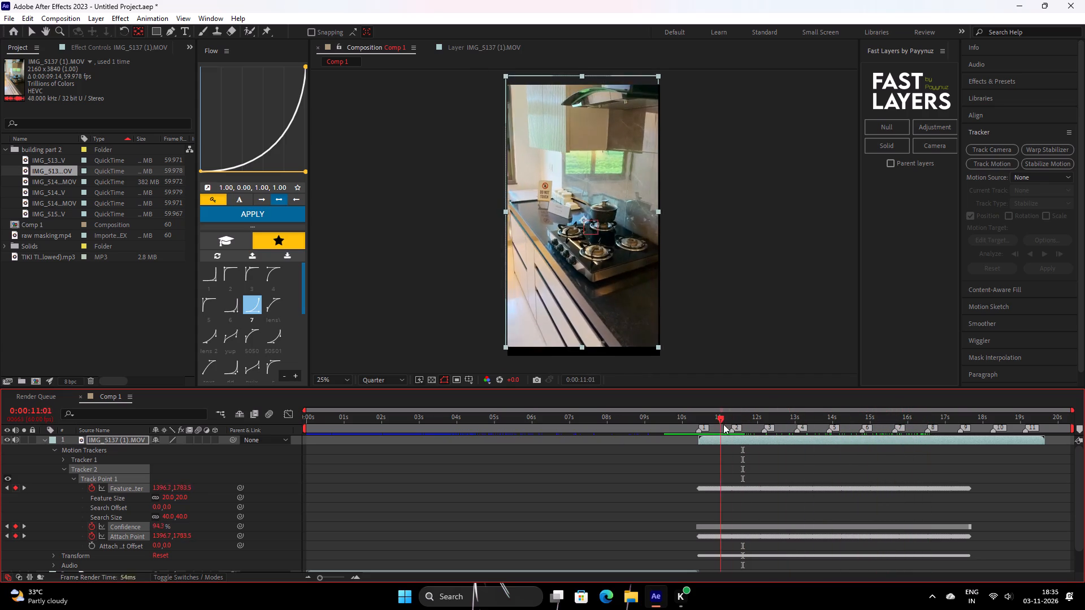
left_click_drag(723, 424, 935, 422)
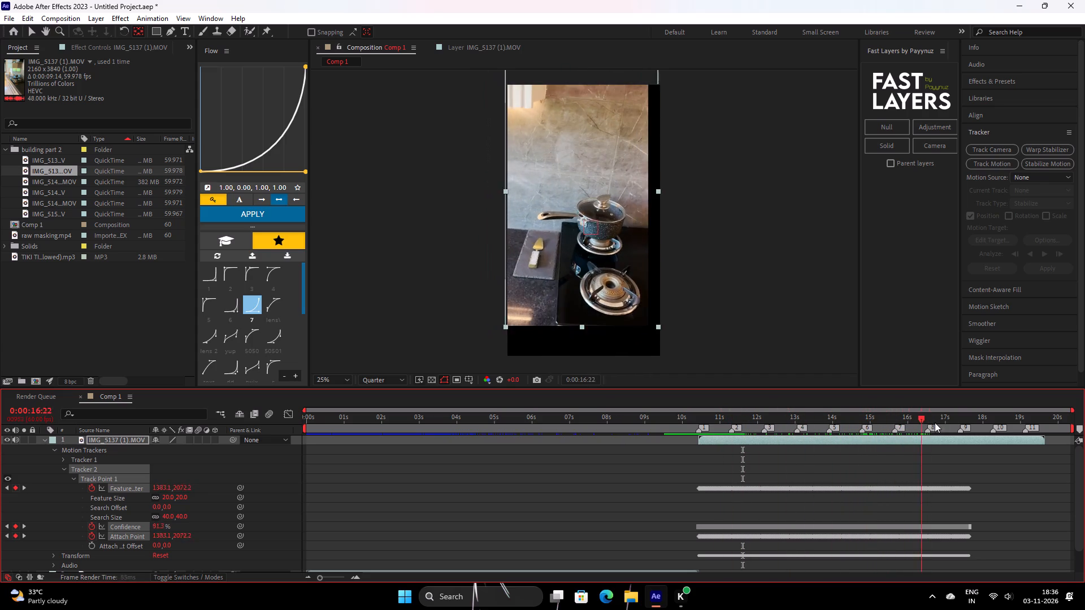
left_click_drag(935, 422, 960, 422)
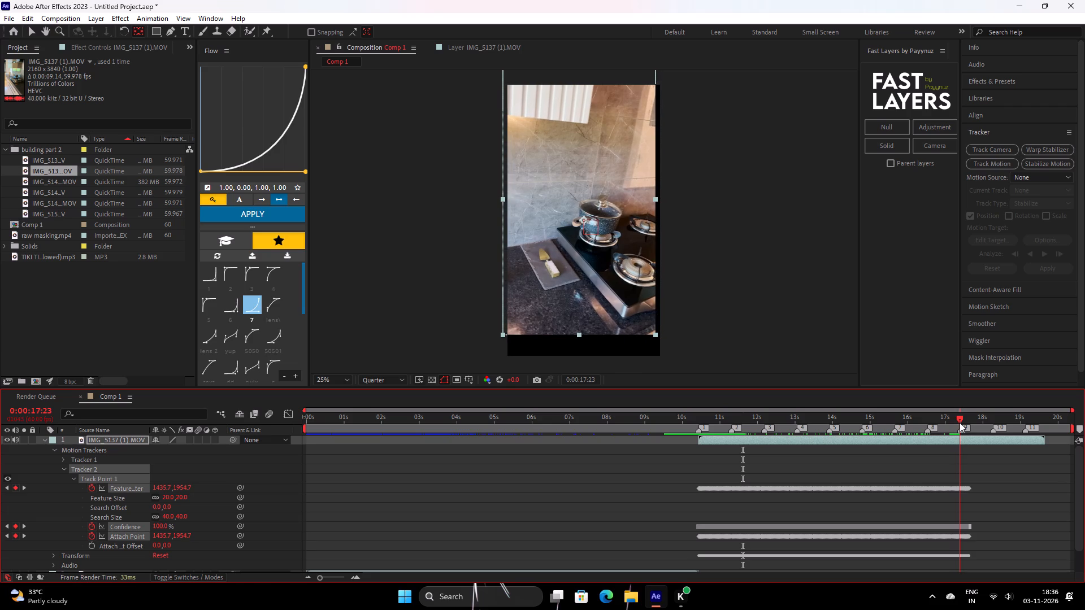
left_click_drag(960, 422, 723, 414)
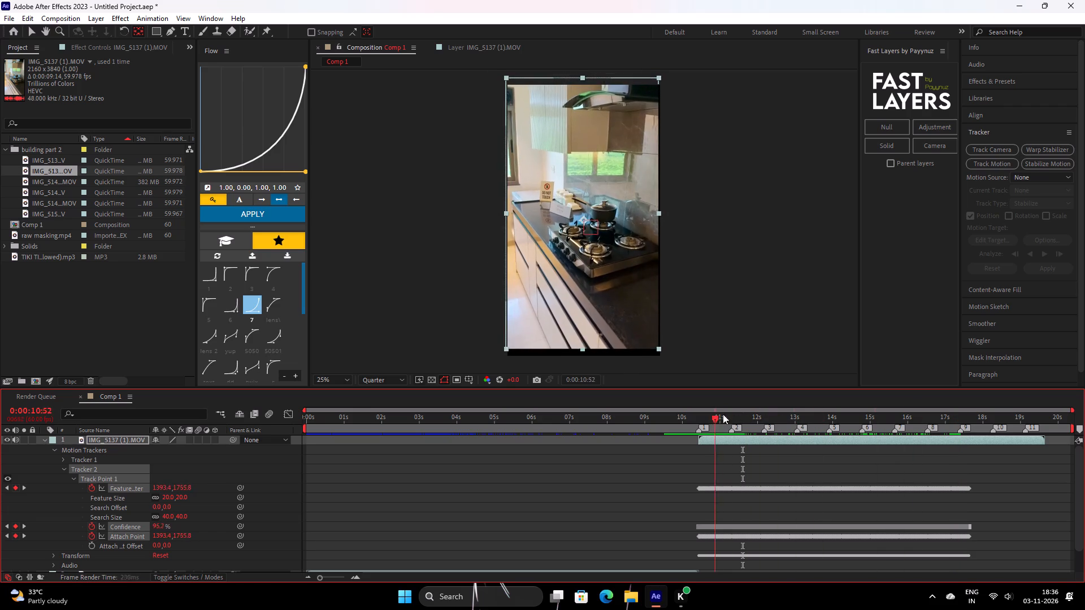
left_click_drag(723, 414, 823, 413)
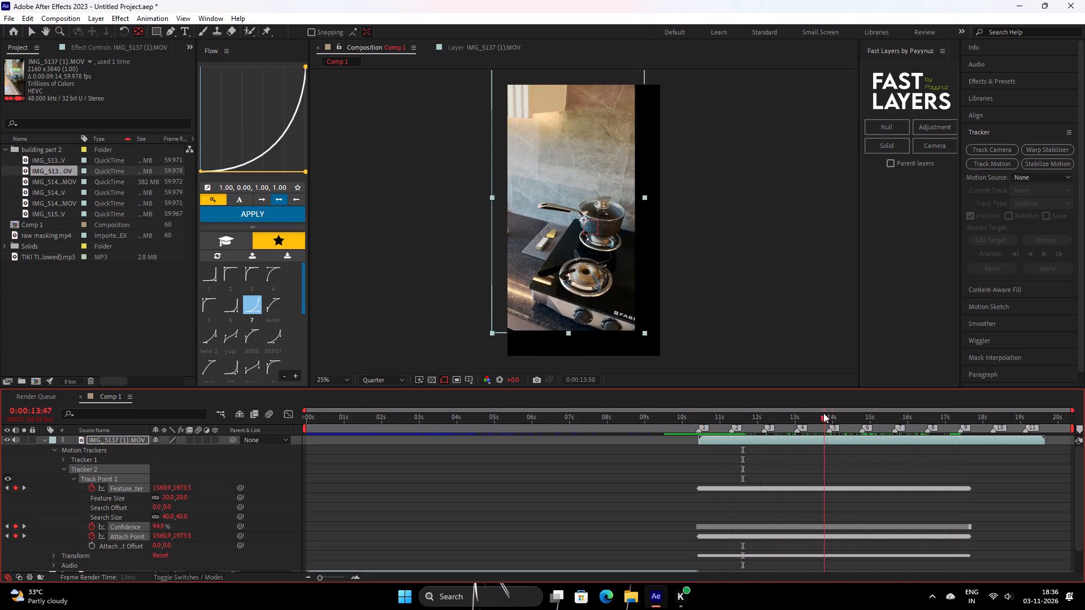
left_click_drag(823, 413, 888, 411)
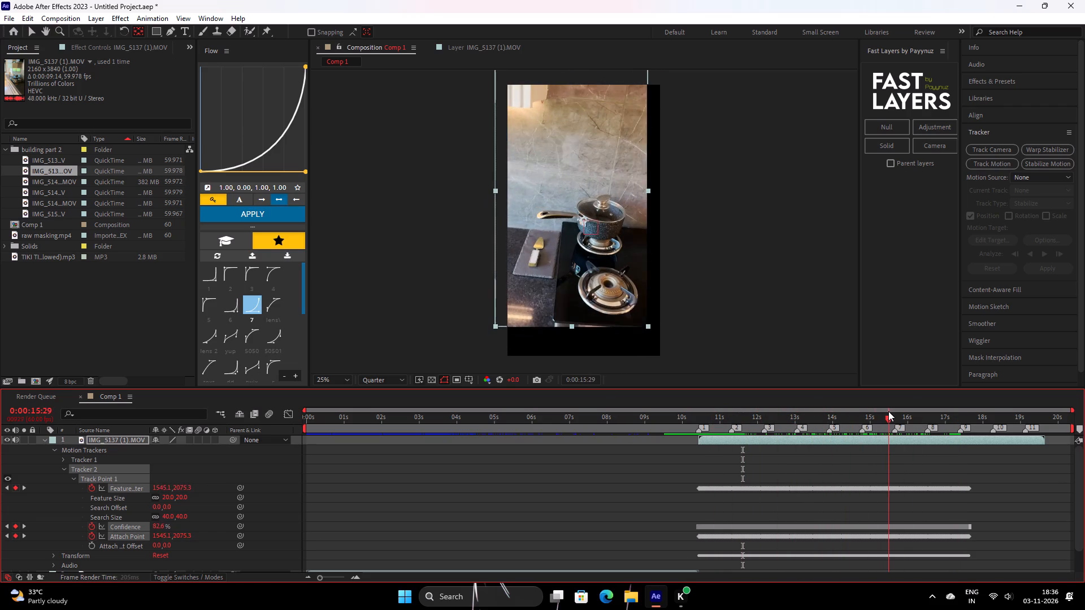
left_click_drag(888, 411, 918, 409)
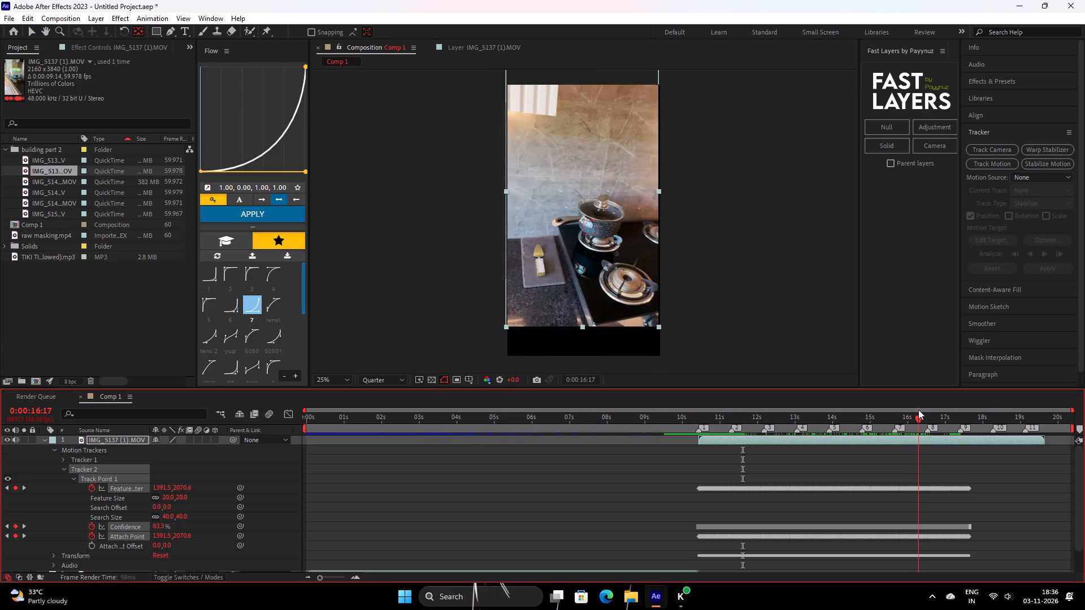
left_click_drag(918, 409, 898, 416)
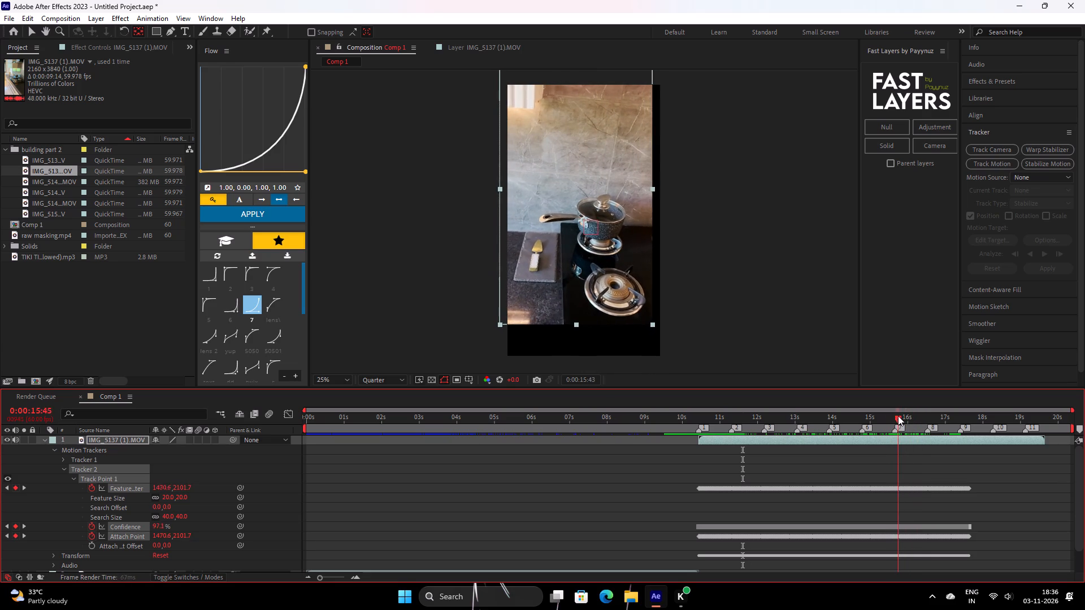
Split IMG_5137 (1).MOV at 0:00:15:50, on beat marker 7, and delete the part after the cut.
left_click_drag(898, 416, 901, 415)
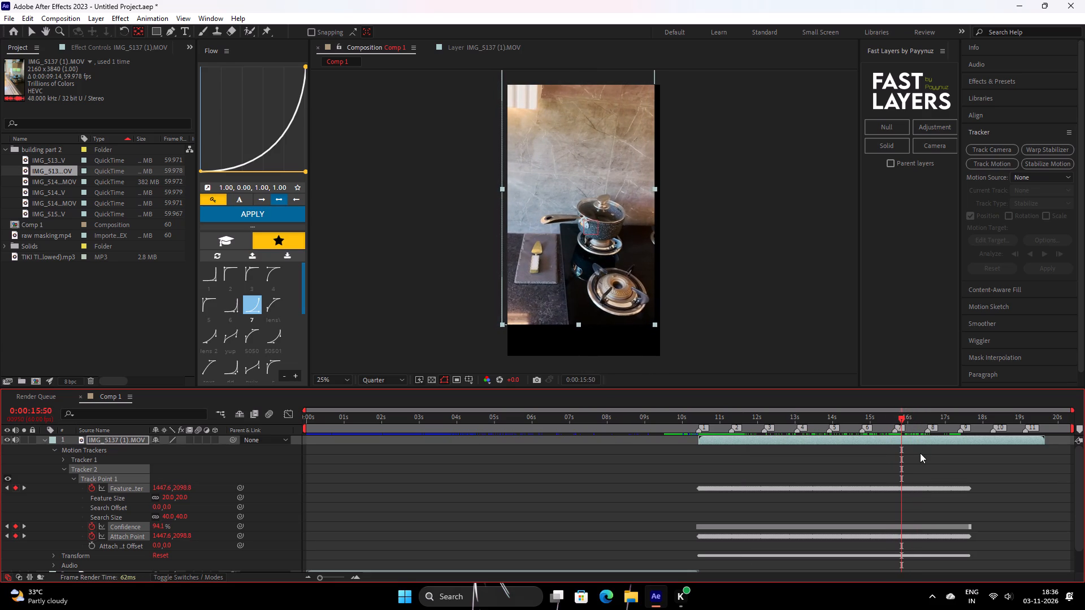
key("ctrl+shift+d")
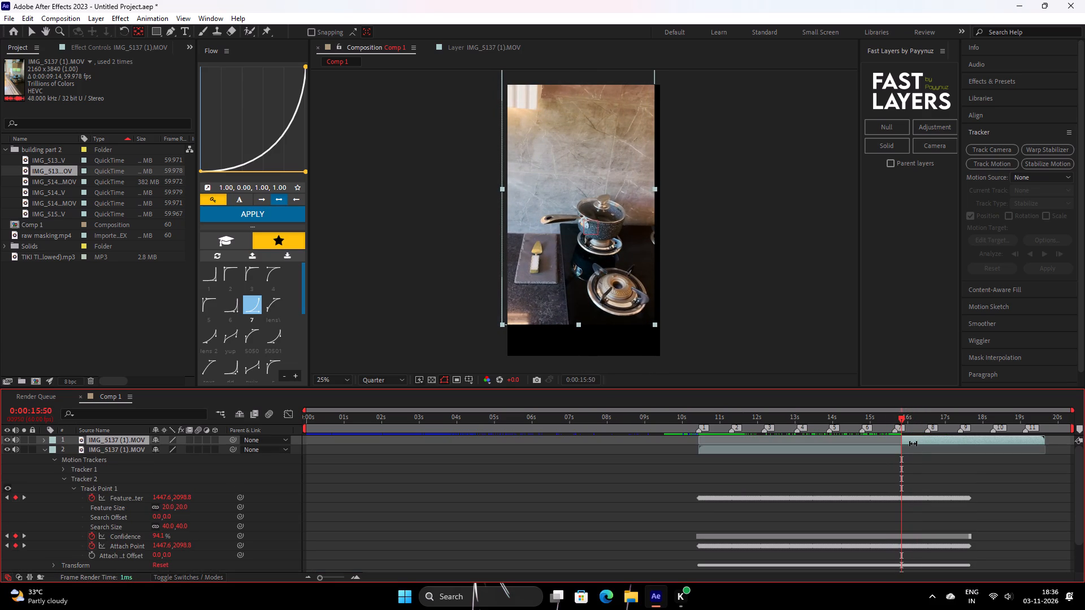
key("BackSpace")
Turn on frame blending for the trimmed IMG_5137 (1).MOV layer.
left_click(809, 442)
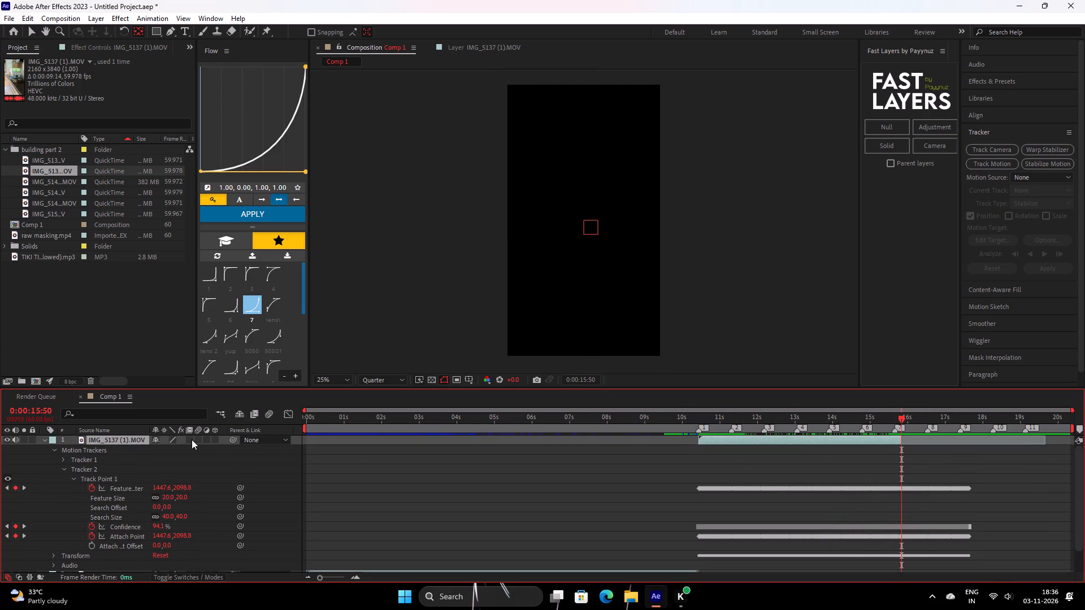
double_click(192, 439)
Pre-compose the trimmed IMG_5137 (1).MOV layer as part21, moving all attributes into the new composition.
right_click(790, 441)
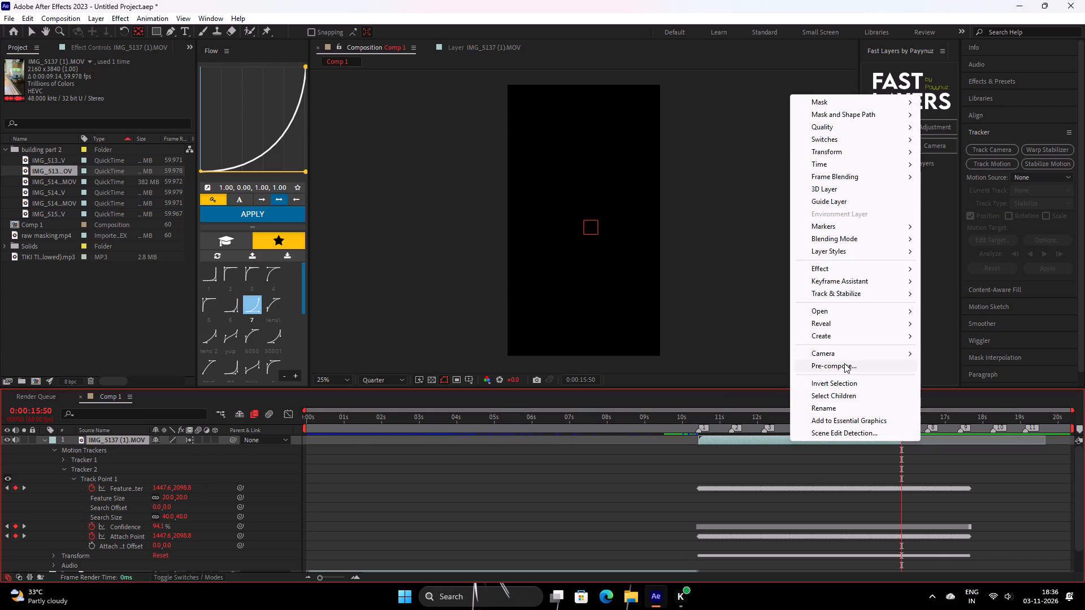
left_click(844, 364)
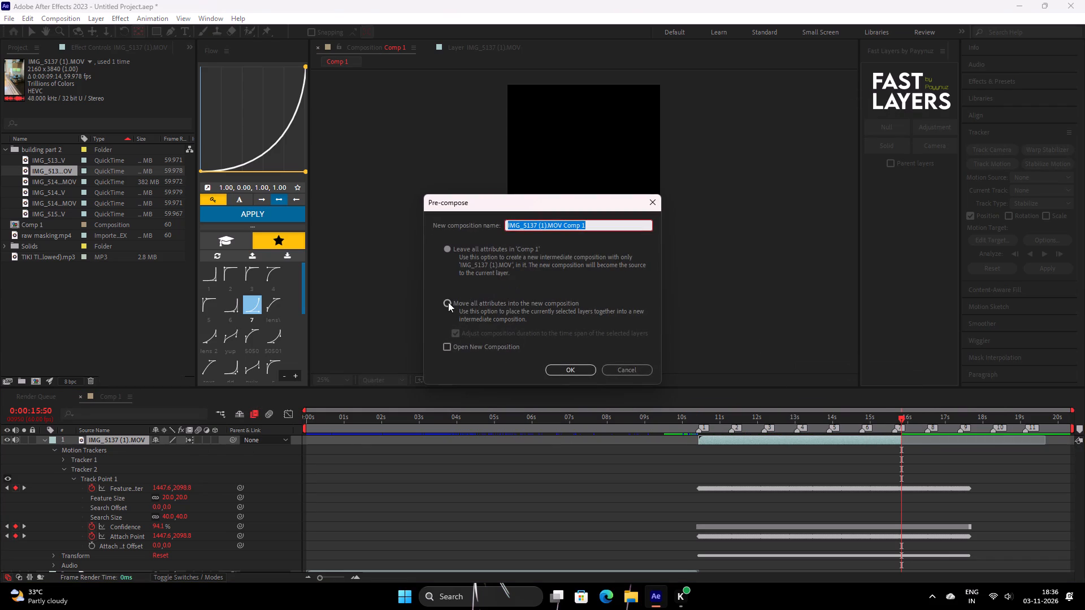
type("part")
key("space")
key("BackSpace")
type("21")
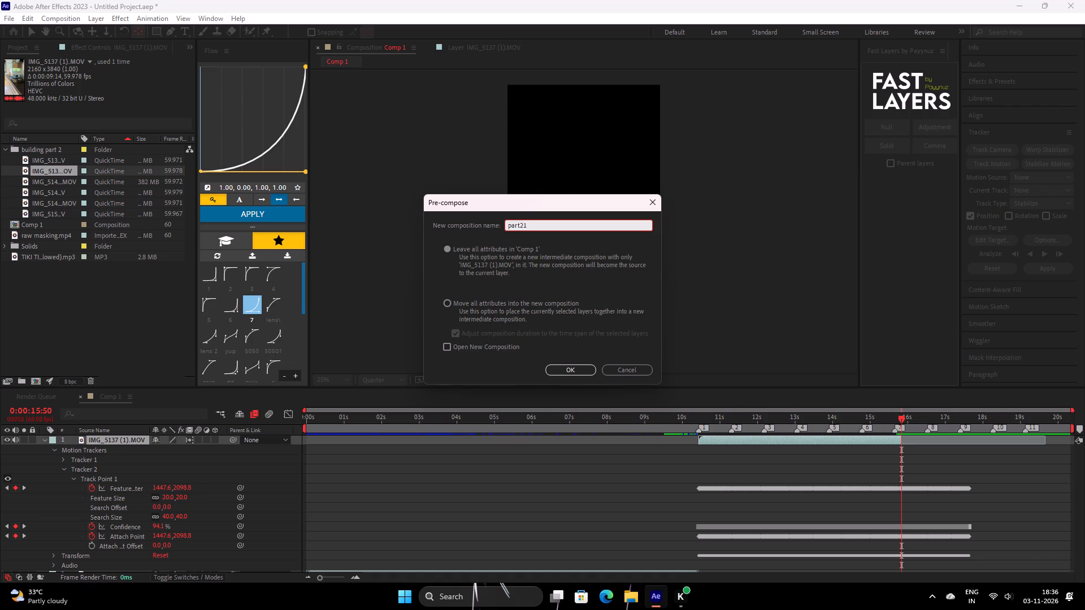
left_click(459, 300)
left_click(569, 372)
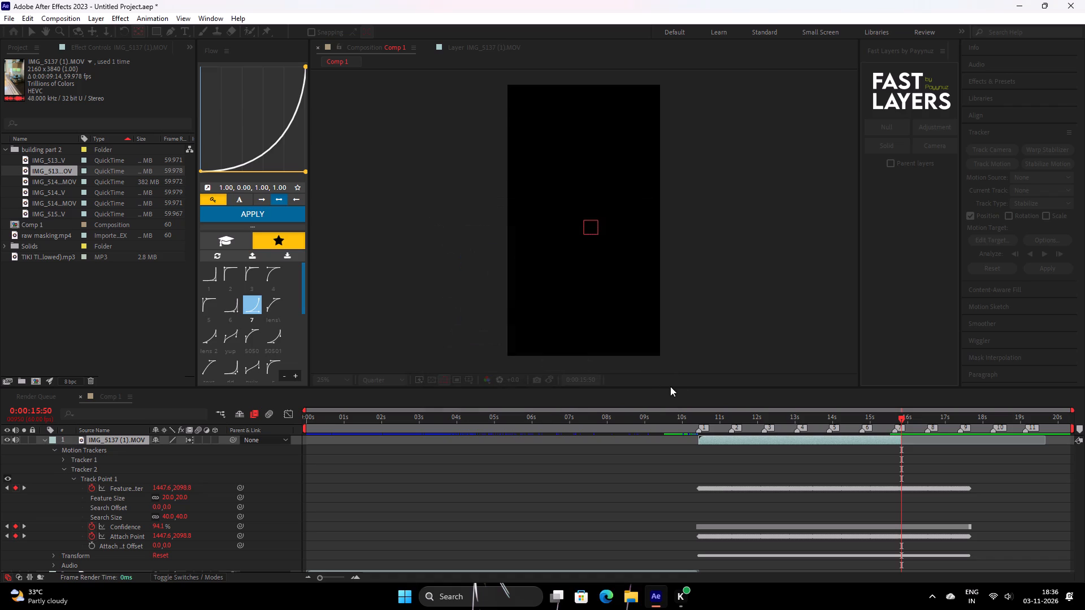
Enable time remapping on part21 and set its end keyframe to 0:00:05:23.
key("ctrl+alt+t")
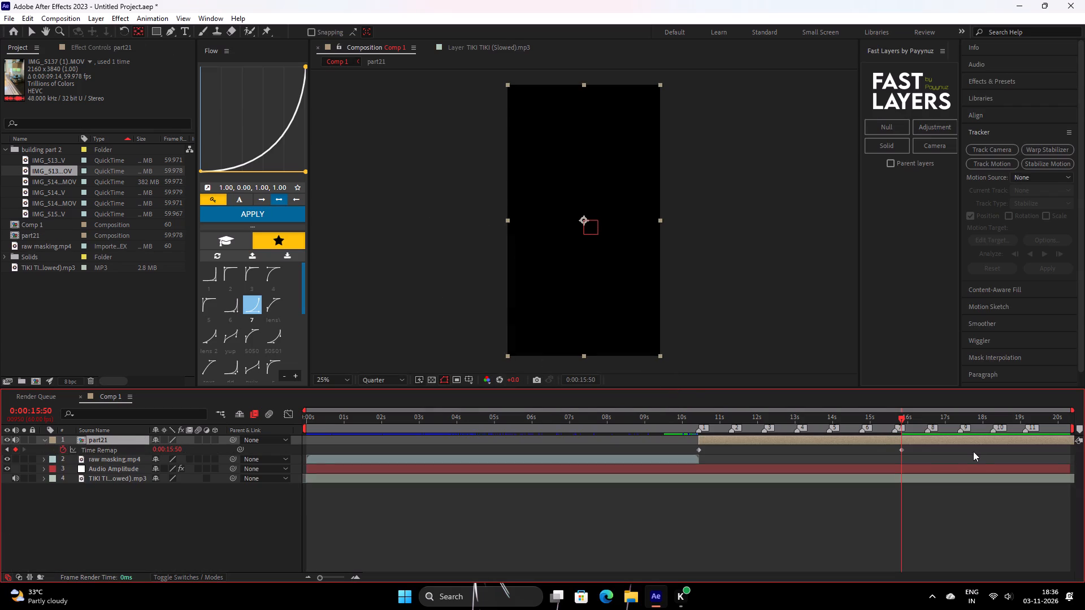
double_click(902, 448)
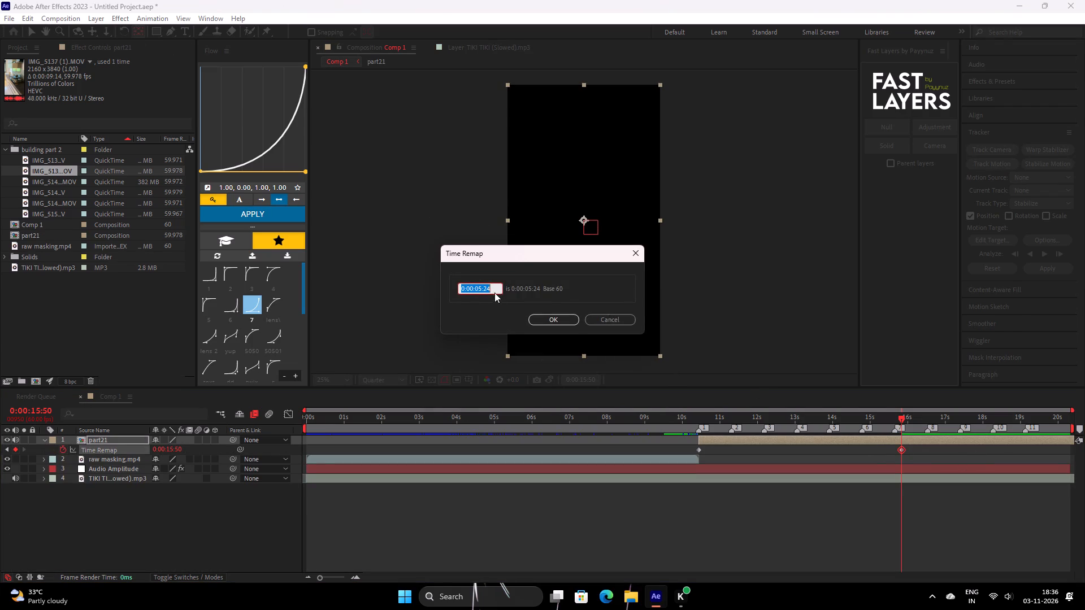
left_click(498, 292)
key("BackSpace")
key("3")
key("Return")
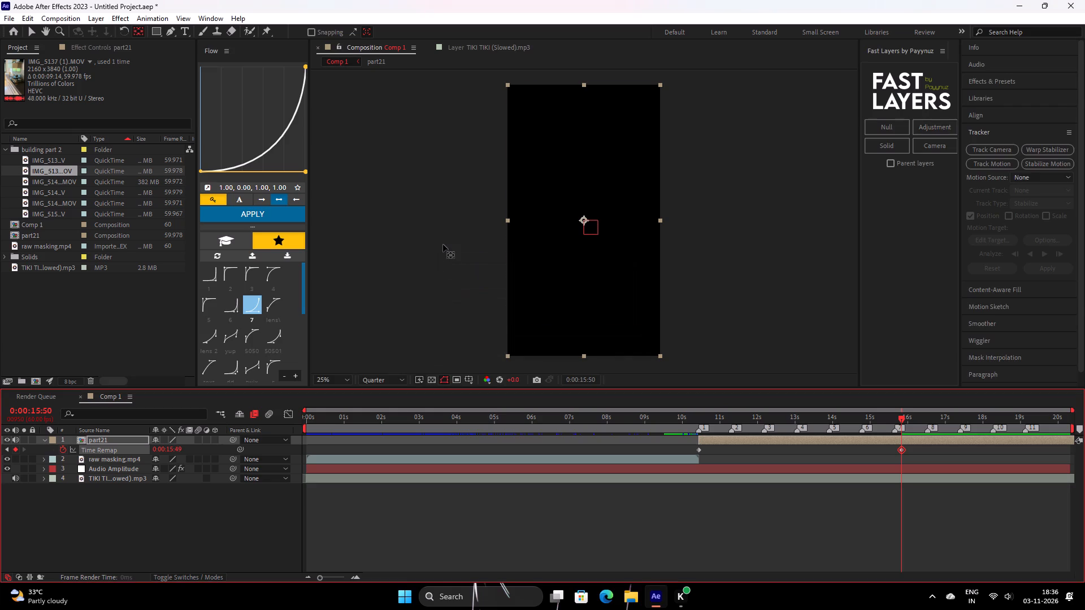
Open the part21 composition and apply the Motion Tile effect to its IMG_5137 (1).MOV layer.
double_click(838, 441)
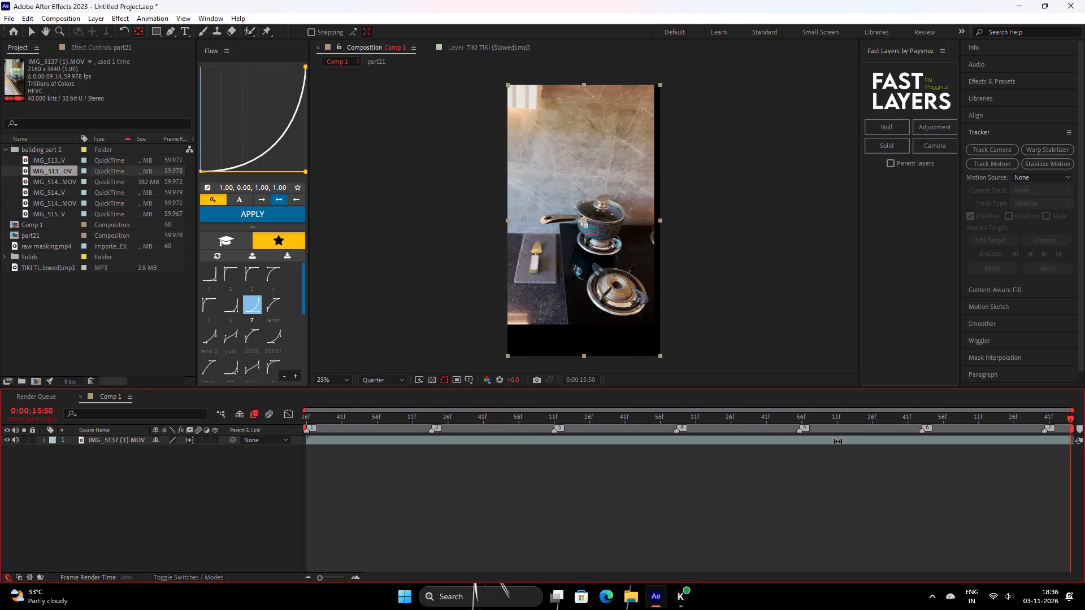
left_click_drag(489, 417, 430, 441)
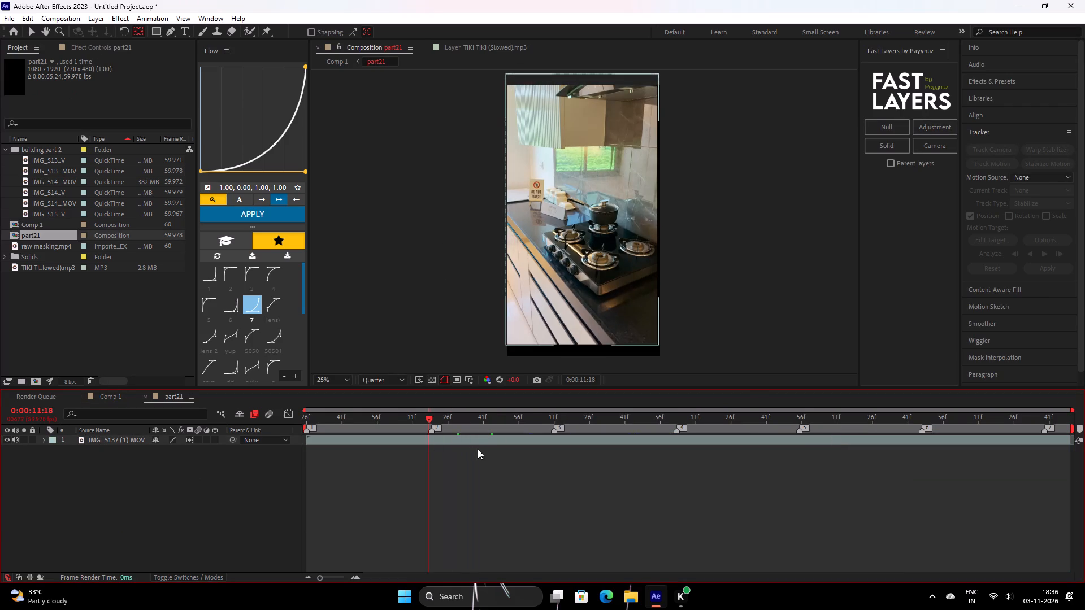
left_click(478, 449)
left_click(507, 438)
left_click(1001, 80)
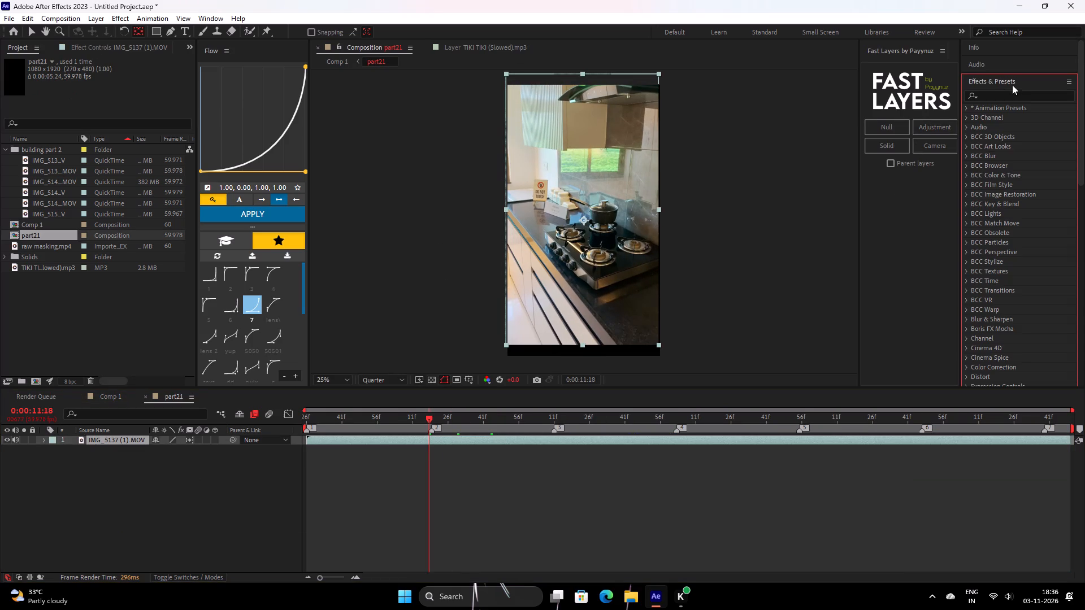
left_click(1029, 97)
type("mn")
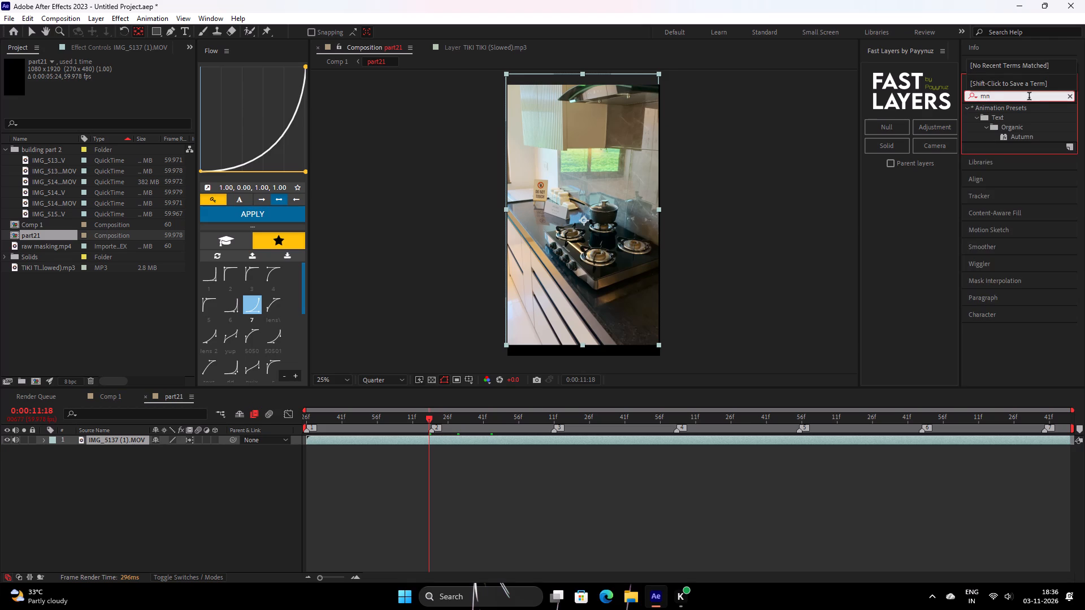
key("BackSpace")
type("otion tile")
double_click(1015, 120)
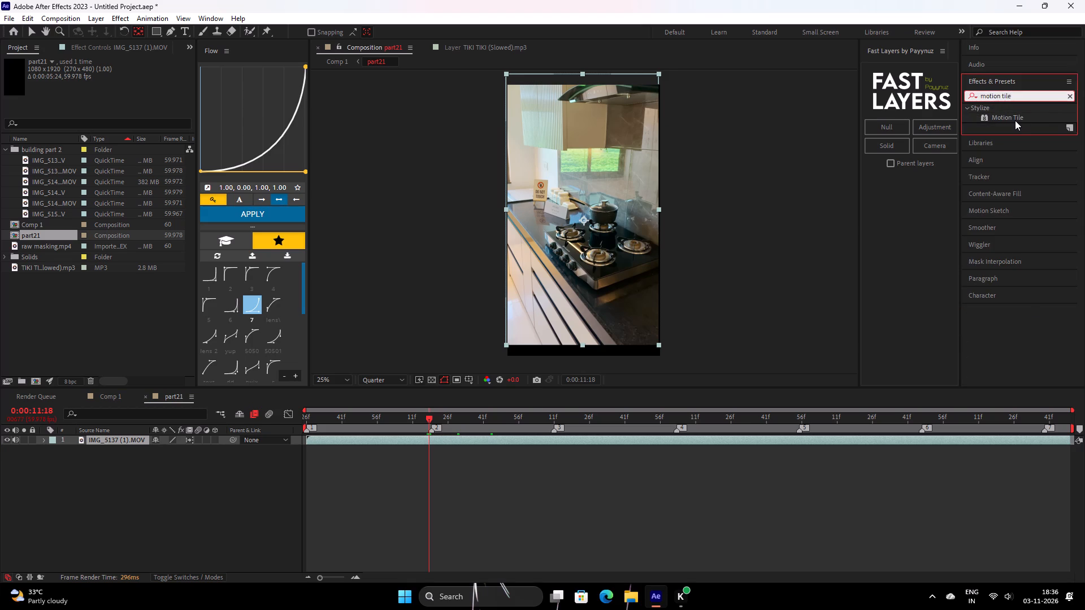
Turn on Mirror Edges in the Motion Tile effect and set both Output Height and Output Width to 250.
left_click(110, 125)
left_click(116, 122)
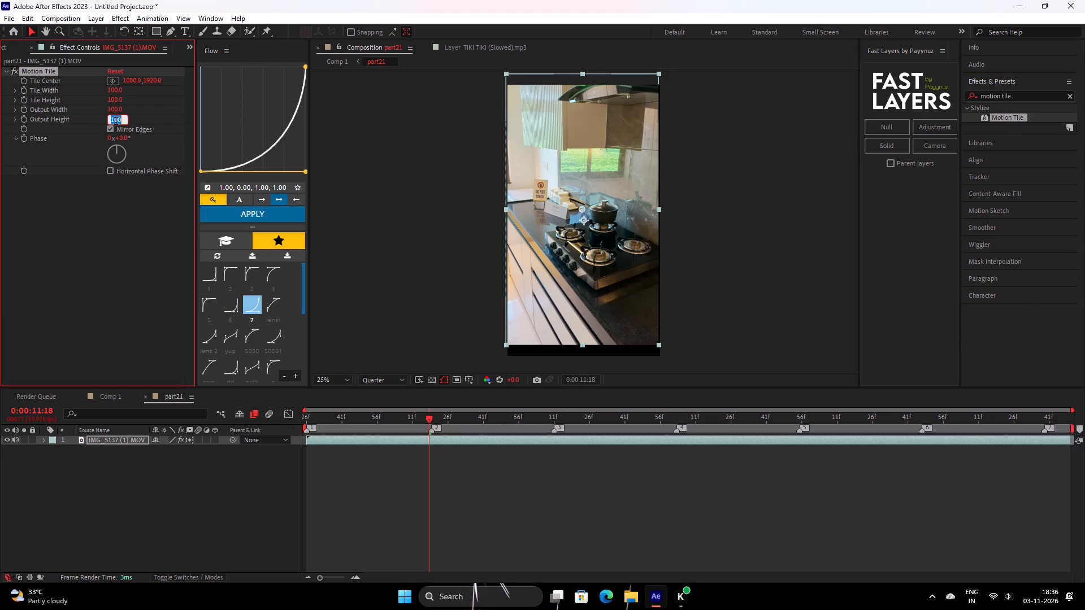
type("250")
left_click(121, 111)
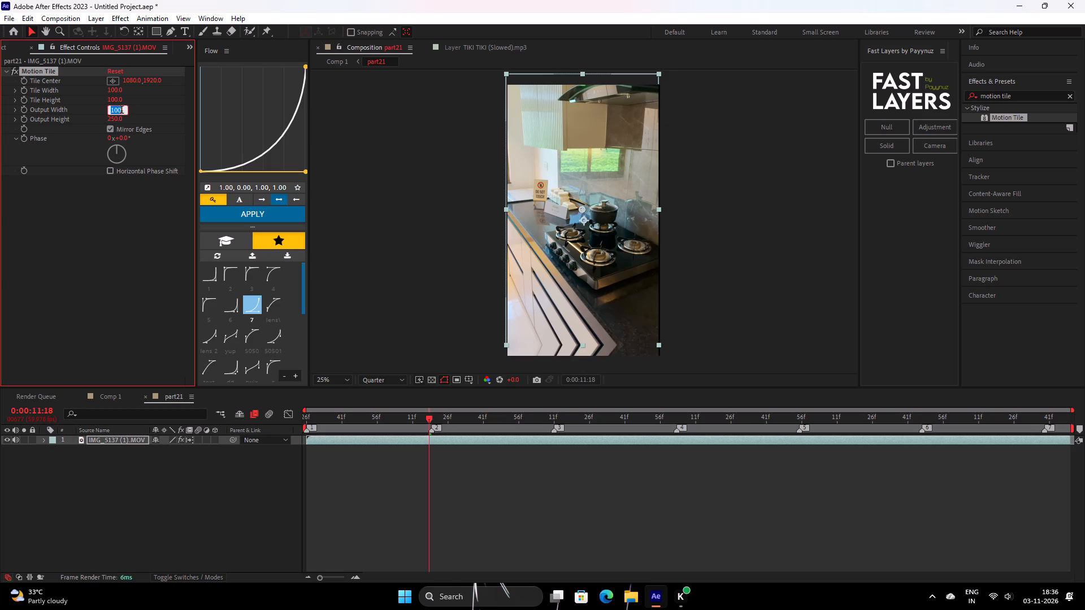
type("250")
key("Return")
Back in Comp 1, move part21's end Time Remap keyframe to 0:00:10:53, midway between beat markers 1 and 2.
left_click(107, 399)
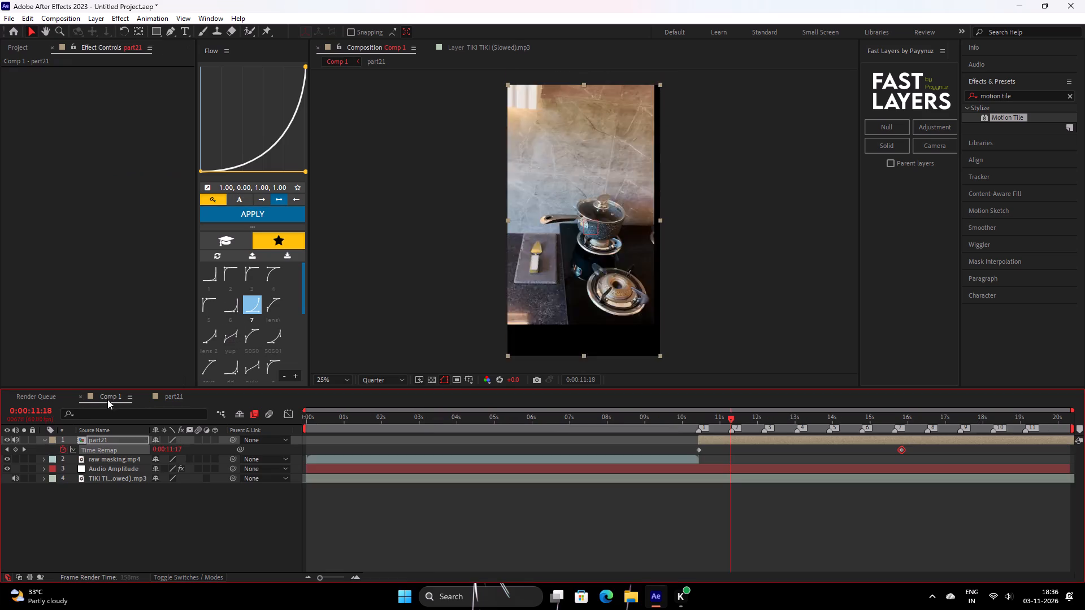
left_click_drag(722, 415, 657, 442)
key("space")
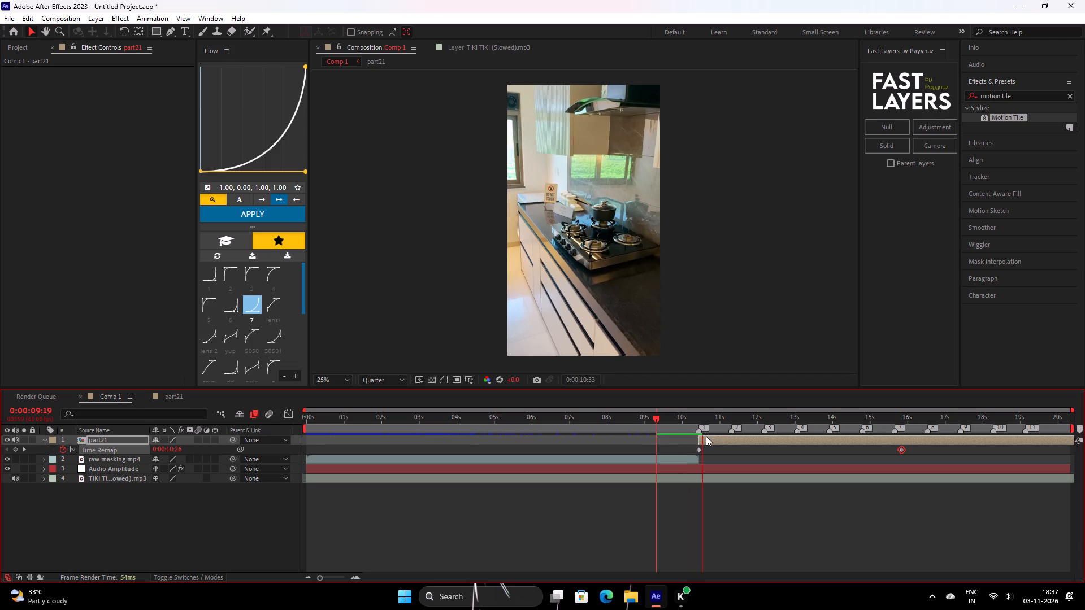
key("space")
left_click_drag(709, 422, 731, 442)
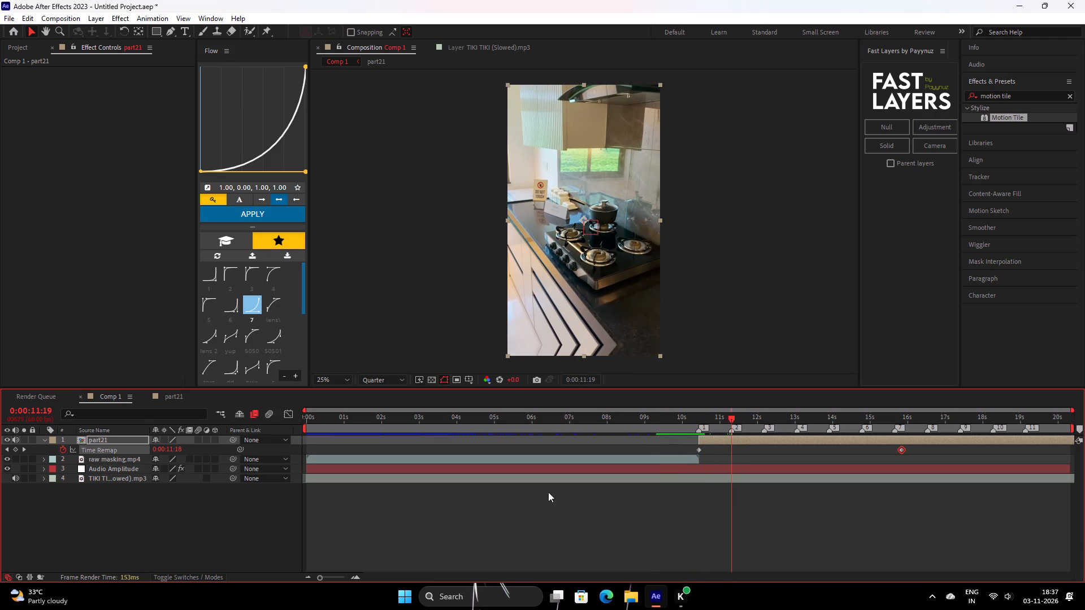
double_click(357, 577)
left_click_drag(666, 429, 661, 446)
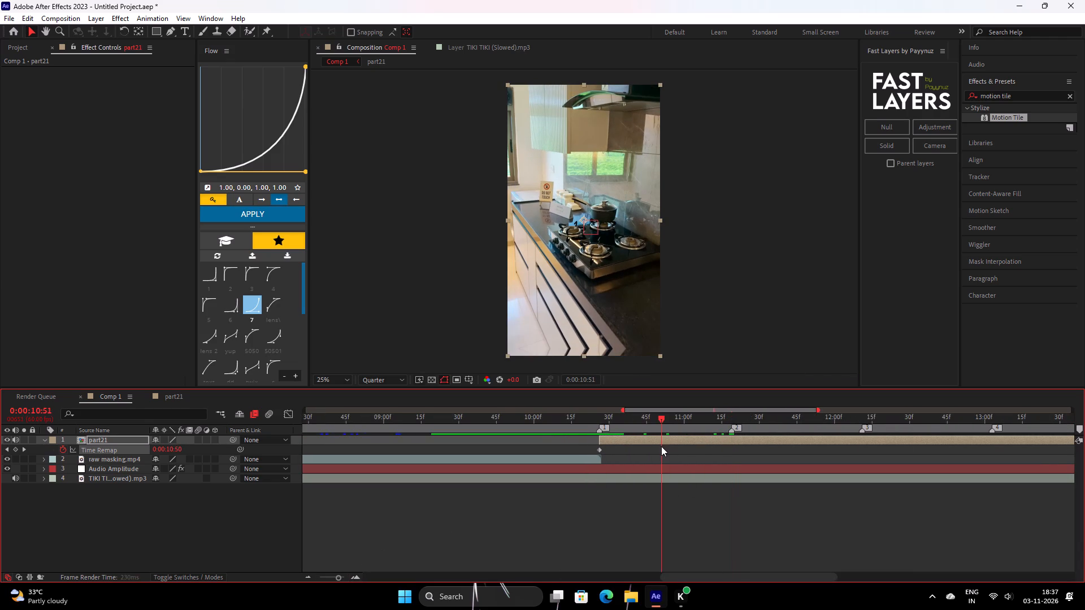
left_click_drag(661, 446, 666, 455)
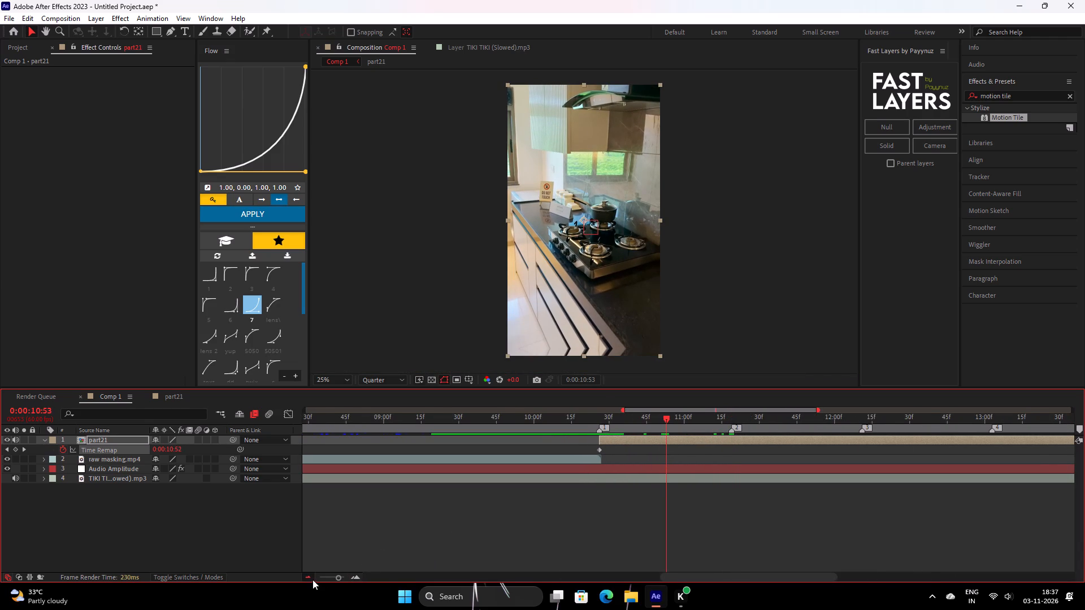
left_click(313, 579)
left_click_drag(1039, 450, 676, 518)
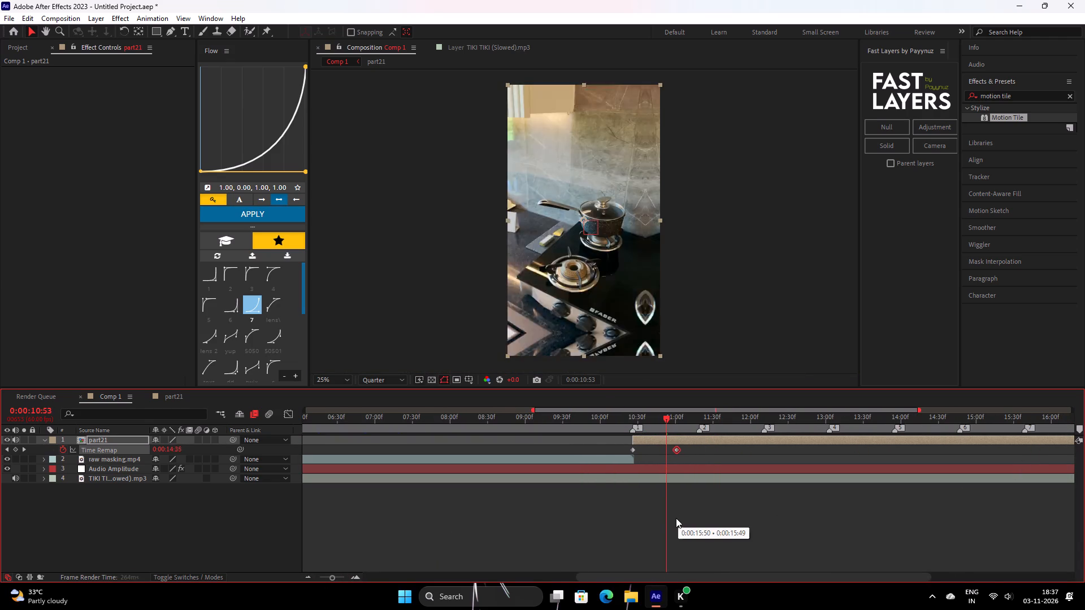
left_click_drag(676, 518, 671, 524)
double_click(346, 574)
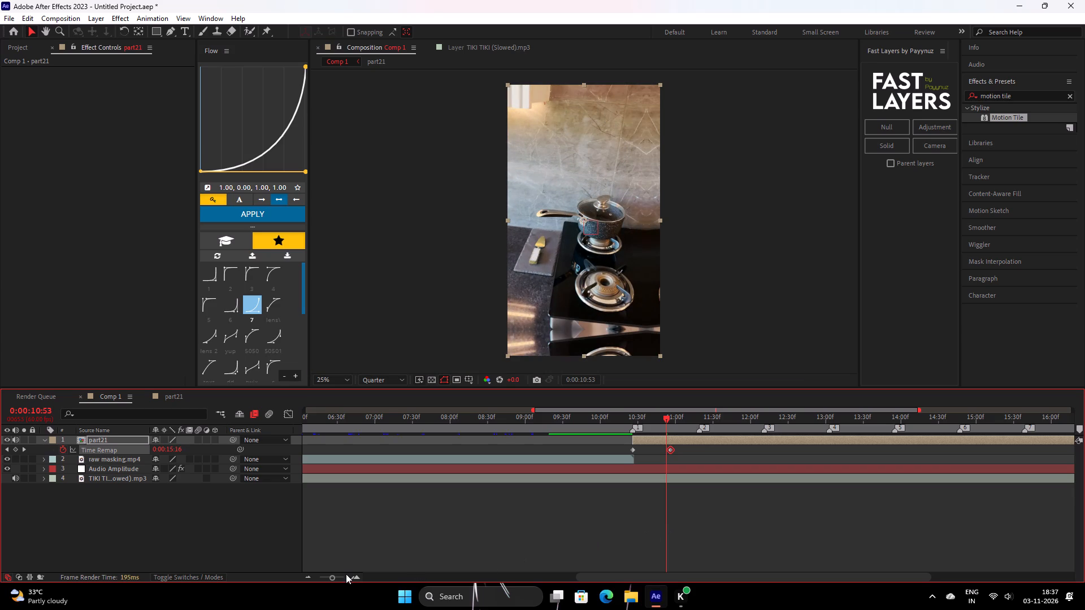
left_click(352, 577)
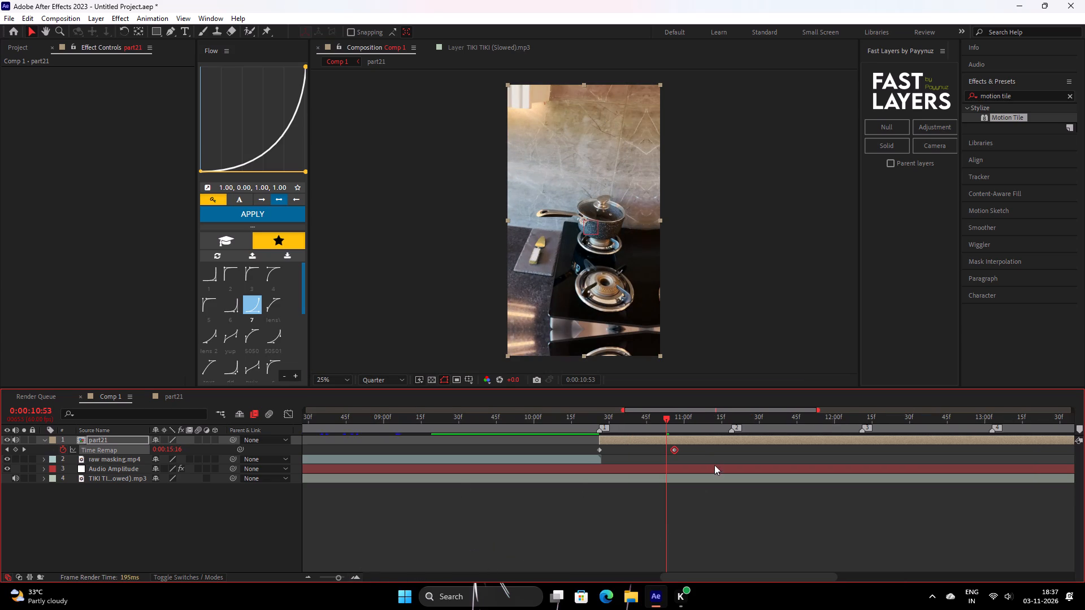
left_click_drag(674, 450, 666, 461)
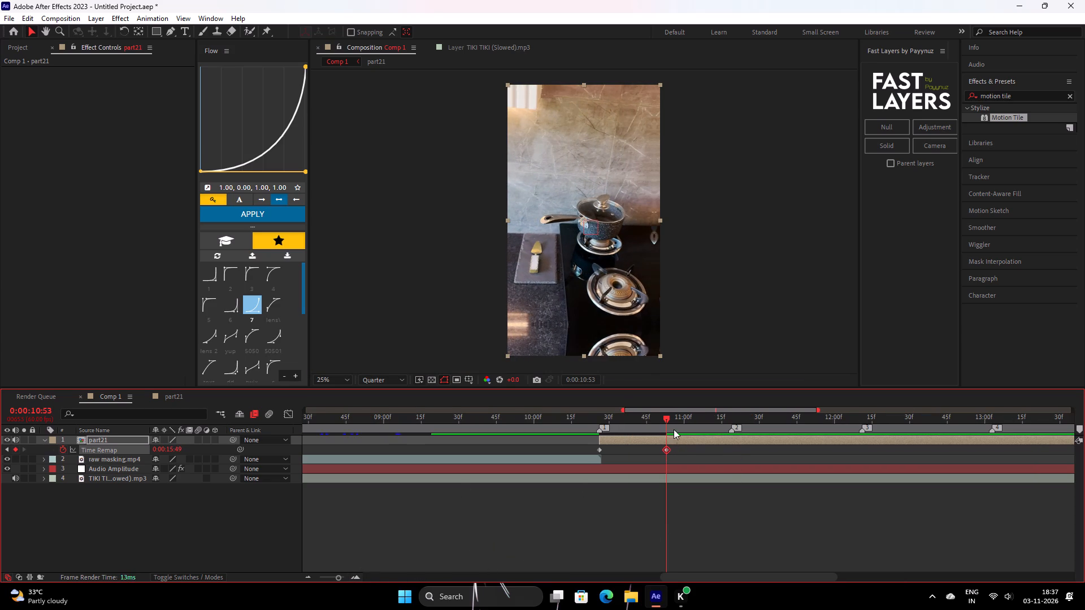
Copy part21's first Time Remap keyframe to 0:00:11:19, at beat marker 2.
left_click_drag(683, 425, 732, 450)
left_click(600, 448)
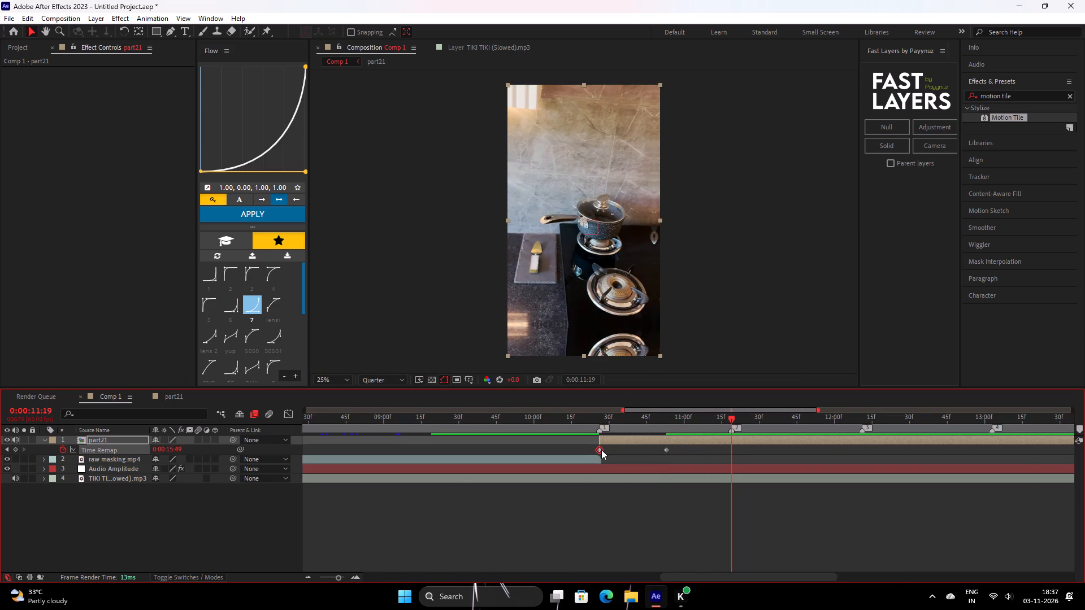
key("ctrl+c")
key("ctrl+v")
Apply Flow curve preset 4 (0.00, 0.00, 0.00, 1.00) to part21's first and middle Time Remap keyframes.
left_click(687, 458)
left_click_drag(684, 456, 559, 432)
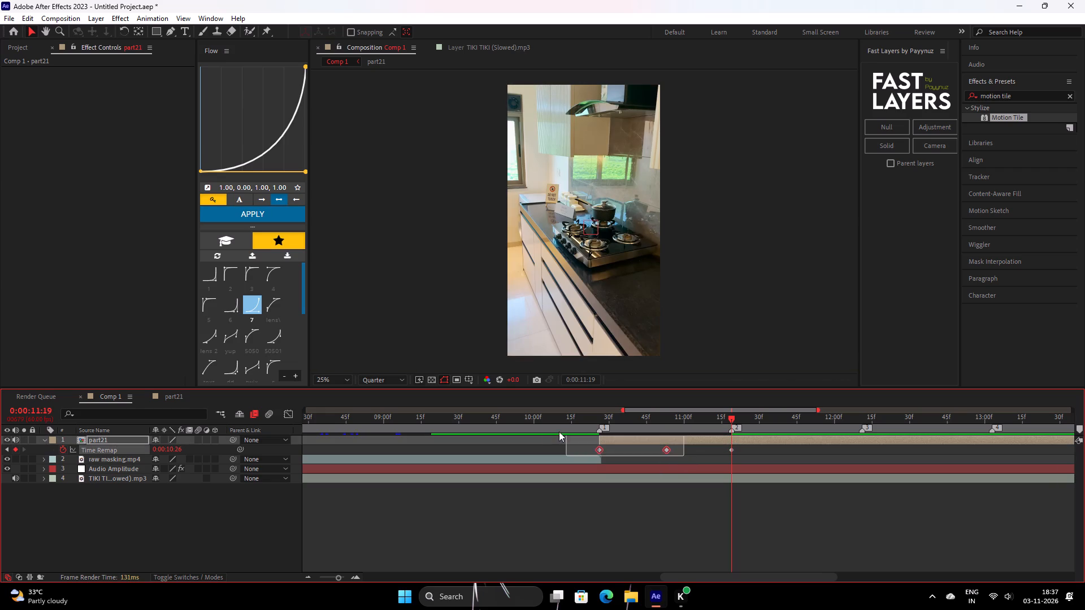
left_click_drag(559, 432, 558, 432)
left_click(269, 282)
left_click(281, 213)
Apply Flow curve preset 7 (1.00, 0.00, 1.00, 1.00) to part21's middle and last Time Remap keyframes.
left_click_drag(753, 447, 748, 451)
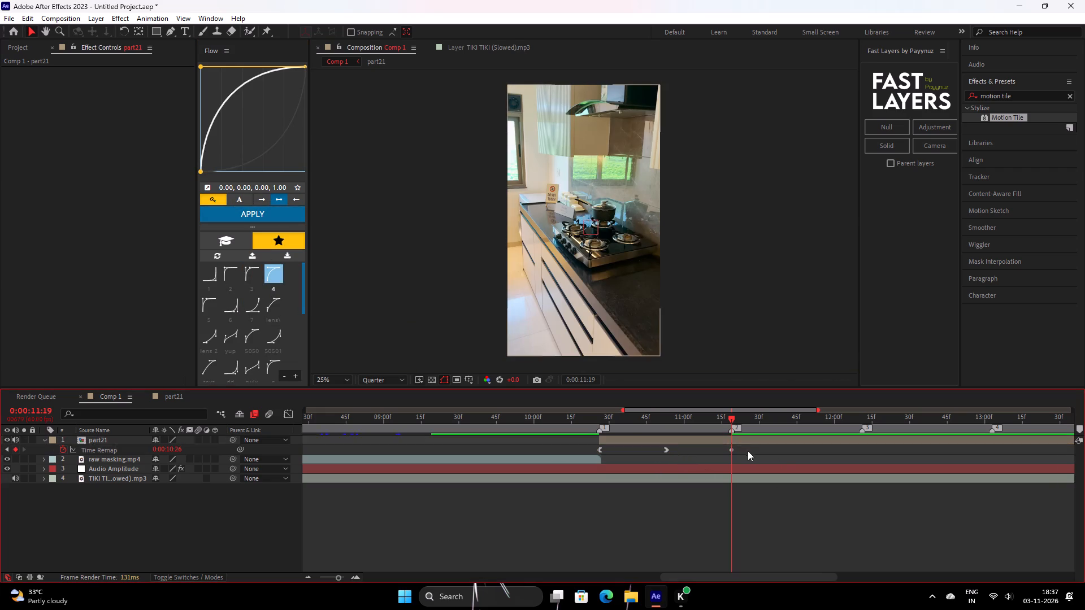
left_click_drag(748, 451, 626, 433)
left_click(252, 303)
left_click(281, 215)
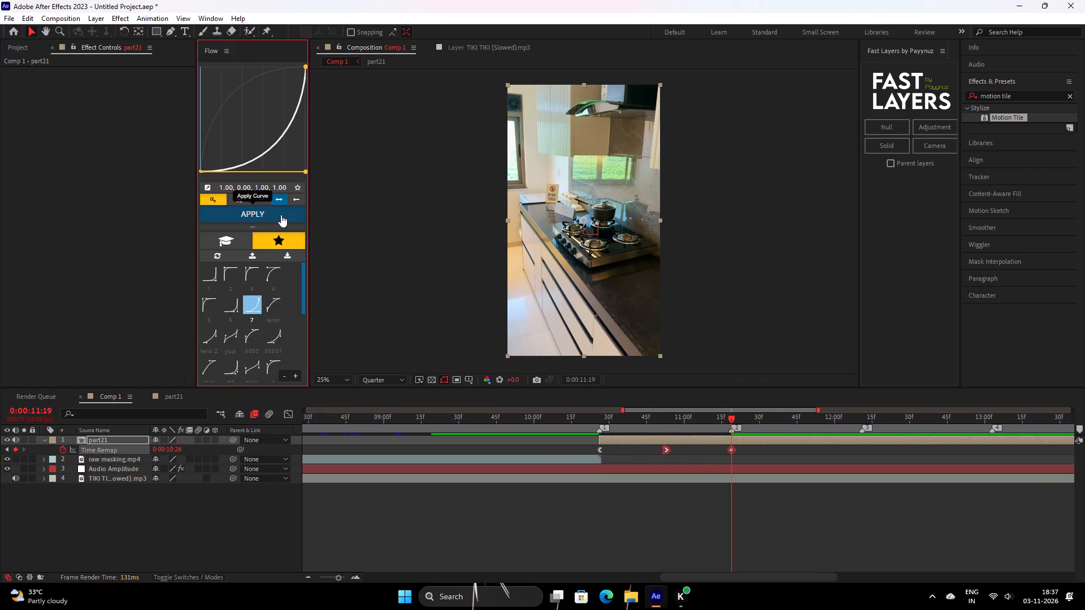
Split the part21 layer at 0:00:11:19 and delete the portion after beat marker 2.
key("ctrl+shift+d")
key("BackSpace")
Play back the cut from raw masking.mp4 into part21 several times to check the speed ramp against the beat.
left_click_drag(708, 421, 705, 421)
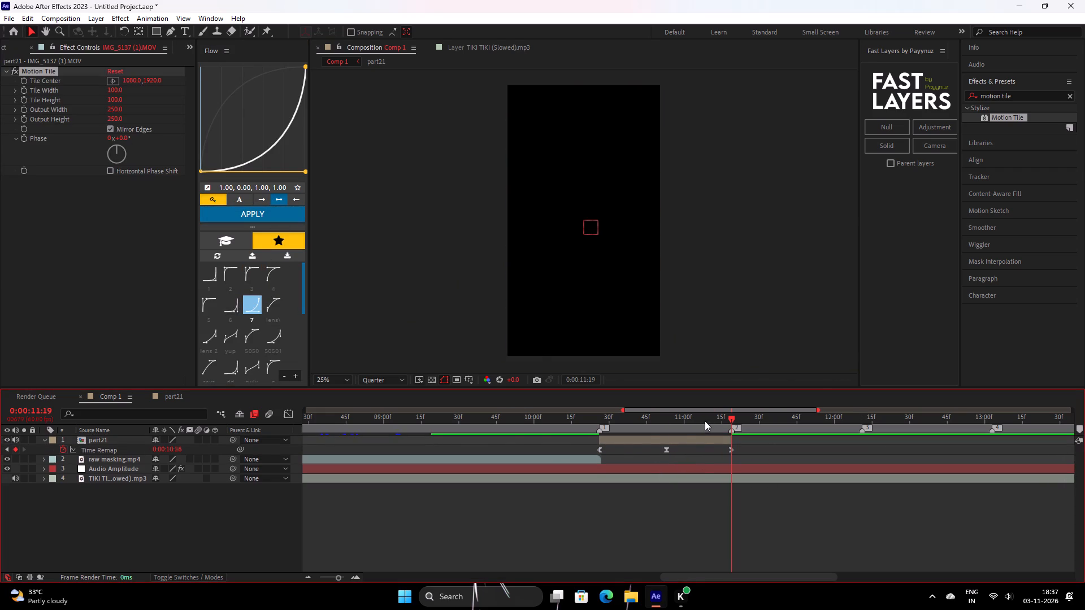
left_click_drag(705, 421, 474, 449)
key("space")
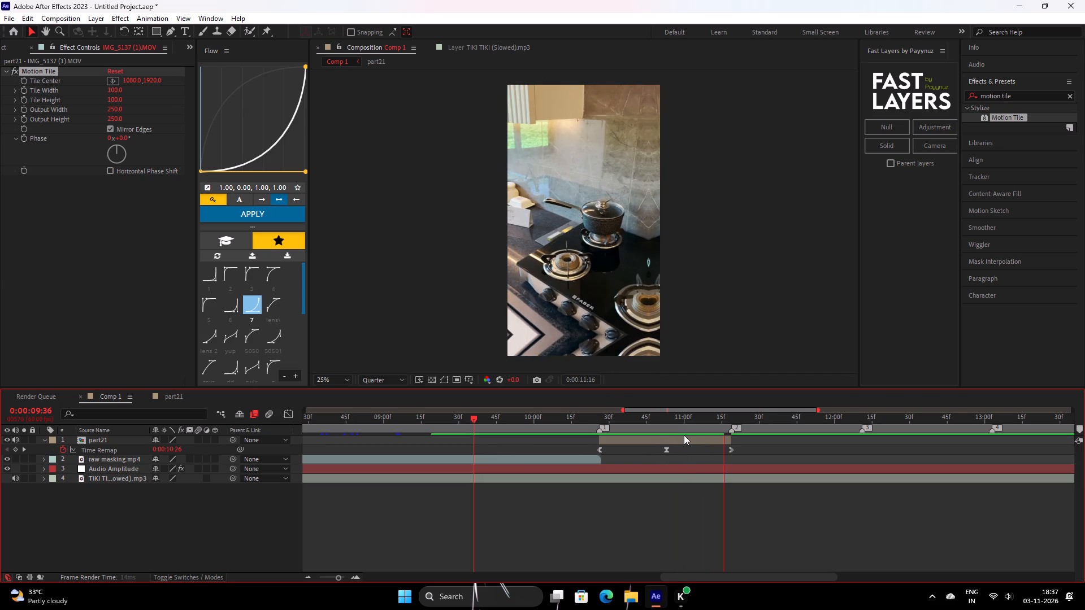
key("space")
left_click_drag(693, 425, 586, 469)
key("space")
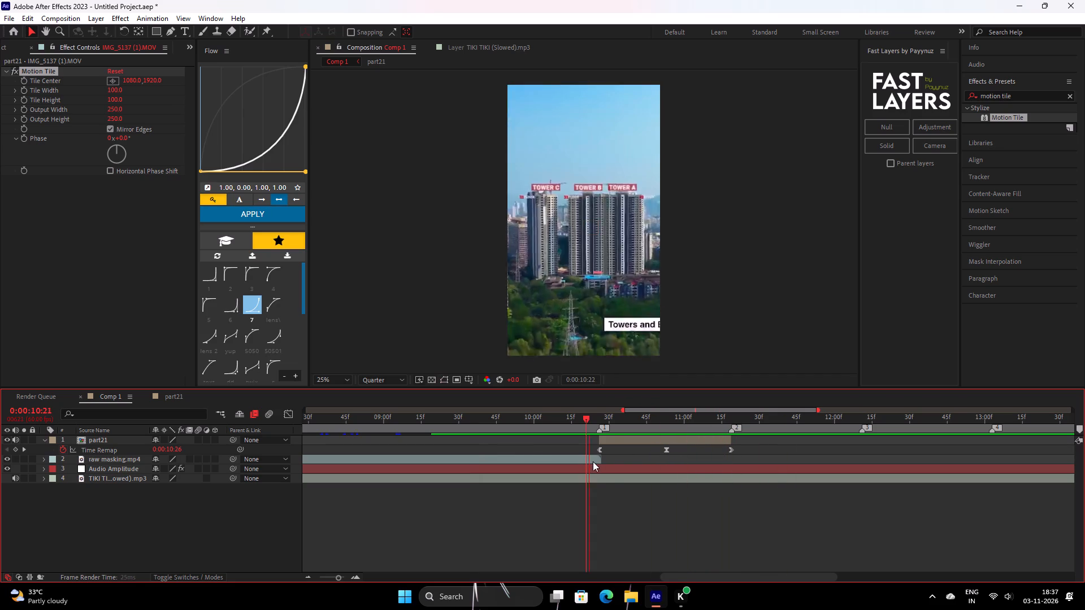
key("space")
left_click_drag(650, 427, 587, 455)
key("space")
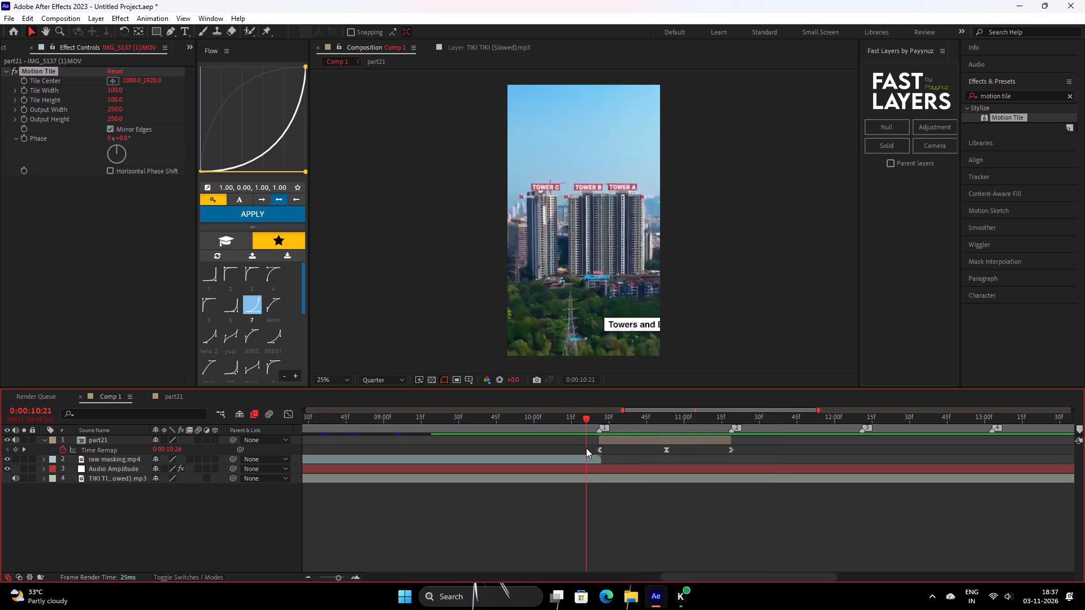
key("space")
left_click_drag(656, 422, 630, 442)
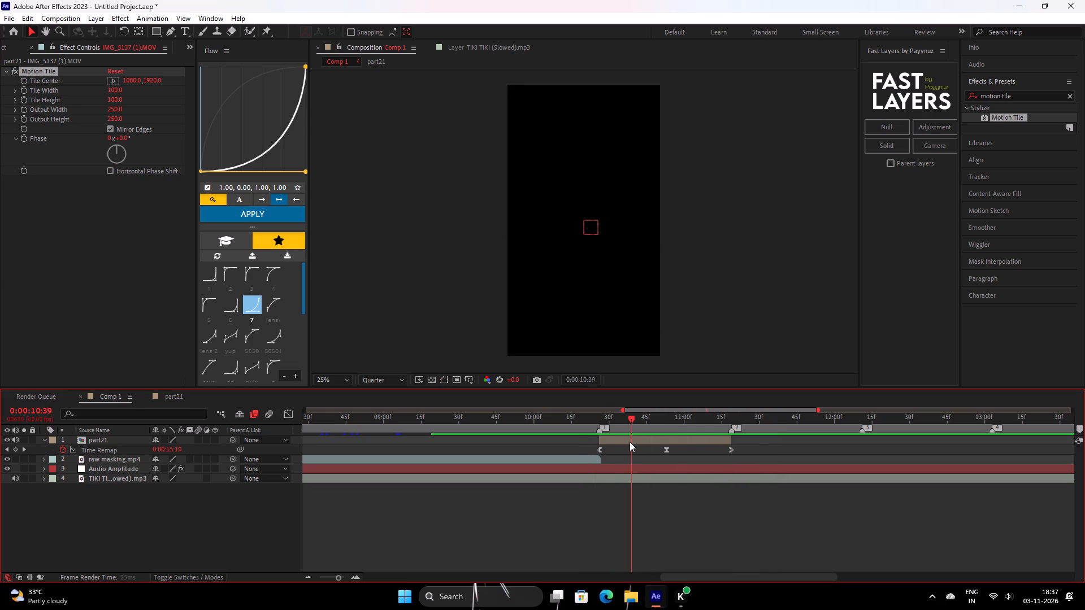
left_click_drag(630, 442, 600, 460)
left_click_drag(614, 425, 548, 453)
key("space")
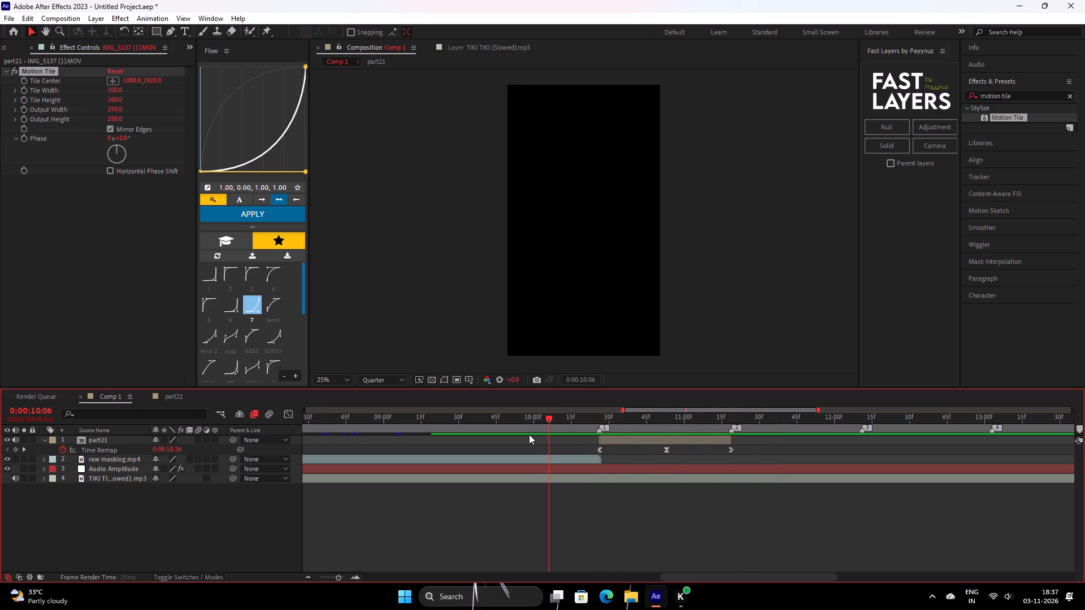
key("space")
Save the project in the Downloads folder as building virtical.
key("ctrl+s")
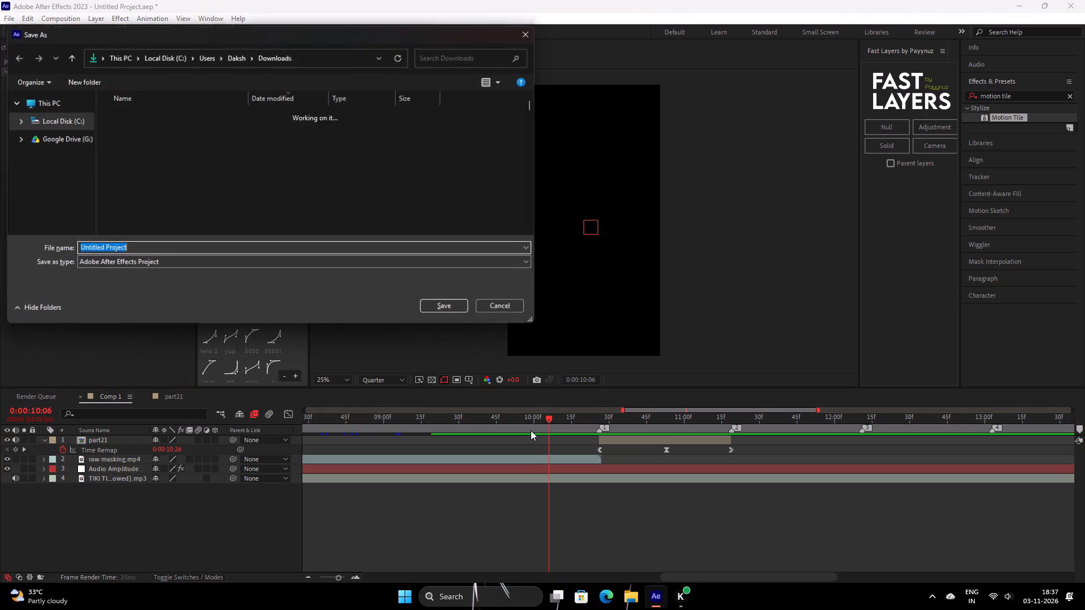
type("building paer")
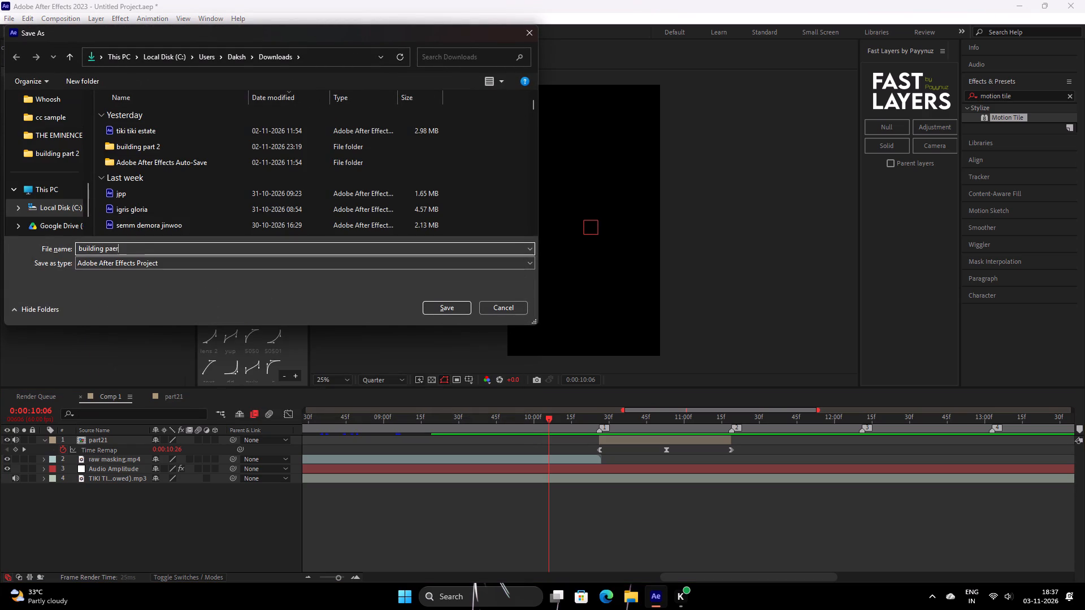
key("space")
key("BackSpace")
key("BackSpace")
key("BackSpace")
key("BackSpace")
key("BackSpace")
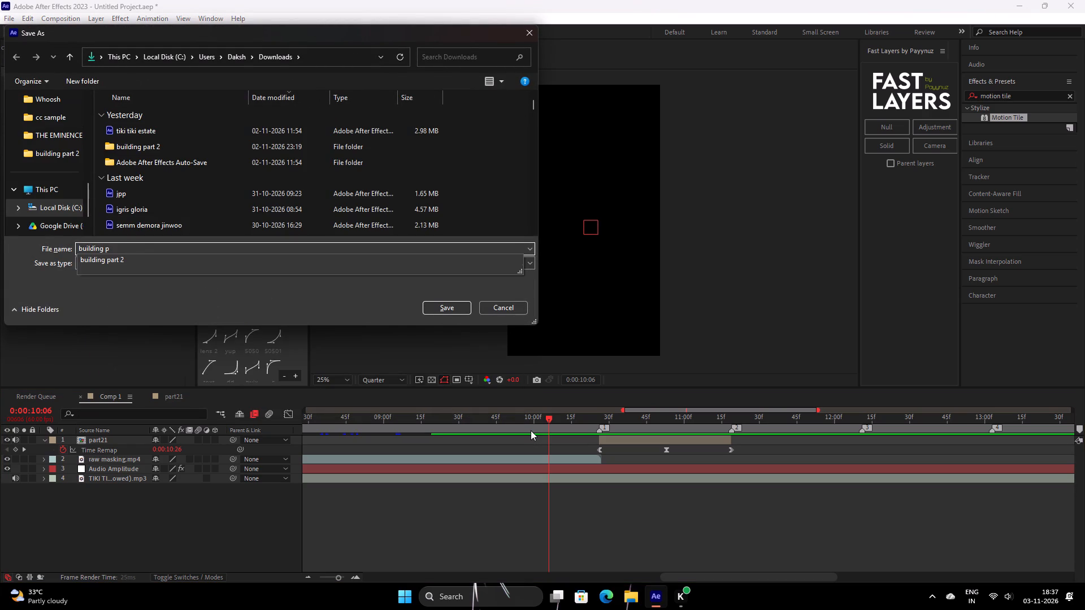
type("vui")
key("BackSpace")
key("BackSpace")
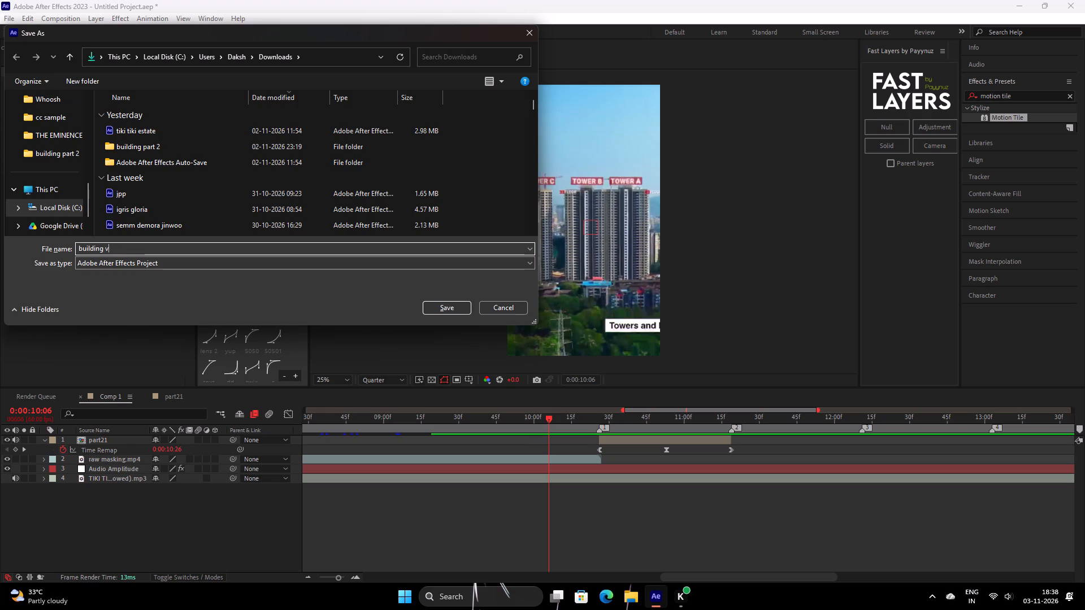
type("irtical")
key("Return")
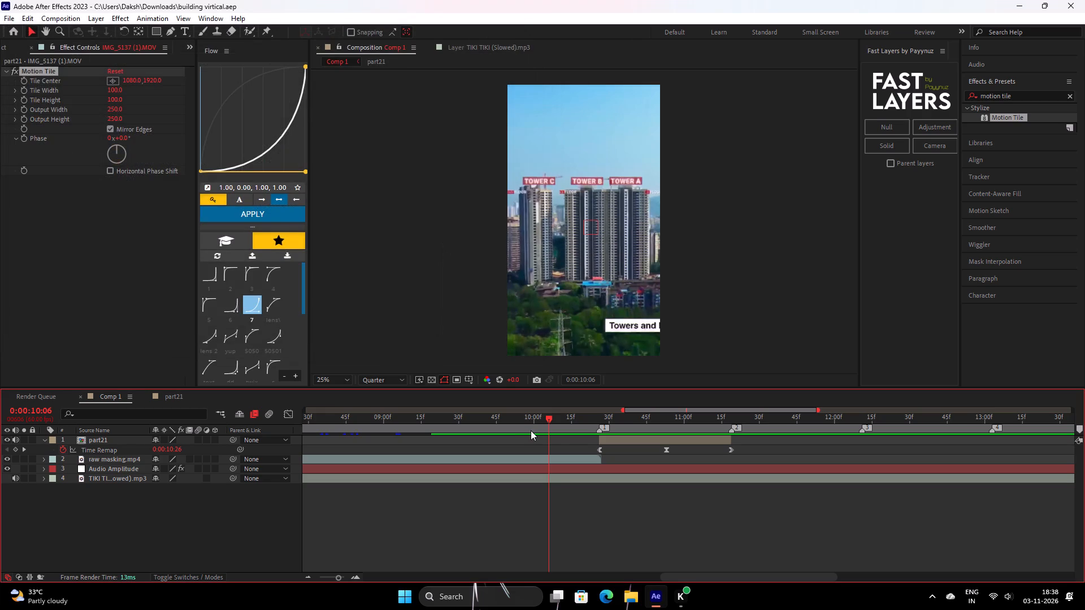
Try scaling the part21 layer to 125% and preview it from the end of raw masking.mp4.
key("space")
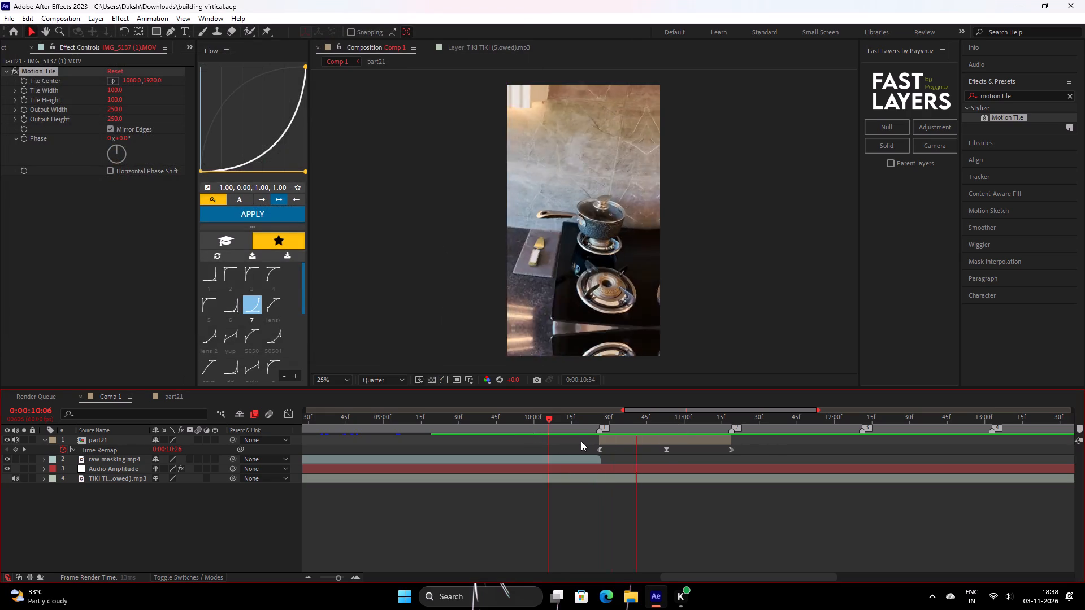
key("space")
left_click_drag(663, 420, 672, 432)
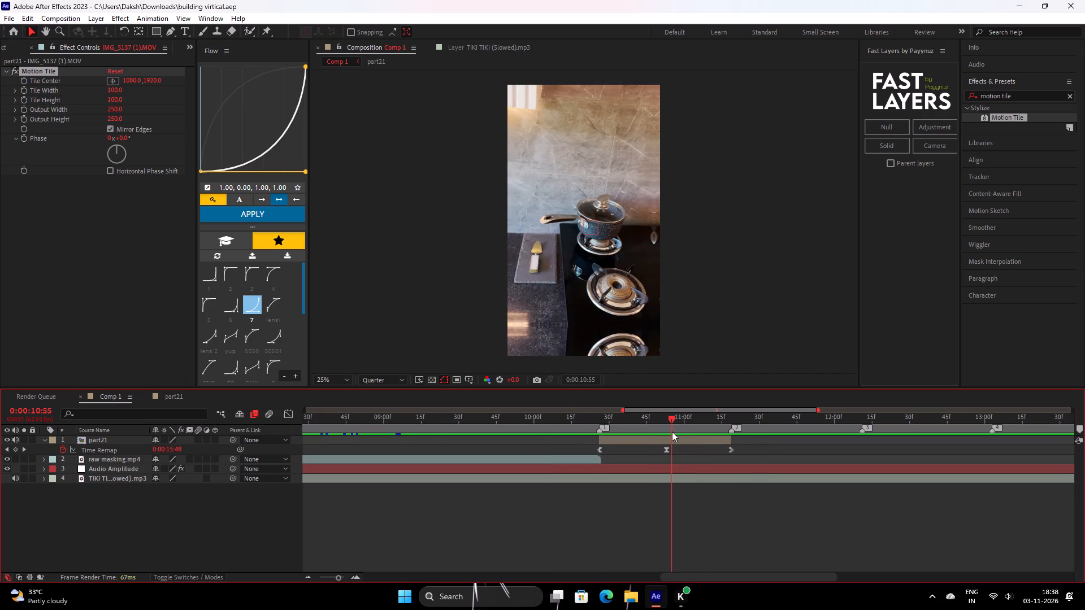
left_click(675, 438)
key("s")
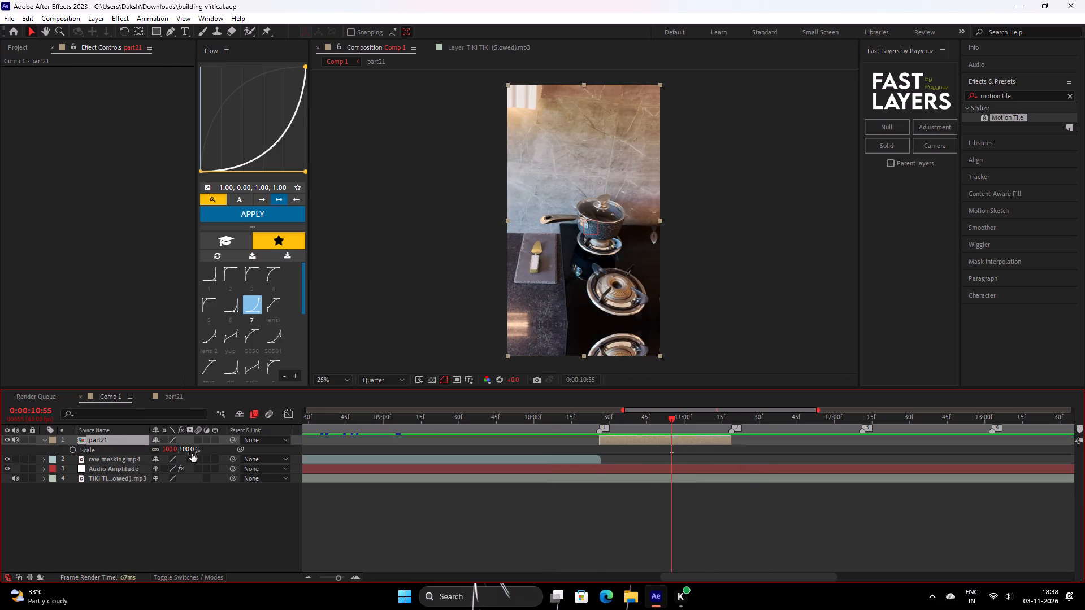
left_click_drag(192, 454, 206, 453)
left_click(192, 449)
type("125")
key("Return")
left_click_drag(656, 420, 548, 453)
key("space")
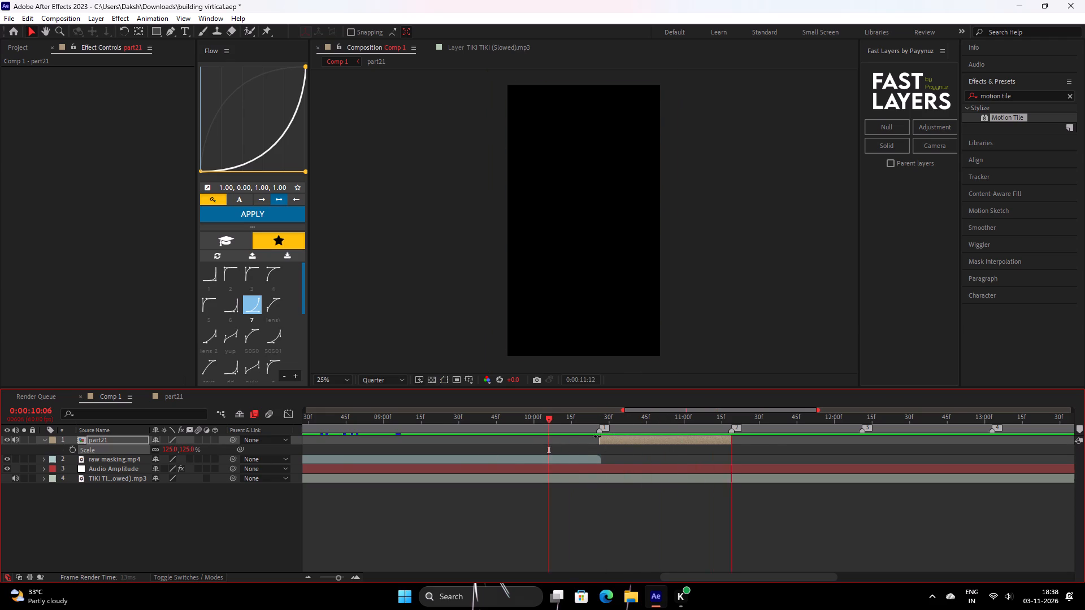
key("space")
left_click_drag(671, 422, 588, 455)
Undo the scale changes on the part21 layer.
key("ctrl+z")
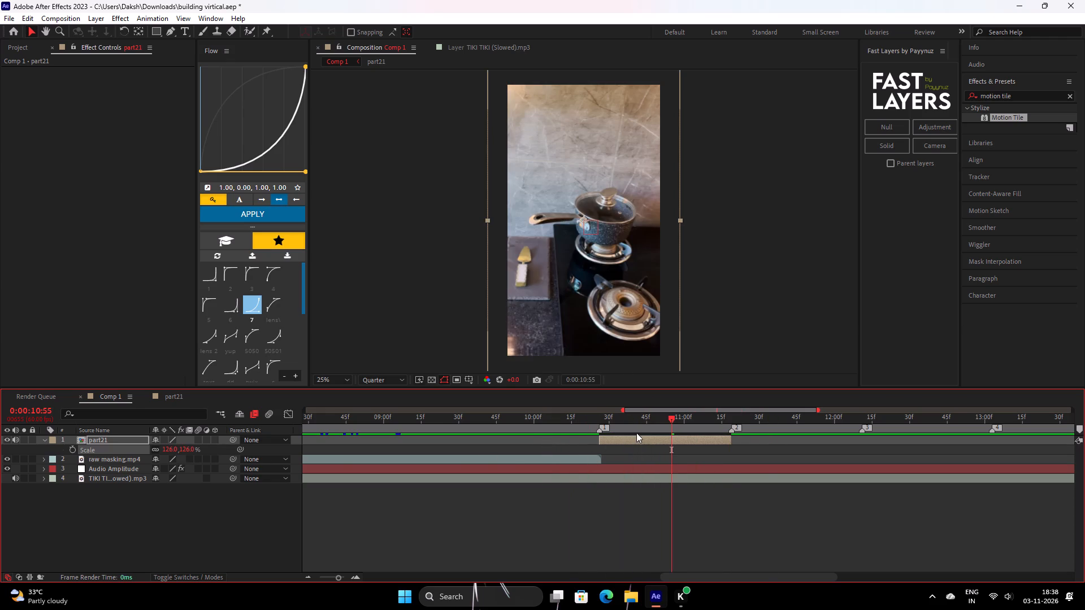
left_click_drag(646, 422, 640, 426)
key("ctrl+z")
Play back the cut into part21 again and check the composition just past beat marker 2.
left_click_drag(644, 424, 540, 456)
key("space")
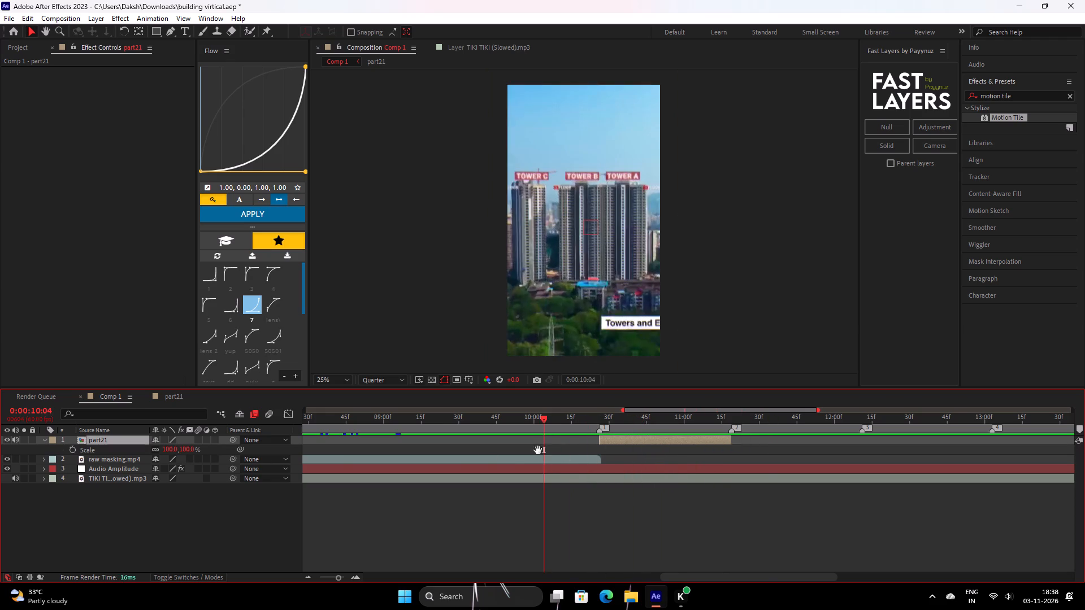
key("space")
left_click_drag(756, 421, 752, 424)
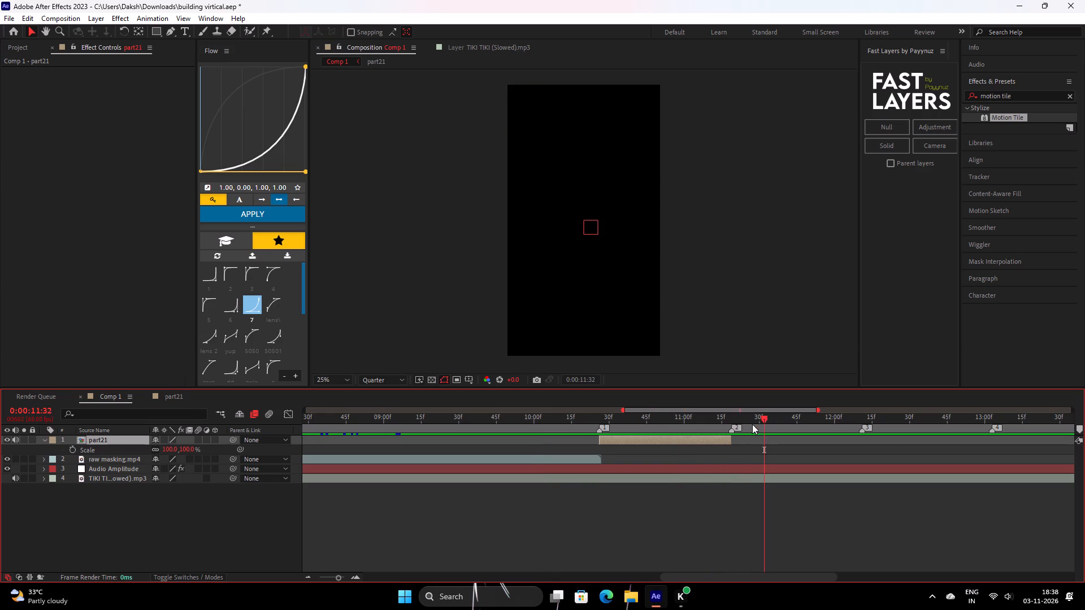
Add IMG_5133.MOV from the building part 2 folder as the top layer, starting at beat marker 2 (0:00:11:19).
left_click_drag(752, 424, 732, 459)
left_click_drag(44, 50, 49, 48)
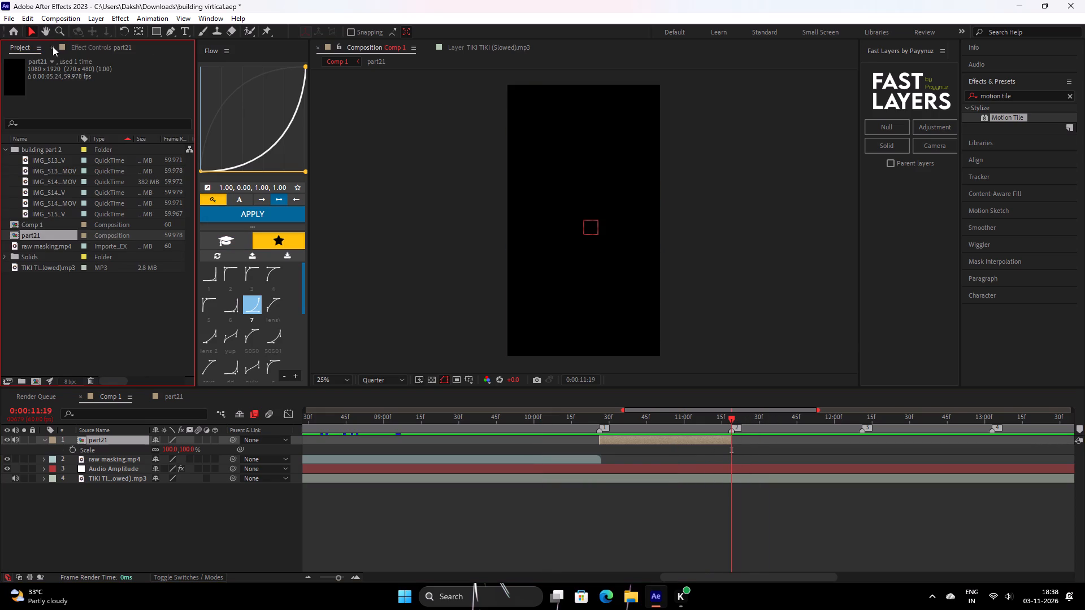
left_click(58, 161)
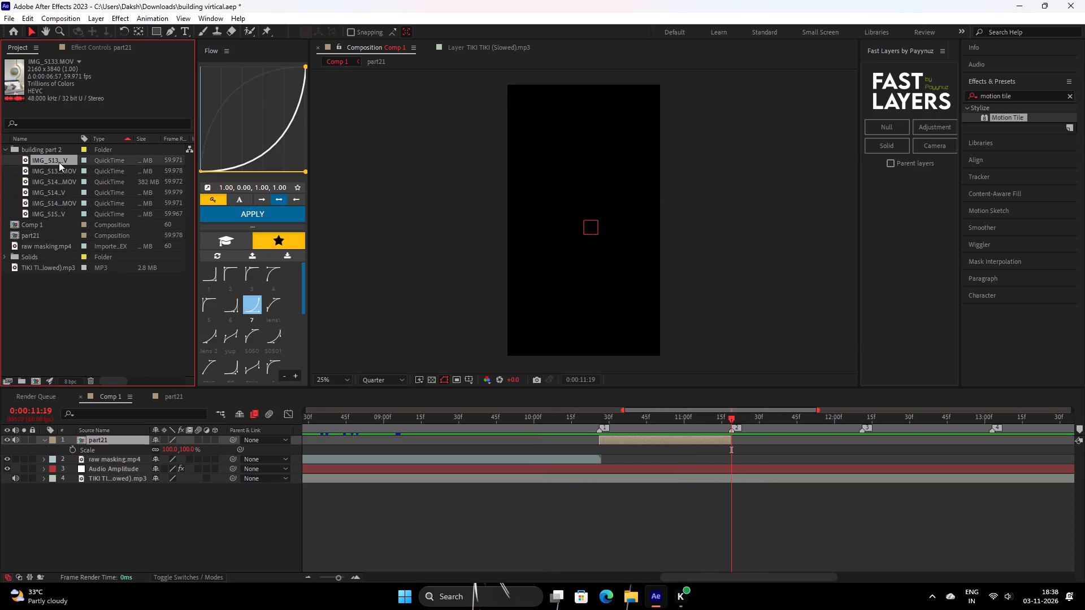
left_click_drag(55, 160, 728, 435)
left_click_drag(728, 435, 732, 437)
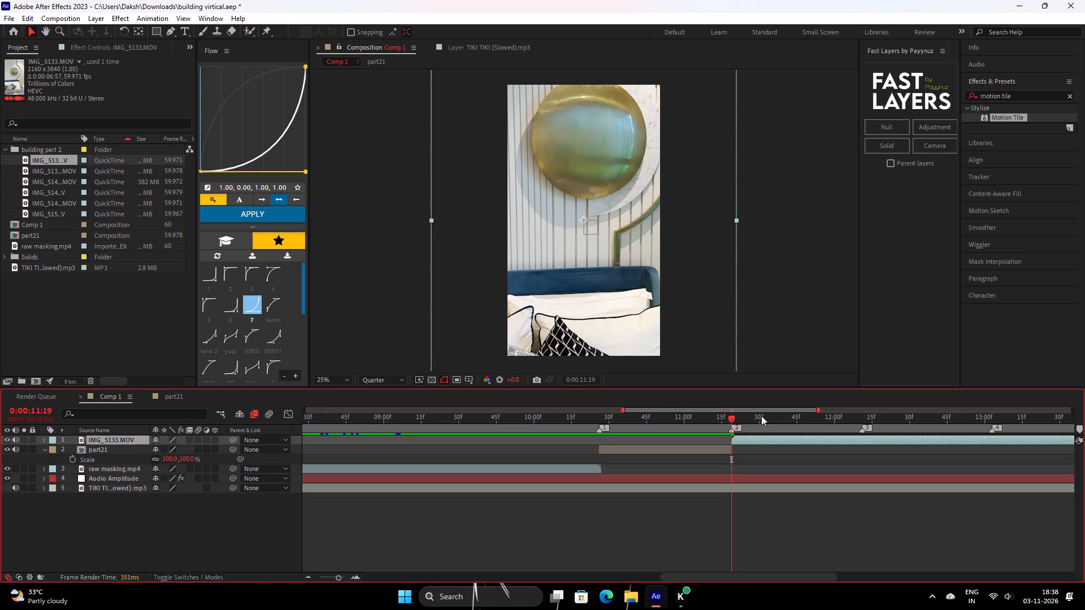
Fit the IMG_5133.MOV layer to the composition height.
right_click(757, 438)
left_click(806, 148)
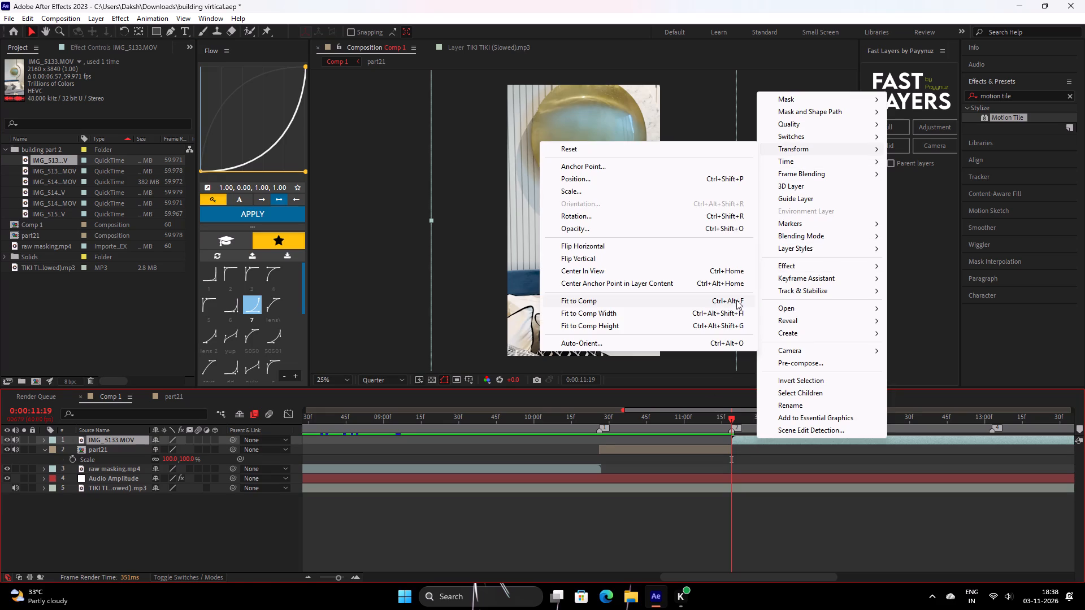
left_click(676, 329)
Scrub through the IMG_5133.MOV clip to examine its camera movement, and return to beat marker 2.
left_click_drag(741, 427, 802, 420)
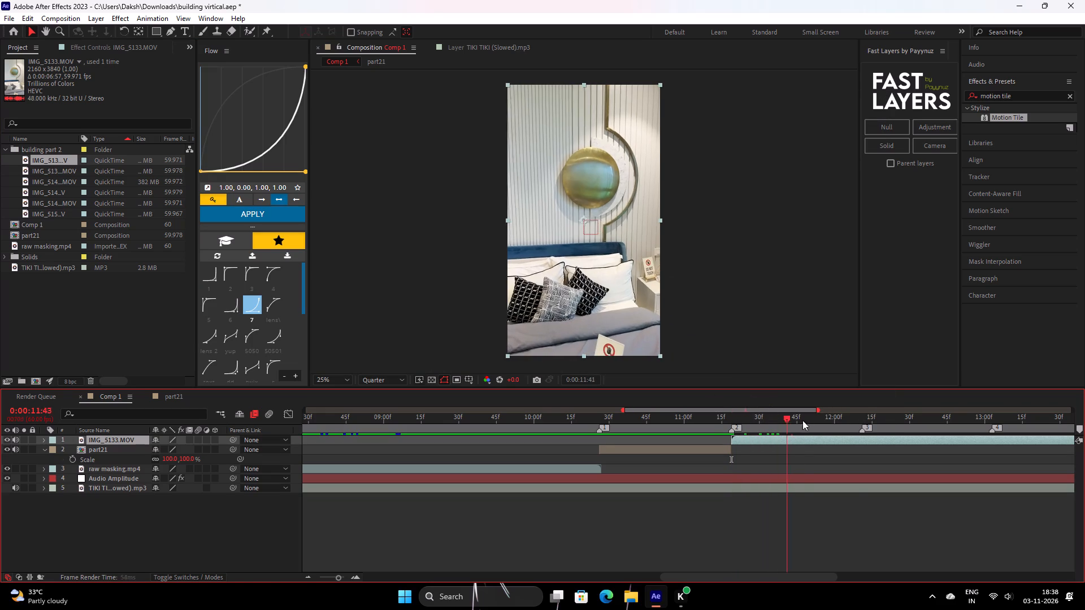
left_click_drag(802, 420, 1084, 417)
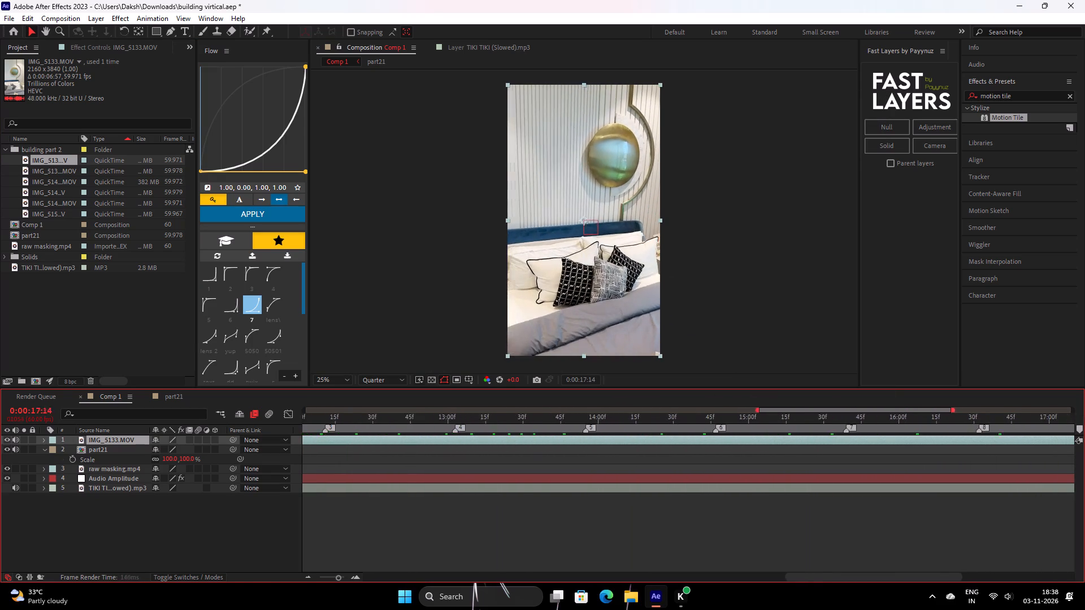
left_click_drag(1084, 417, 351, 442)
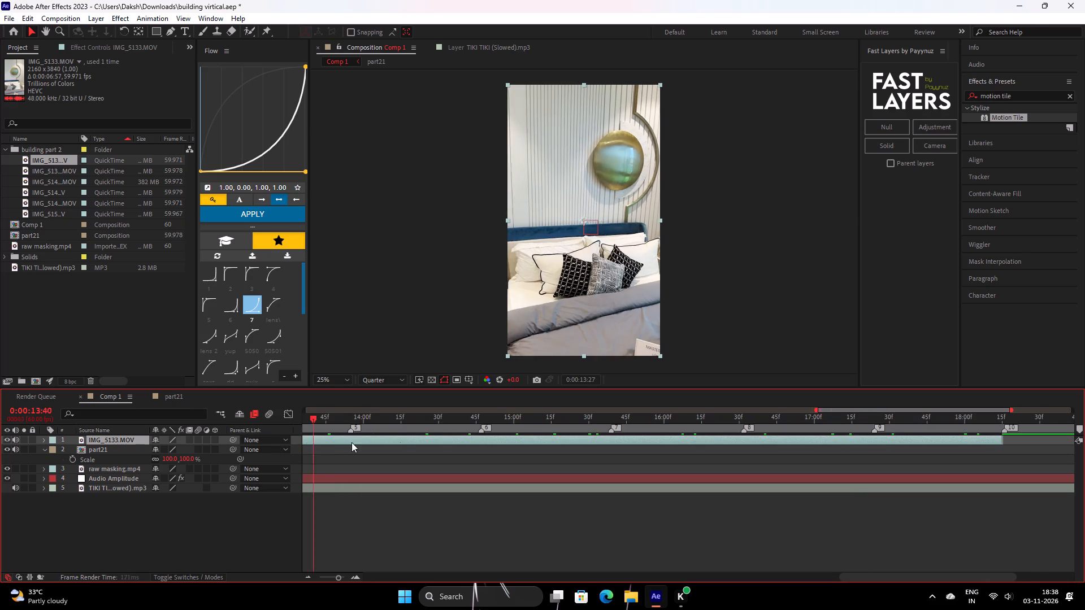
left_click_drag(351, 442, 899, 431)
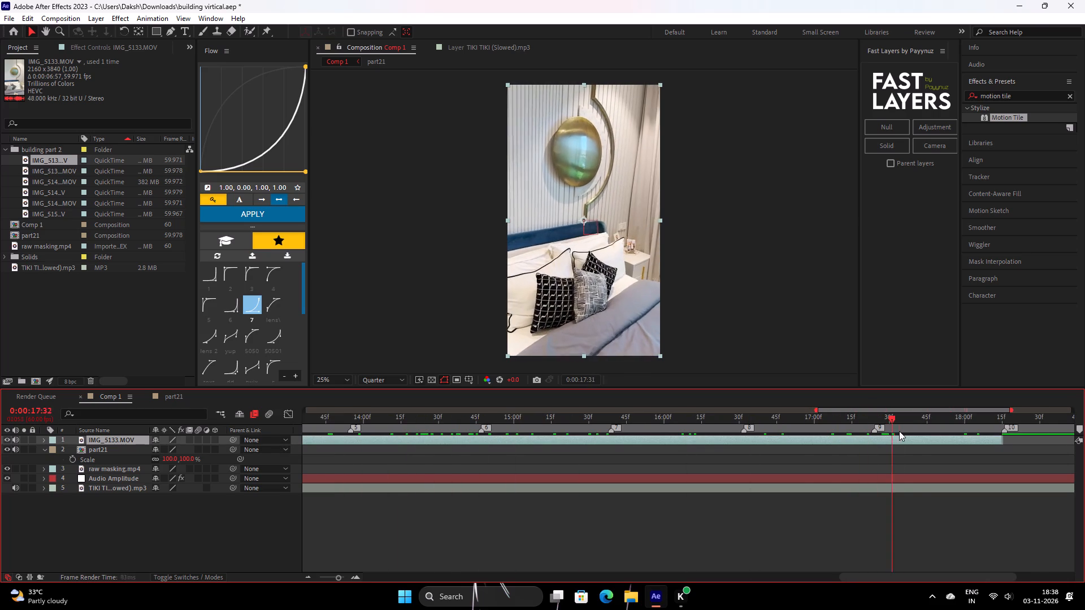
left_click_drag(899, 431, 974, 432)
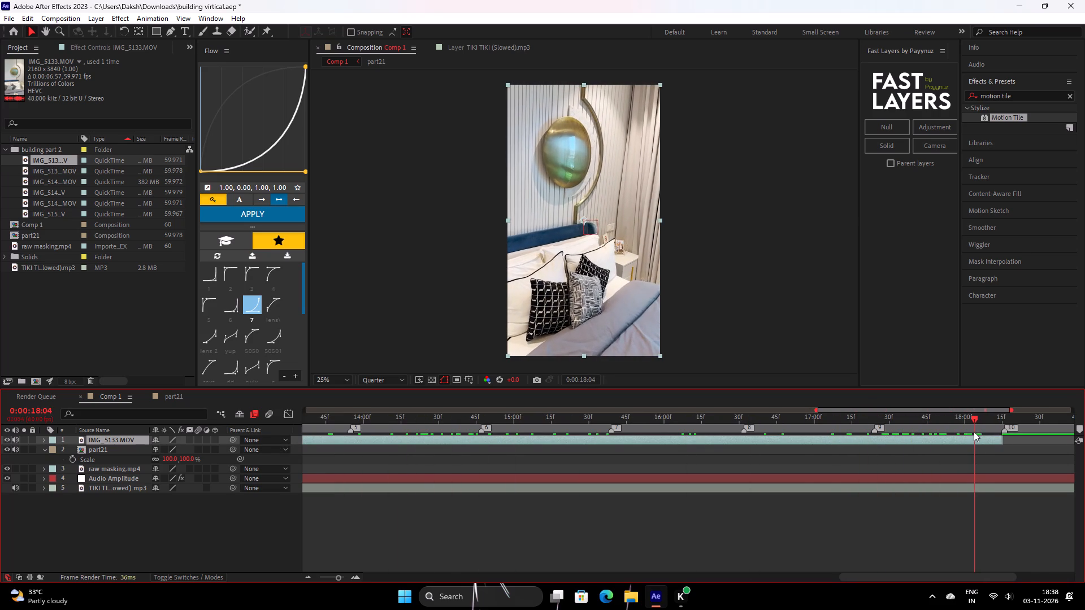
left_click_drag(974, 432, 585, 437)
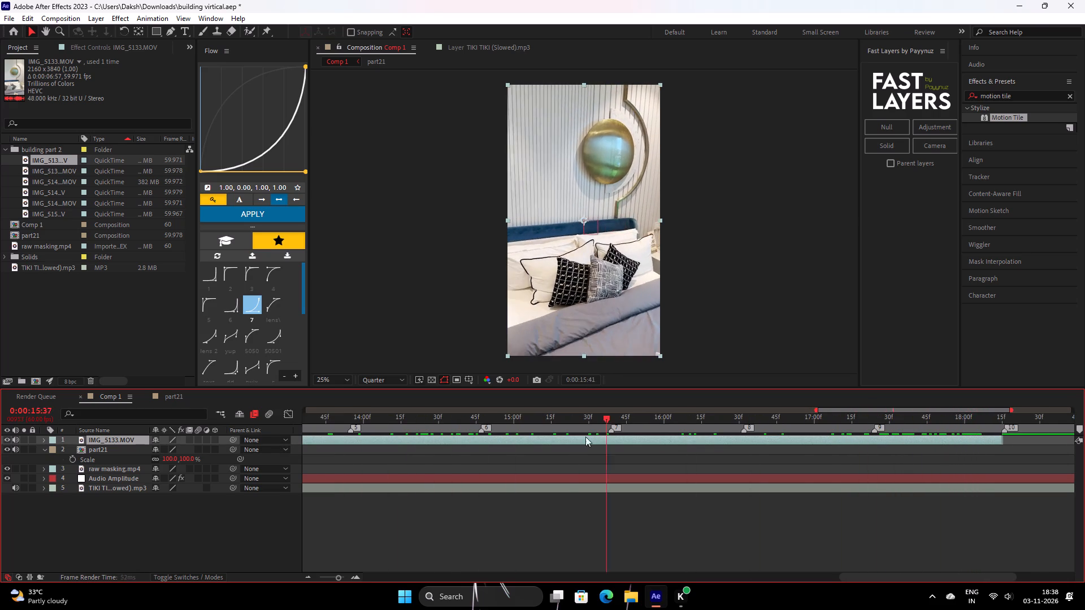
left_click_drag(585, 437, 284, 431)
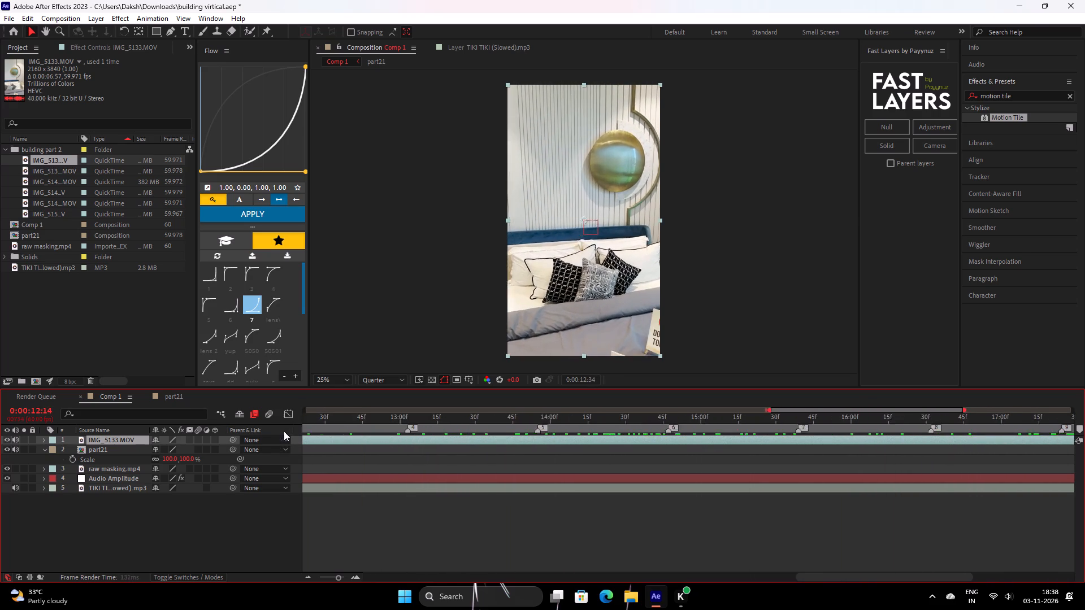
left_click_drag(284, 431, 523, 456)
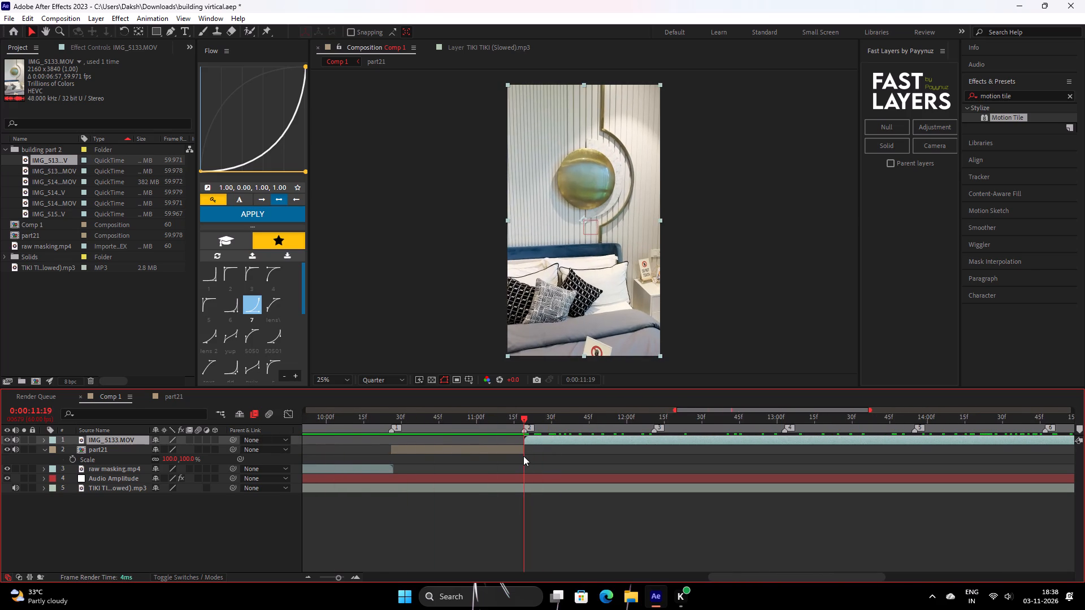
left_click_drag(523, 456, 524, 456)
Start Stabilize Motion on the IMG_5133.MOV layer and enlarge the feature and search regions of its track point.
left_click(992, 180)
left_click(1048, 167)
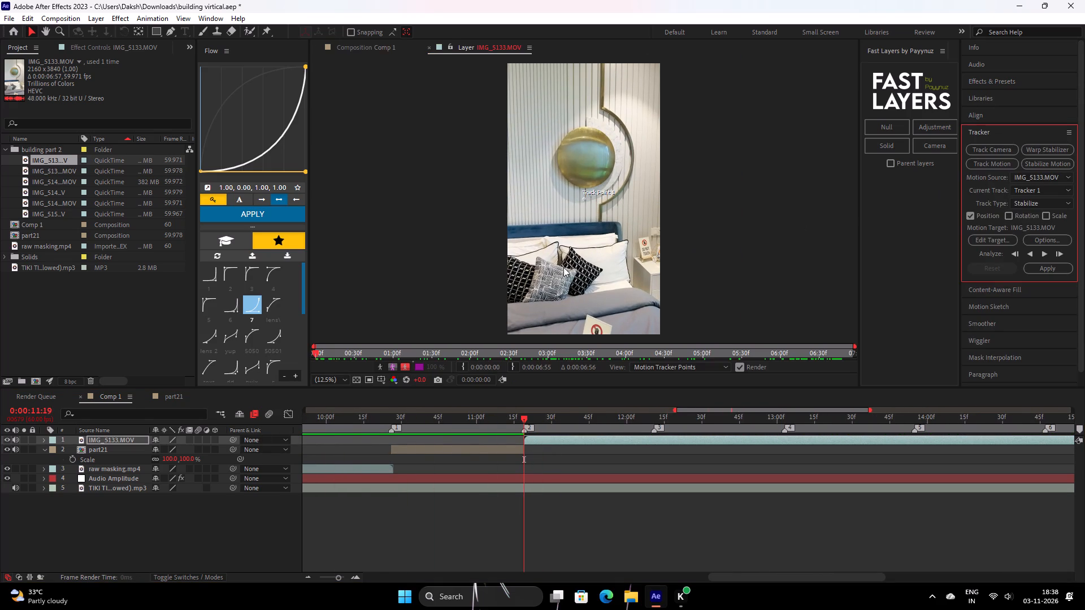
scroll(586, 263, "up", 2)
left_click_drag(589, 204, 598, 216)
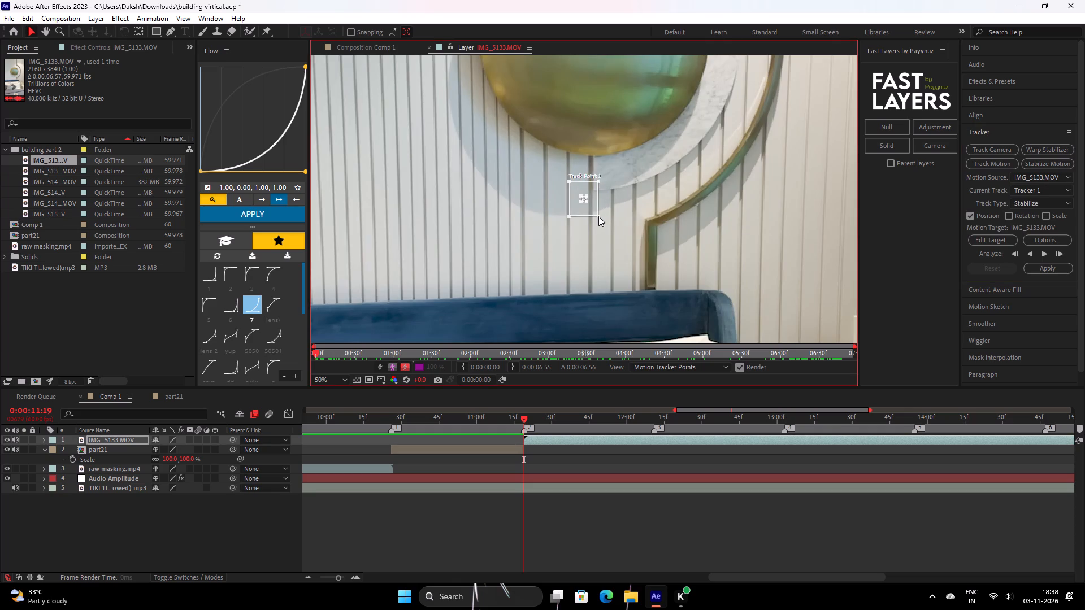
left_click_drag(598, 216, 600, 217)
left_click_drag(589, 204, 593, 211)
left_click_drag(591, 208, 597, 216)
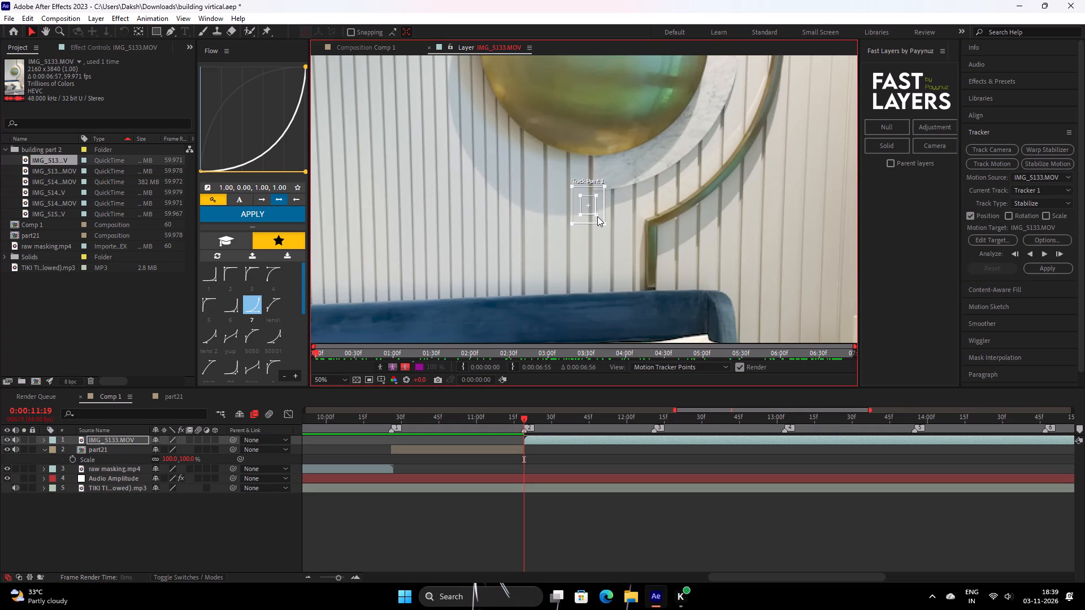
left_click_drag(597, 216, 600, 218)
Place Track Point 1 on the black-piped top corner of the white pillow behind the patterned cushions.
left_click_drag(596, 212, 425, 348)
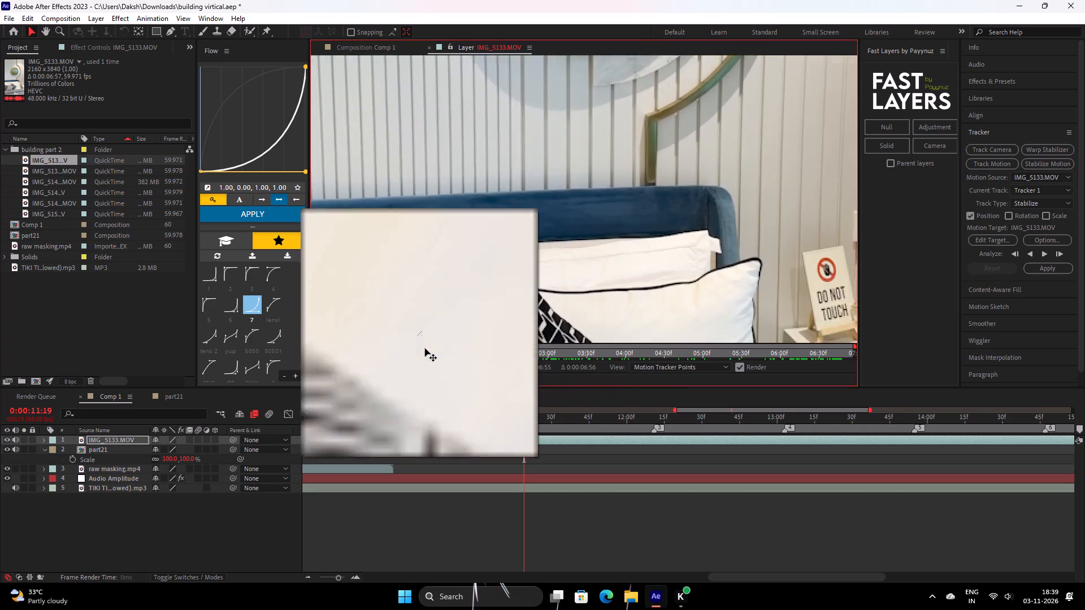
left_click_drag(425, 348, 546, 119)
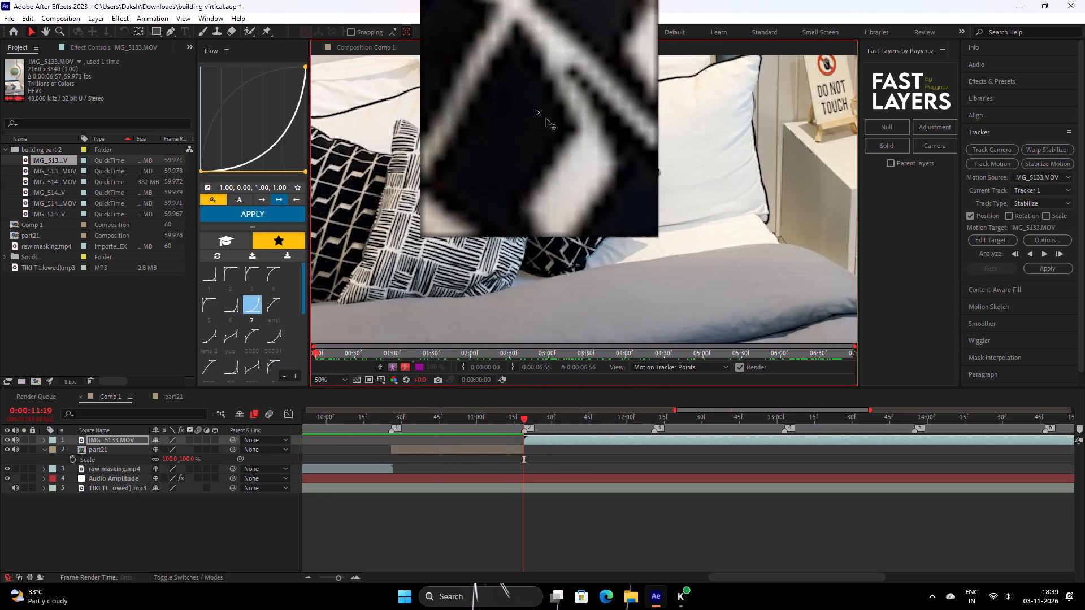
left_click_drag(546, 119, 532, 86)
left_click_drag(524, 80, 483, 76)
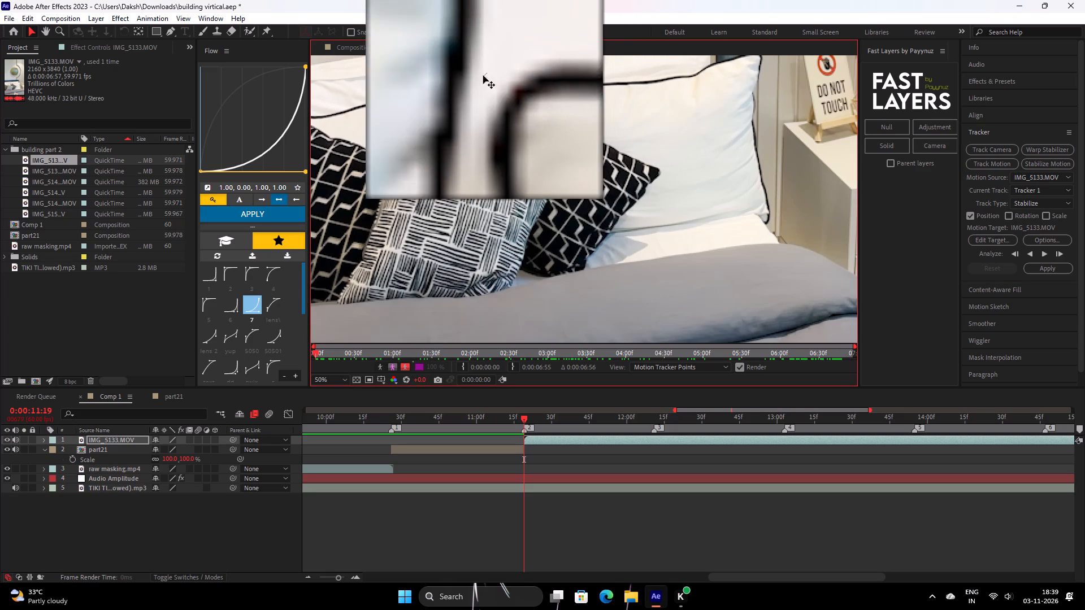
left_click_drag(483, 76, 481, 101)
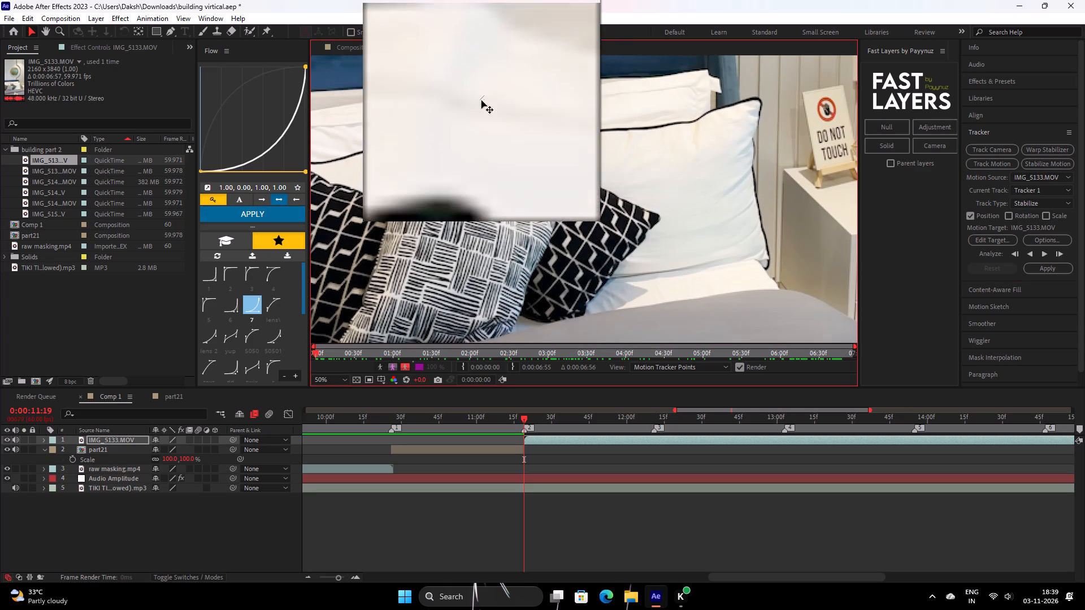
left_click_drag(481, 101, 477, 108)
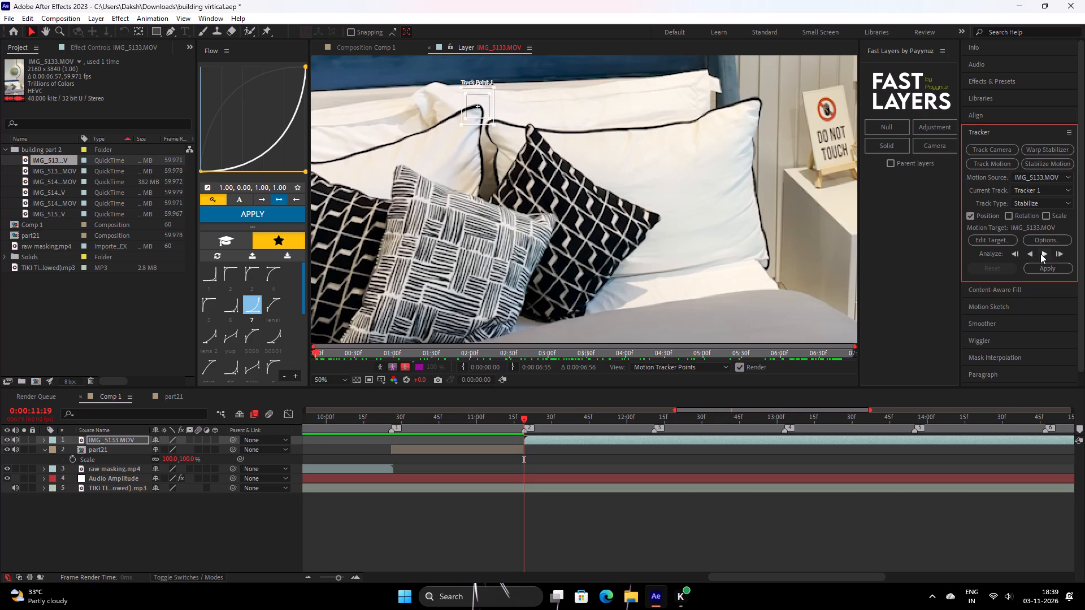
Analyze the IMG_5133.MOV track forward from the clip's first frame.
left_click(1041, 254)
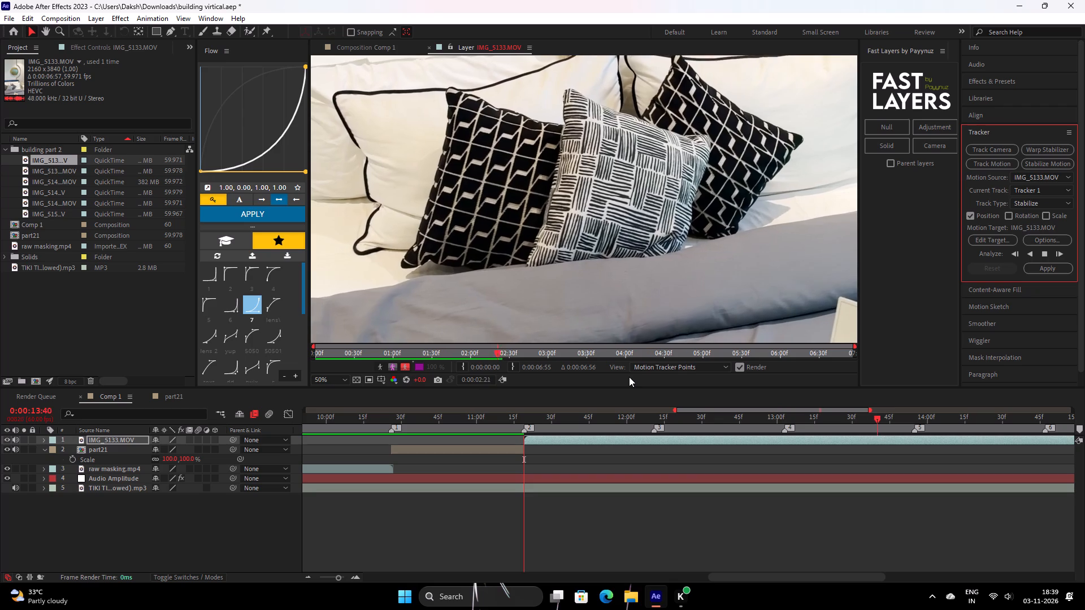
scroll(672, 229, "down", 1)
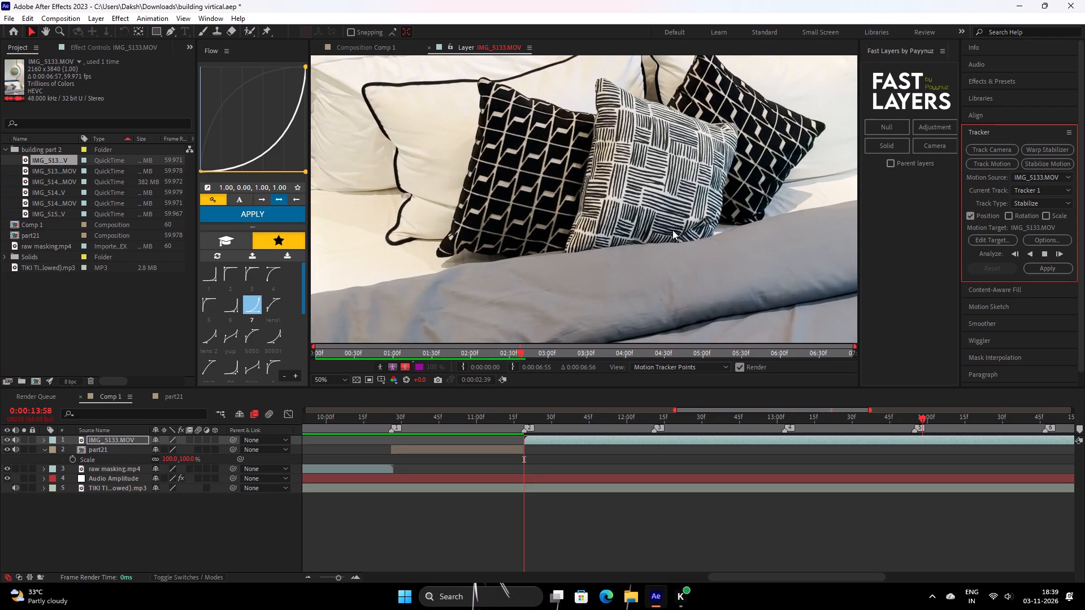
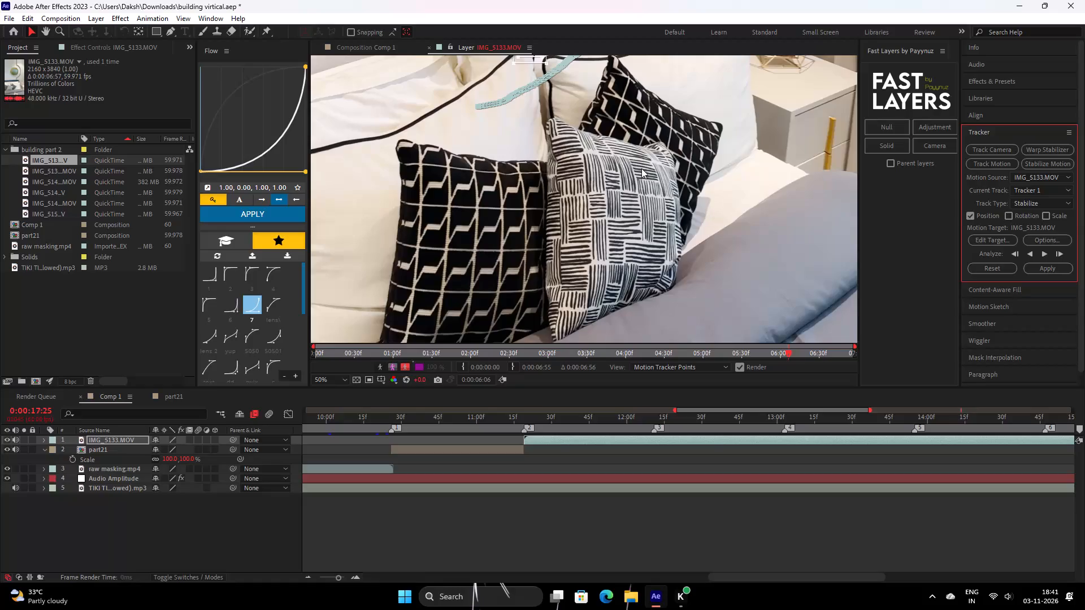
Check Track Point 1 on the pillow corner and continue analyzing the IMG_5133.MOV track forward to the clip's end.
scroll(641, 185, "down", 1)
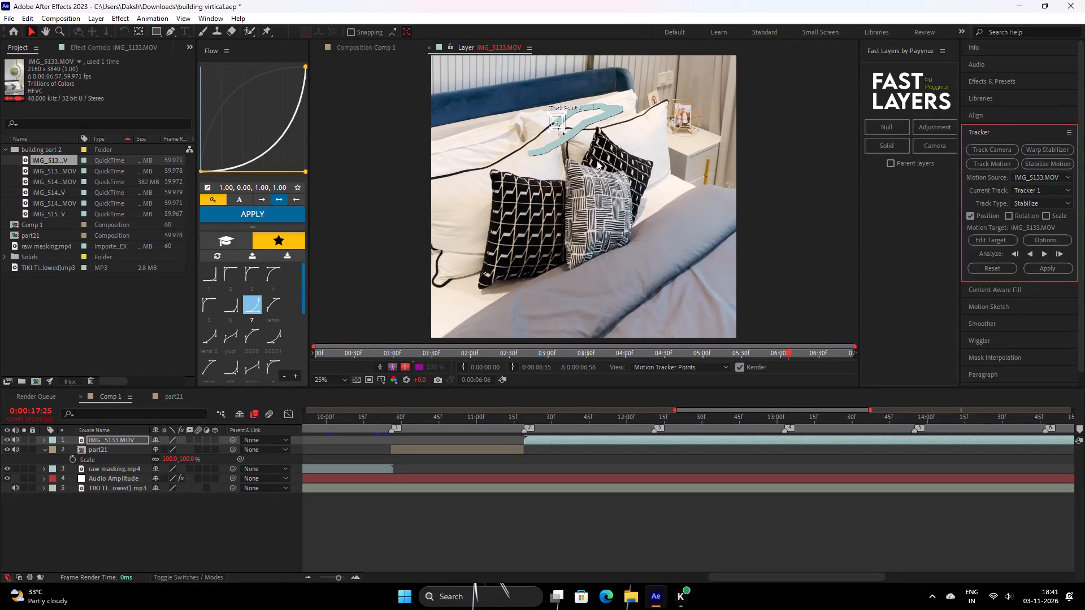
scroll(597, 160, "up", 1)
middle_click_drag(602, 169, 632, 203)
scroll(628, 194, "up", 1)
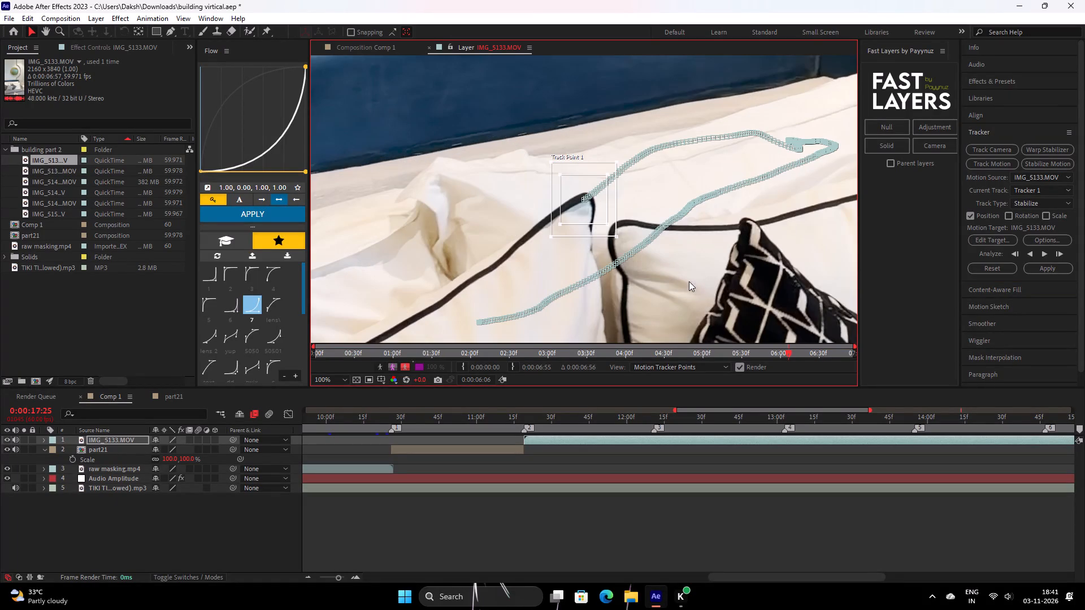
left_click(1048, 254)
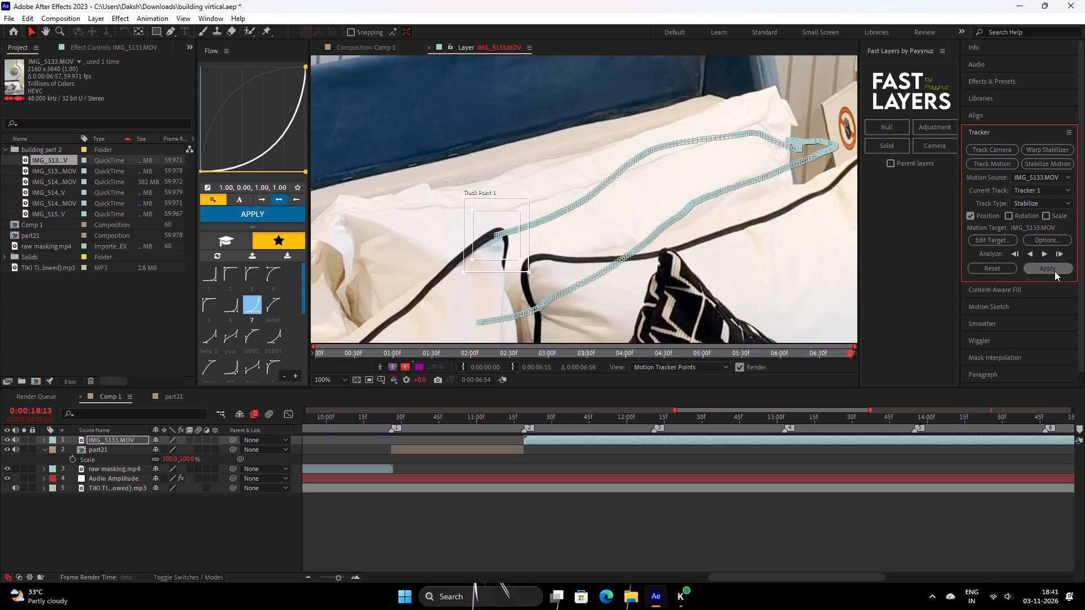
Apply the tracked stabilization to the IMG_5133.MOV layer.
left_click(1054, 271)
left_click(545, 312)
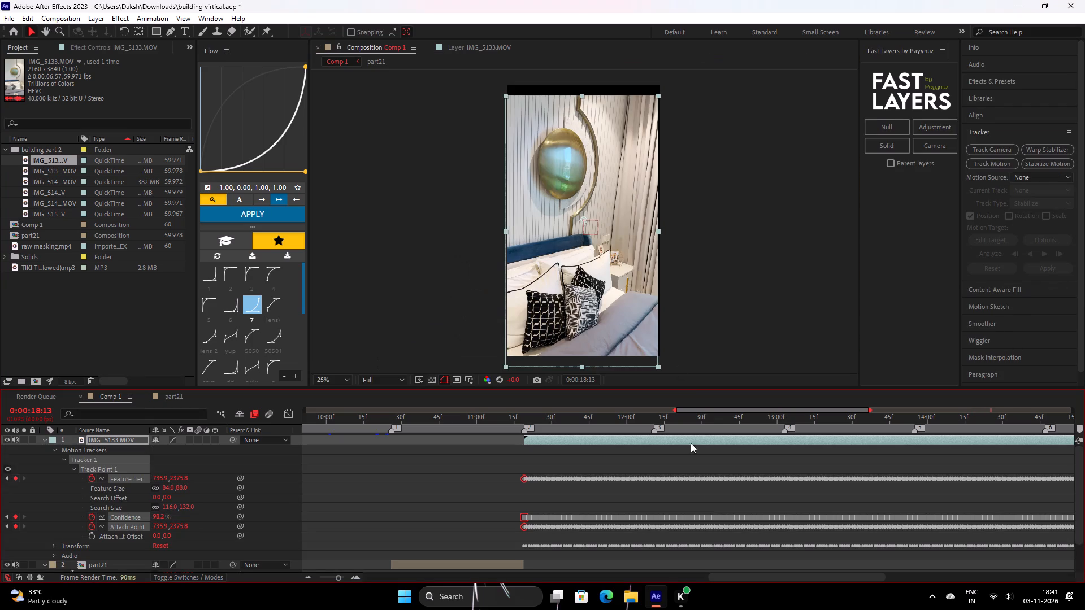
Set the composition preview resolution to Quarter.
left_click_drag(619, 419, 442, 432)
left_click(381, 377)
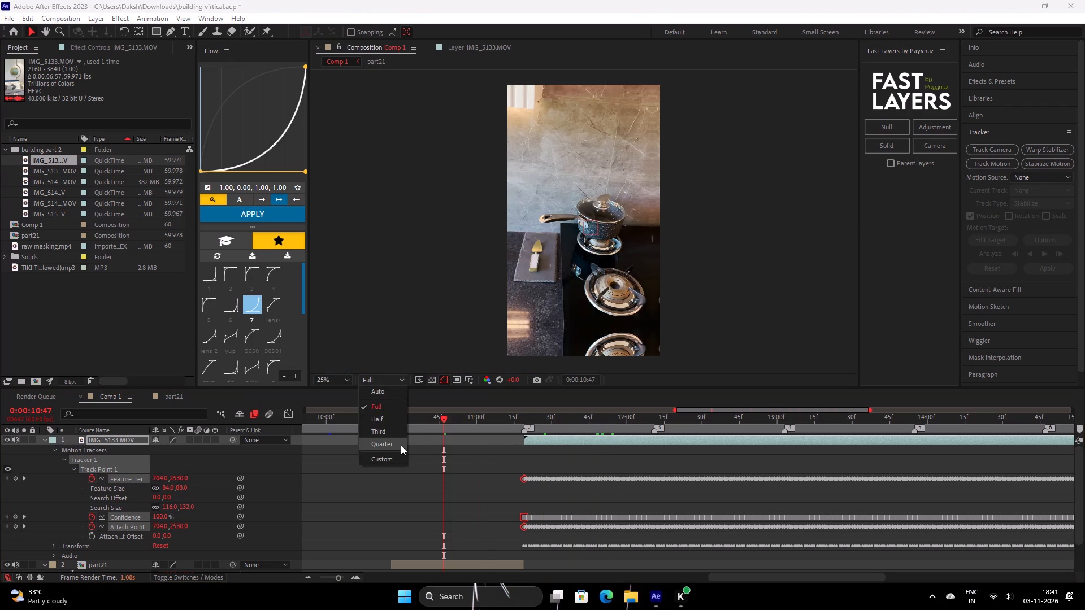
left_click(401, 445)
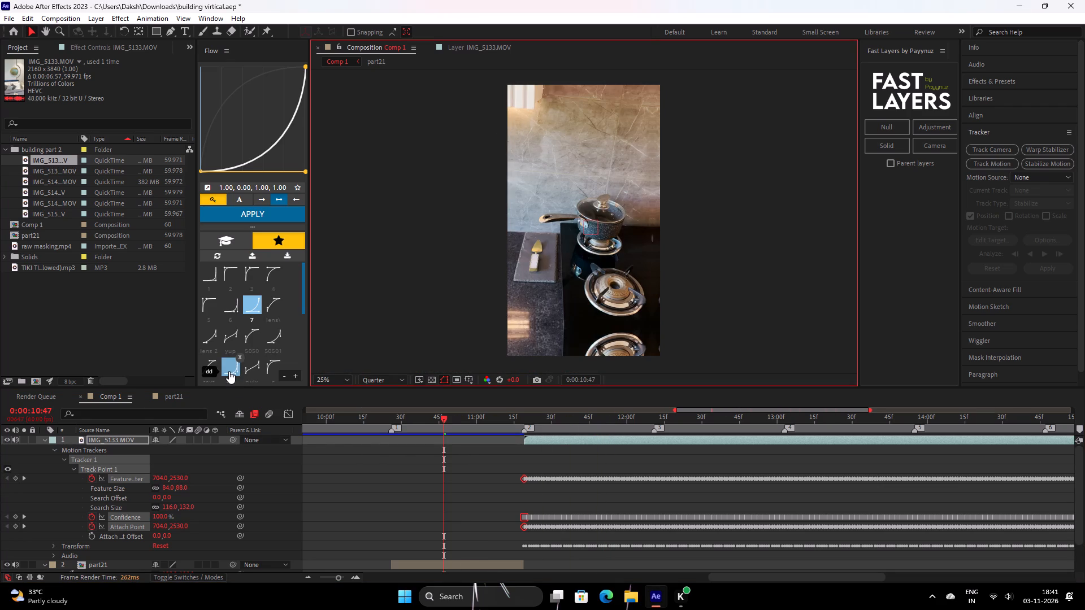
Enable Pixel Motion frame blending and motion blur on the IMG_5133.MOV layer.
double_click(192, 442)
left_click(197, 441)
Enable motion blur on the IMG_5137 (1).MOV layer inside the part21 precomp and return to Comp 1.
scroll(418, 489, "down", 1)
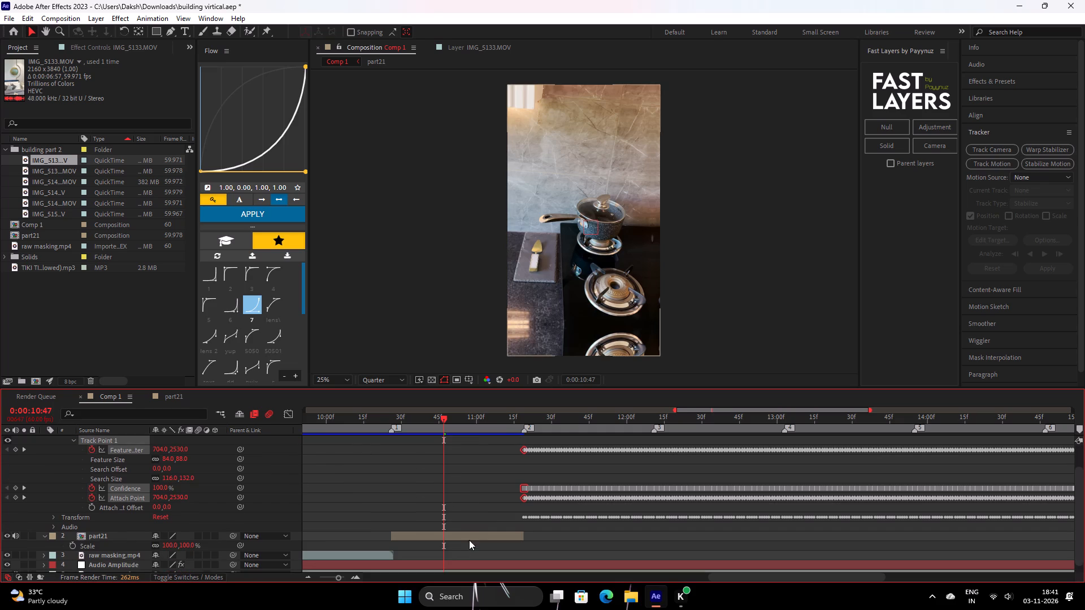
double_click(467, 535)
left_click(201, 440)
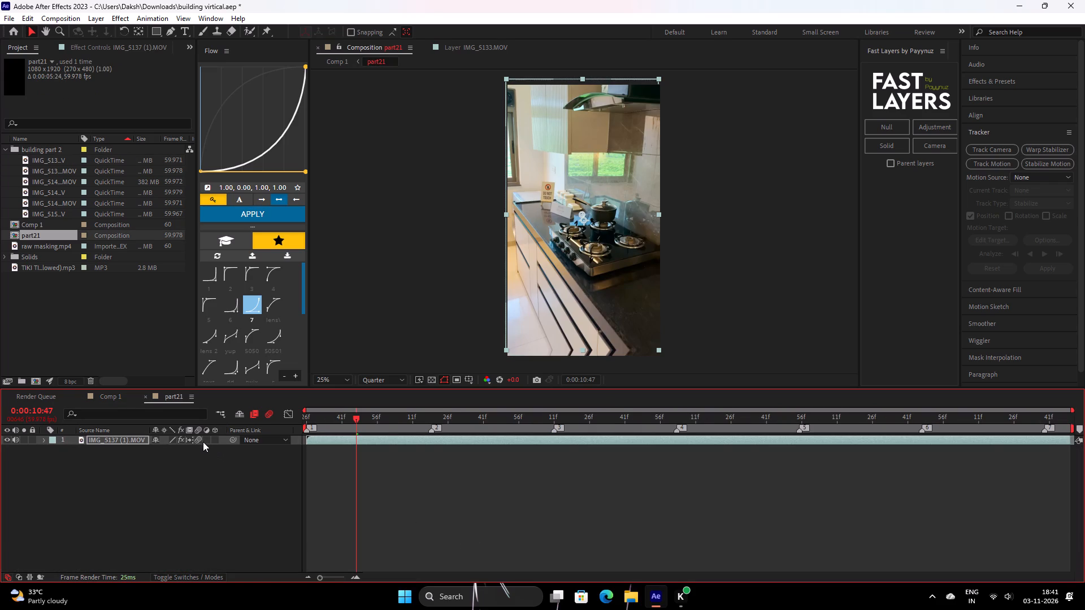
left_click(117, 398)
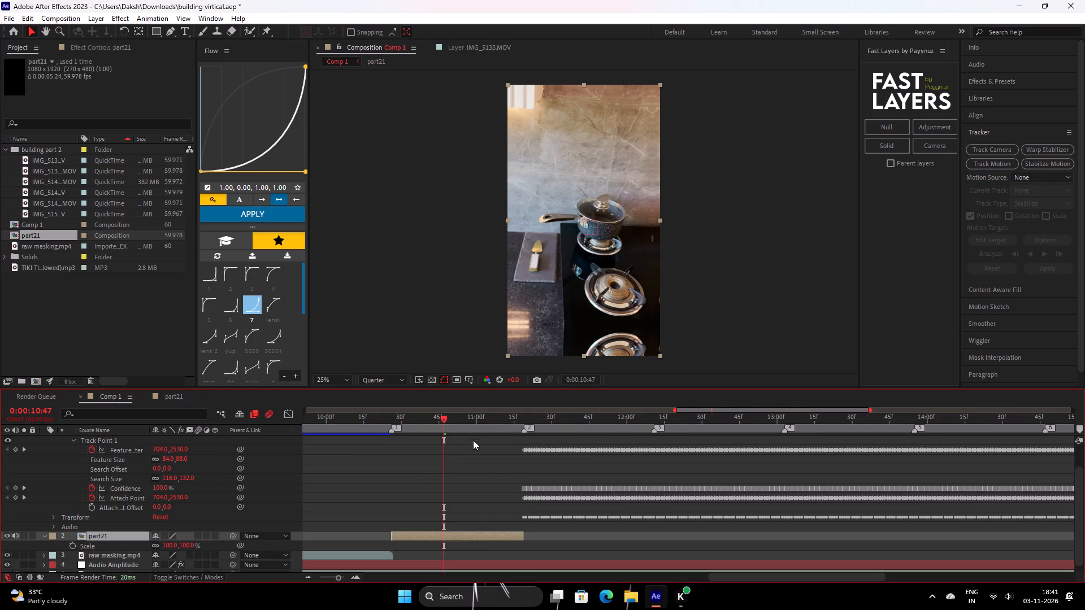
Copy the Motion Tile effect from IMG_5137 (1).MOV in part21 onto the IMG_5133.MOV layer in Comp 1.
scroll(510, 469, "up", 1)
left_click_drag(539, 424, 558, 425)
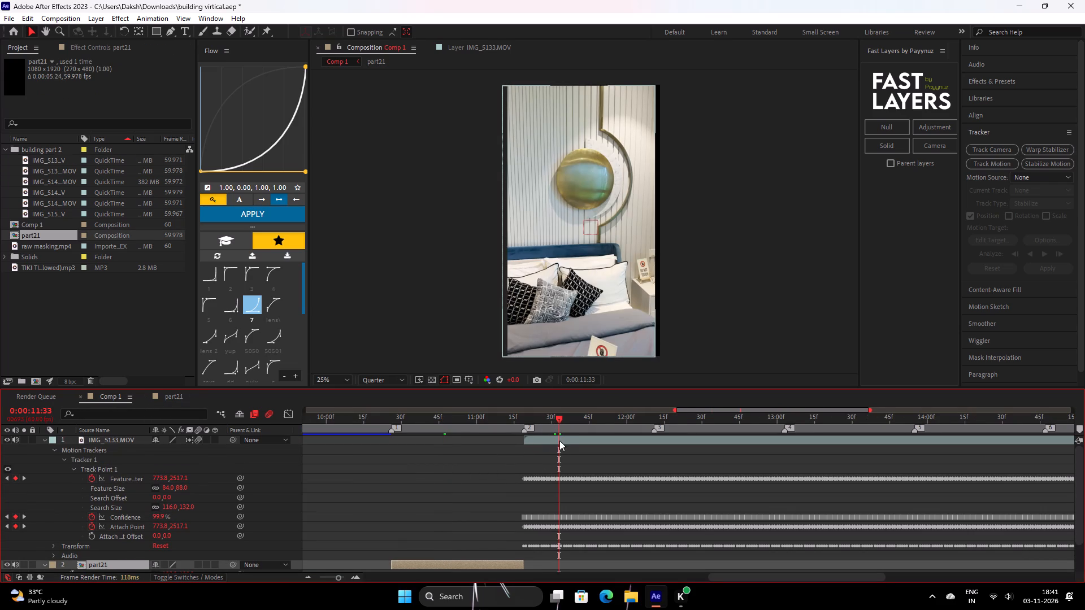
left_click(177, 394)
key("F3")
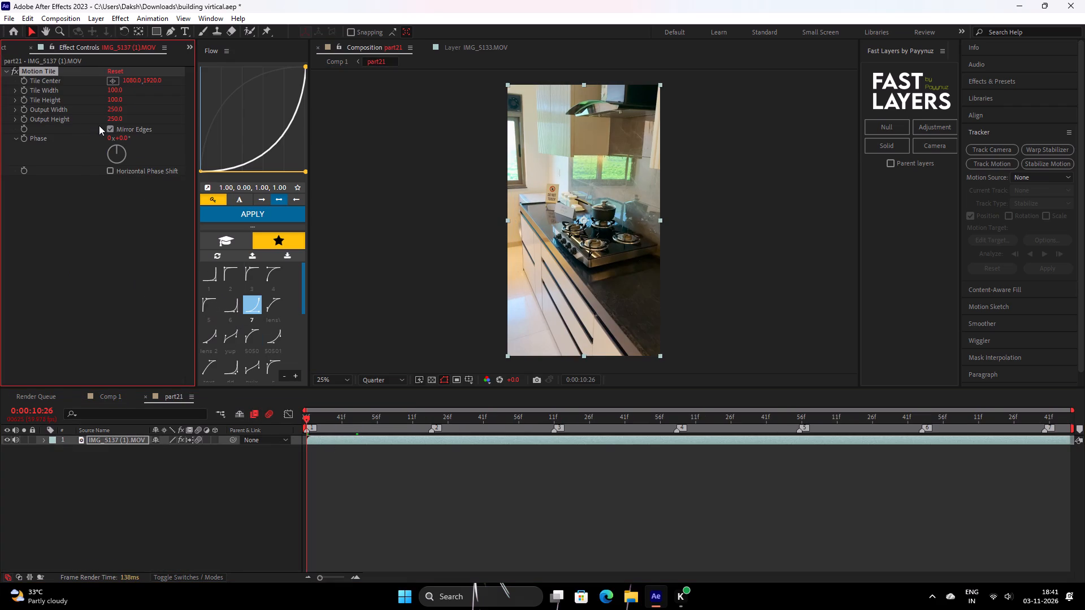
key("ctrl+c")
left_click(125, 395)
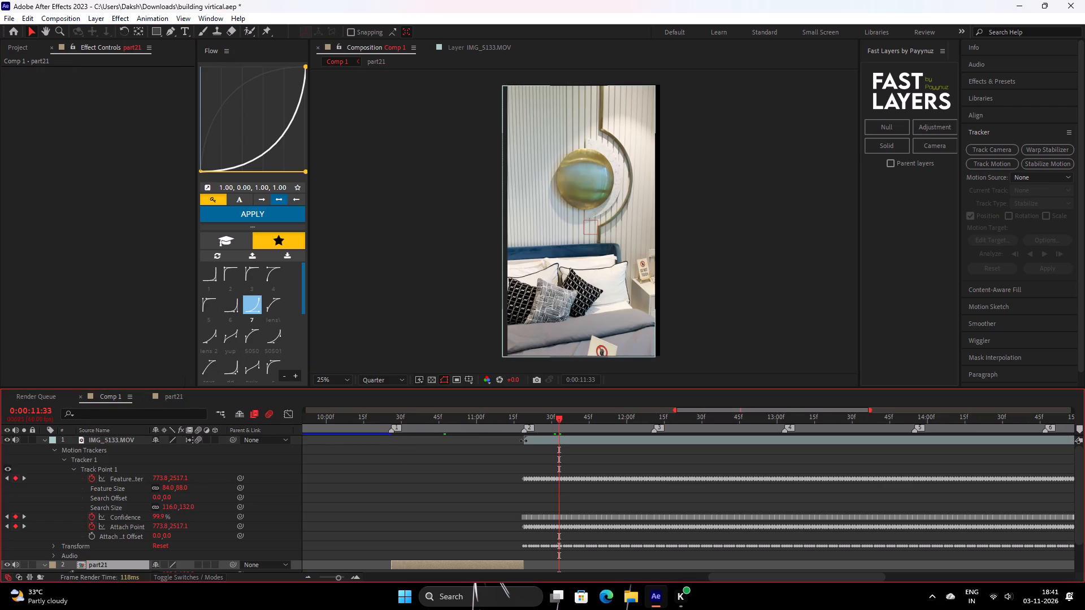
left_click(549, 438)
key("ctrl+v")
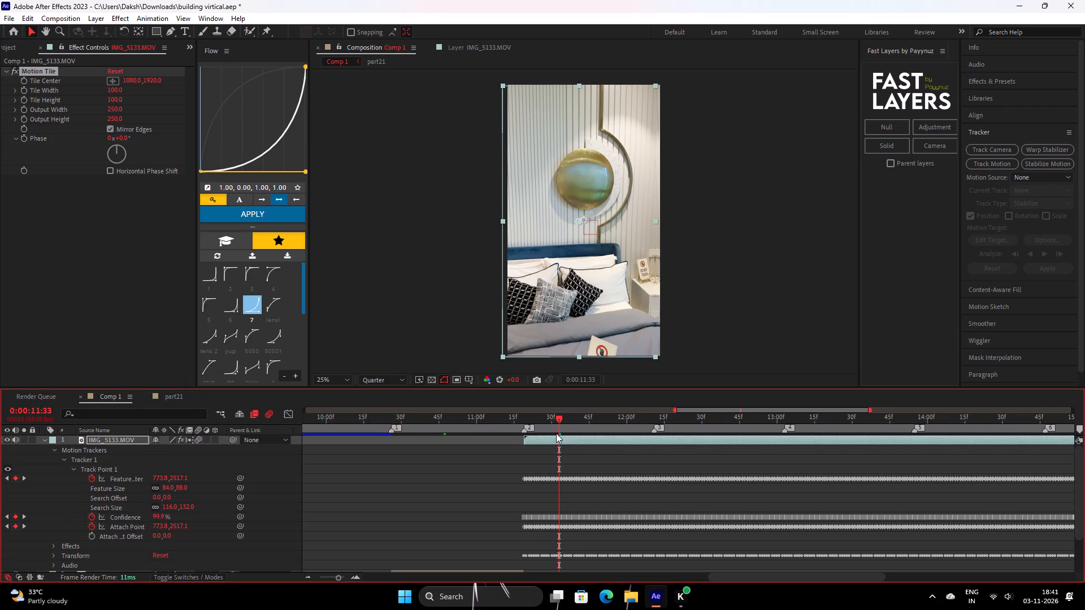
Pre-compose the IMG_5133.MOV layer as 22, moving all attributes into the new composition.
left_click_drag(554, 424, 593, 427)
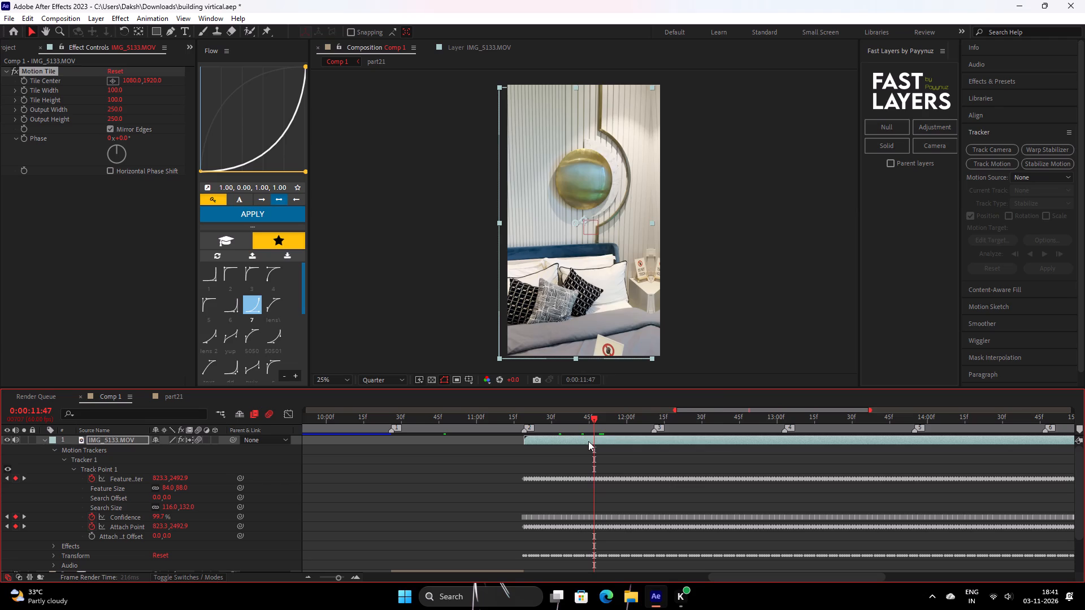
right_click(588, 441)
left_click(634, 364)
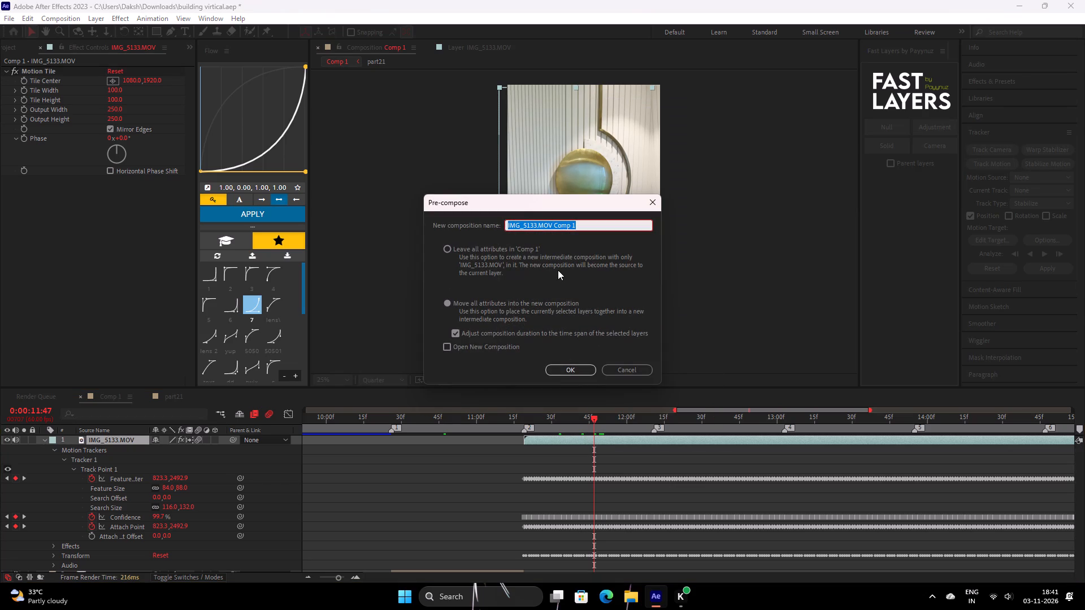
type("22")
key("Return")
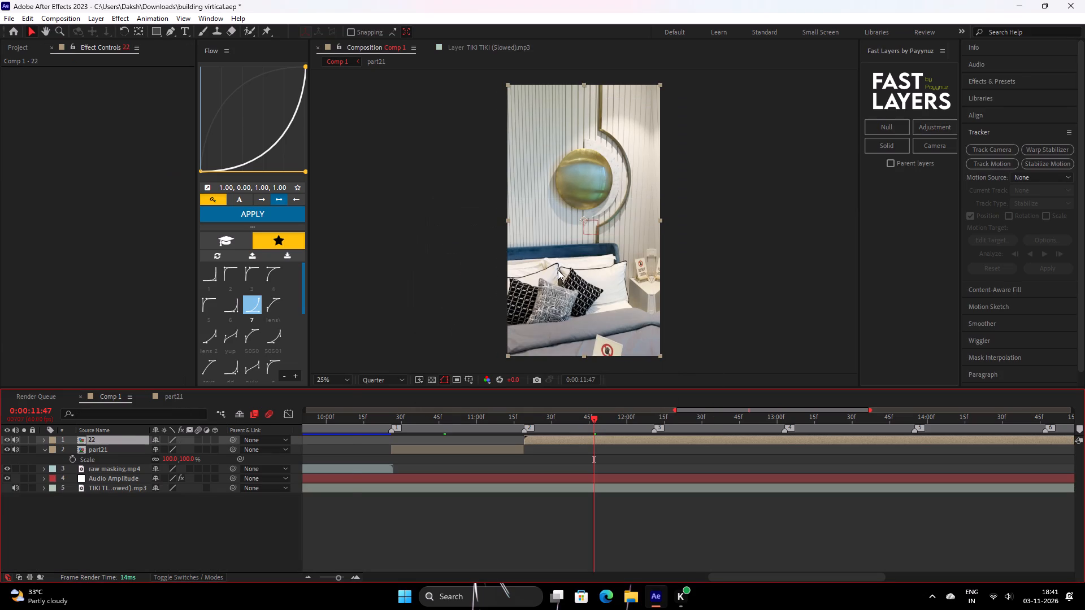
Enable time remapping on the 22 layer.
key("alt+t")
left_click(736, 450)
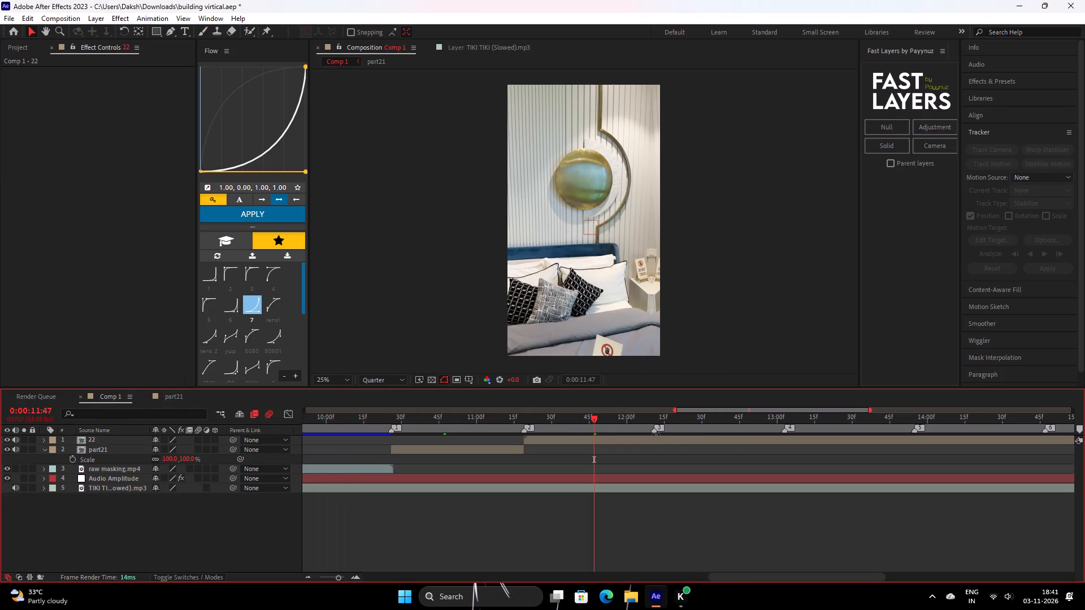
left_click(657, 439)
key("ctrl+alt+t")
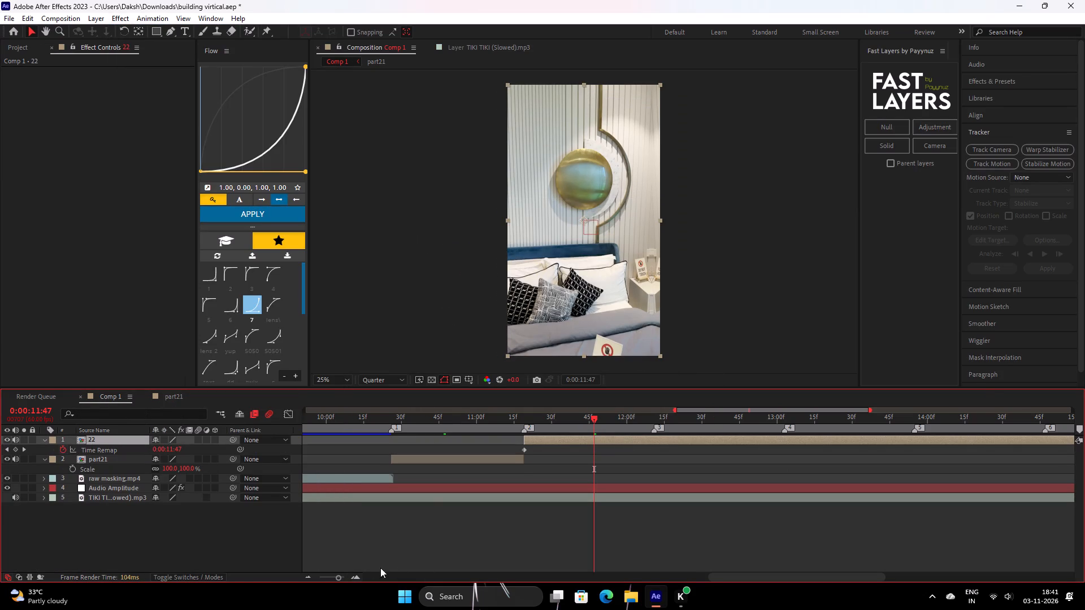
Set the value of the 22 layer's last Time Remap keyframe to 0:00:06:55.
double_click(307, 581)
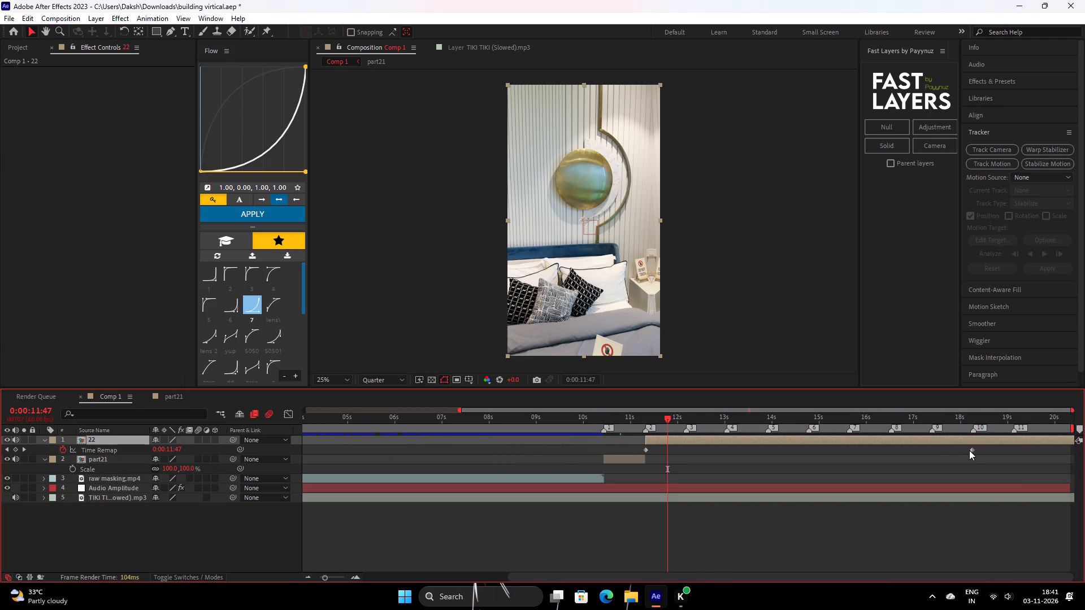
triple_click(969, 450)
left_click(971, 451)
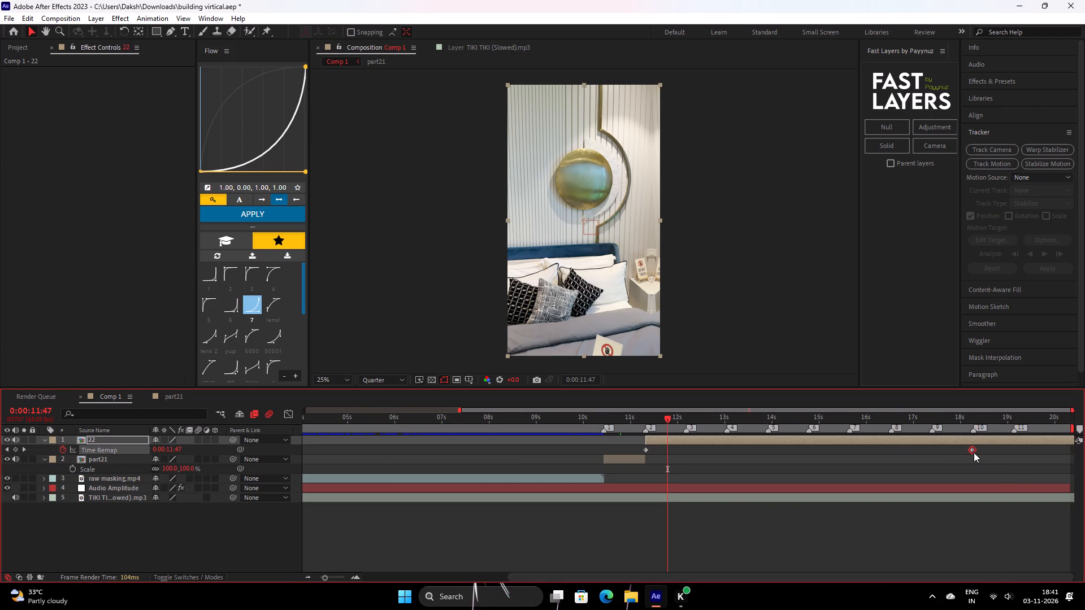
double_click(974, 452)
left_click(500, 287)
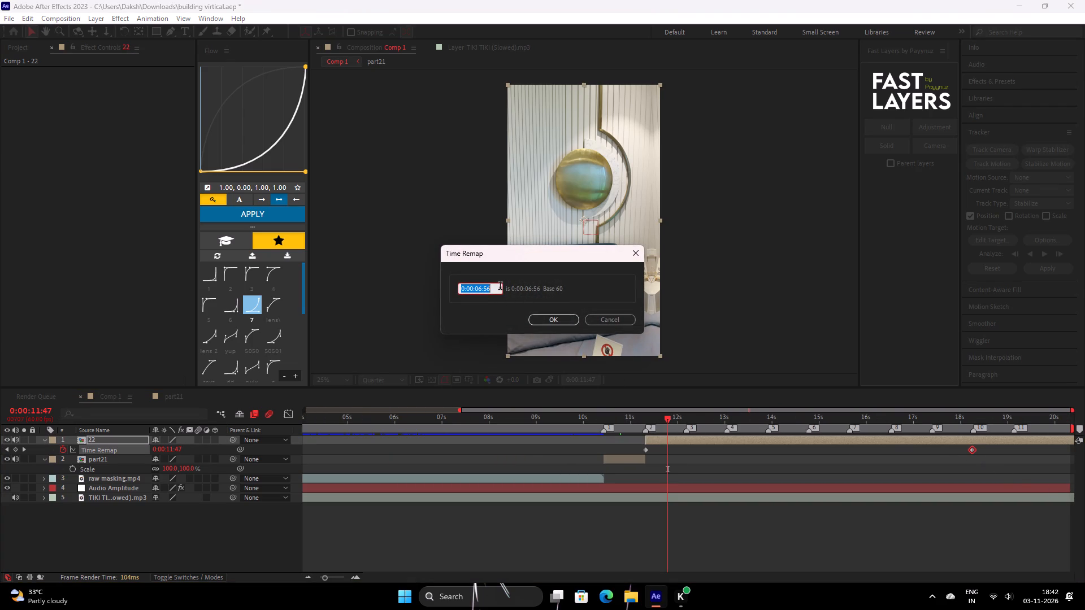
key("BackSpace")
key("5")
key("Return")
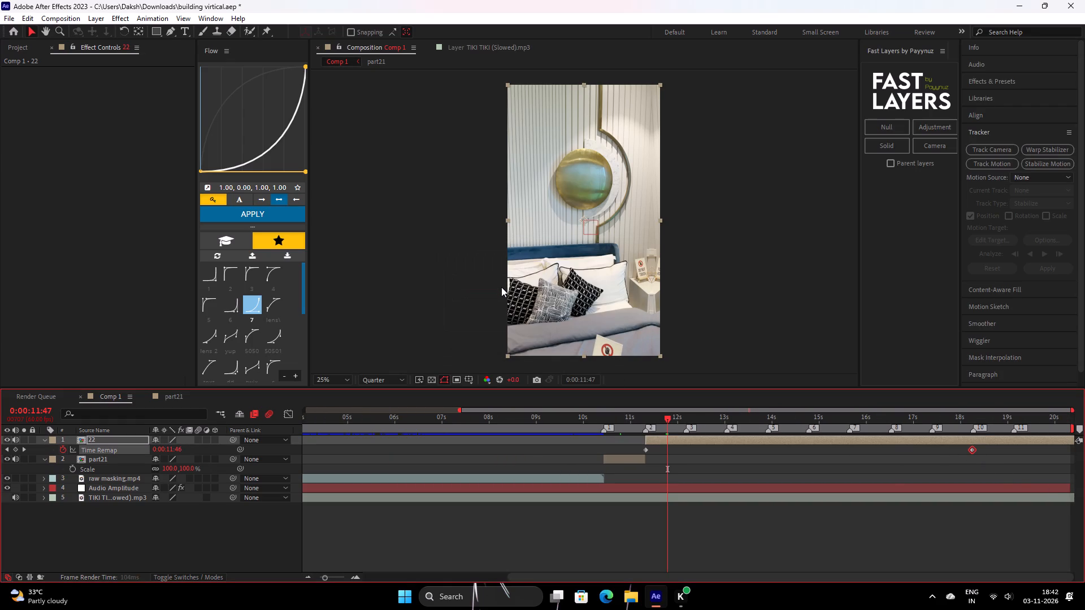
Move the 22 layer's last Time Remap keyframe to about 0:00:11:44, midway between beat markers 2 and 3.
left_click_drag(973, 447, 654, 496)
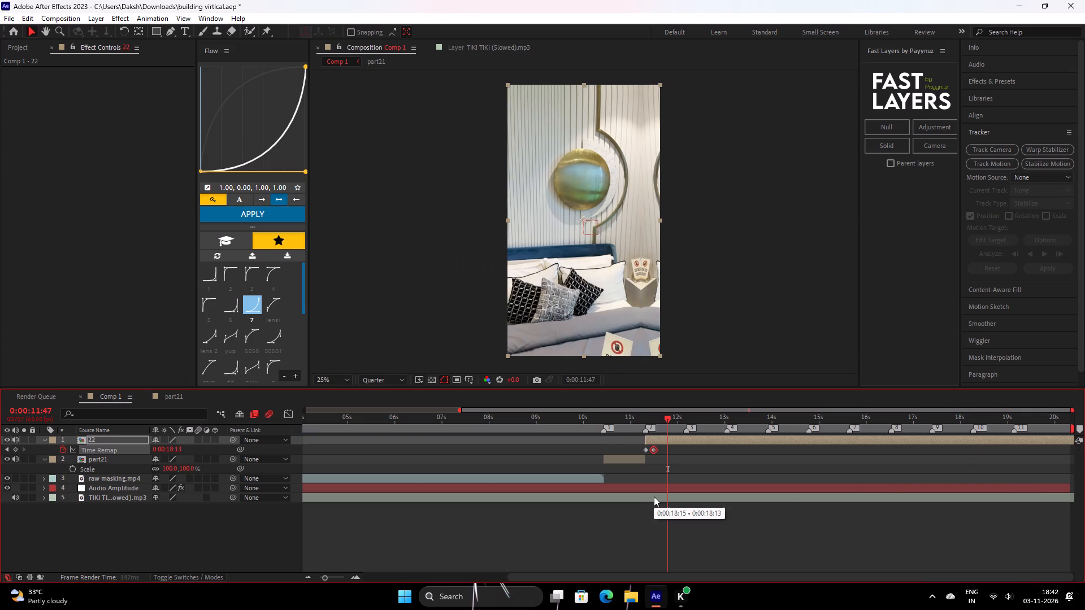
left_click_drag(654, 496, 671, 491)
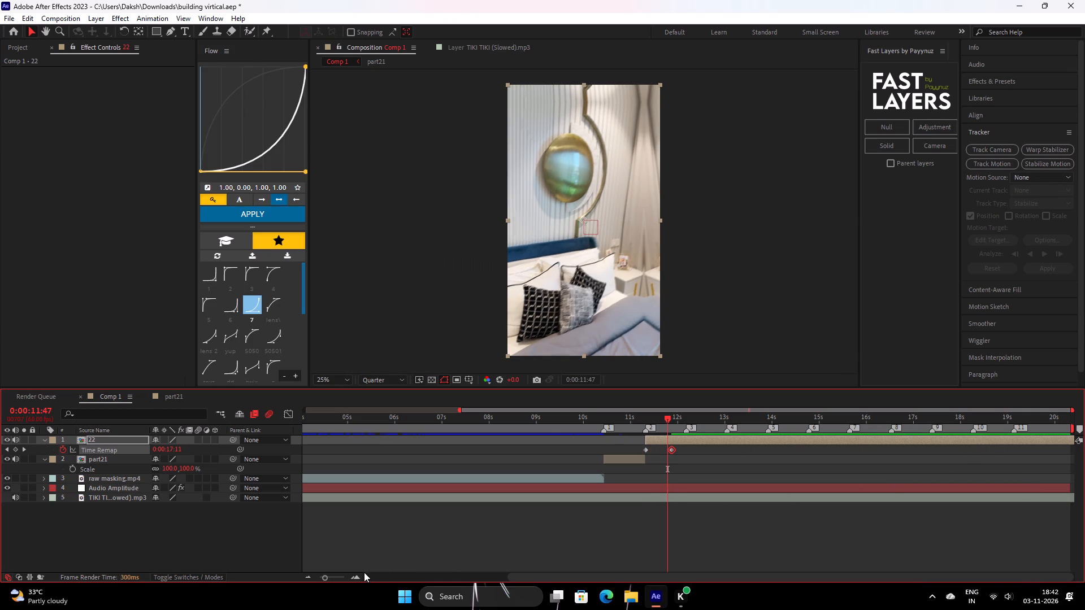
triple_click(358, 578)
left_click_drag(665, 422, 661, 430)
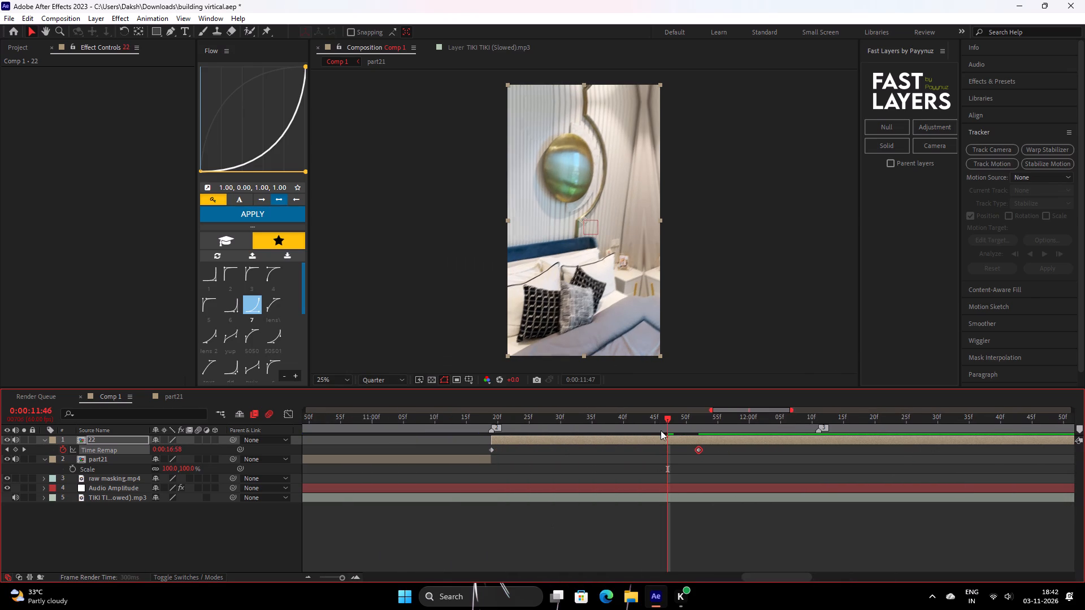
left_click_drag(661, 430, 646, 449)
left_click_drag(699, 448, 652, 464)
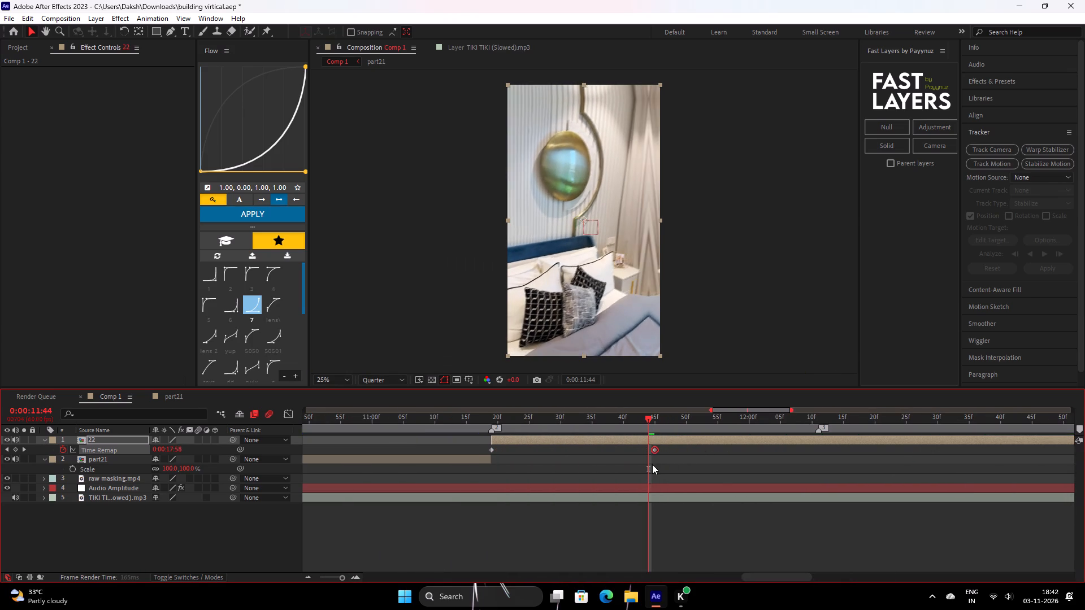
left_click_drag(652, 464, 648, 466)
Copy the 22 layer's first Time Remap keyframe to beat marker 3 at 0:00:12:11.
left_click_drag(662, 425, 819, 430)
left_click(489, 449)
key("ctrl+c")
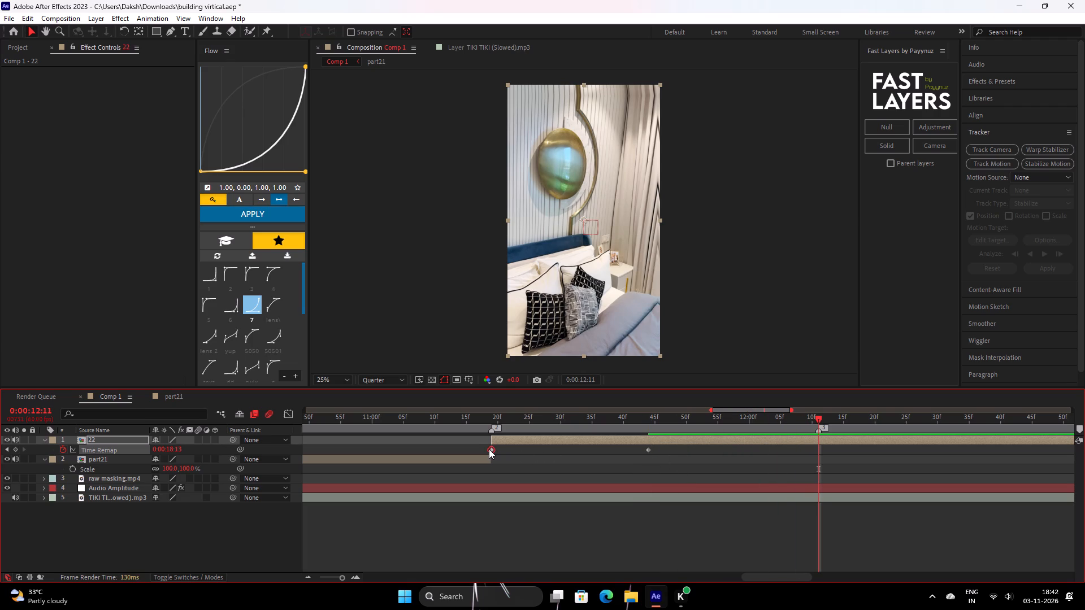
key("ctrl+v")
Shift the 22 layer's middle Time Remap keyframe one frame later, to about 0:00:11:45.
left_click(657, 469)
left_click_drag(648, 450, 655, 460)
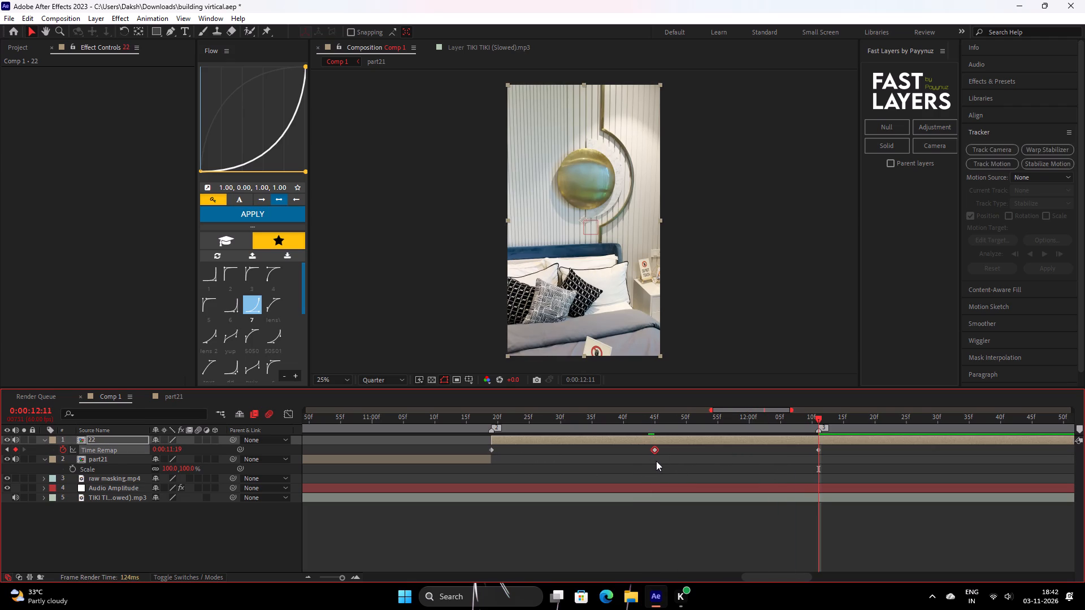
left_click(656, 461)
Apply Flow curve preset 4 (0.00, 0.00, 0.00, 1.00) to the 22 layer's first and middle Time Remap keyframes.
left_click_drag(709, 470, 447, 426)
left_click(274, 277)
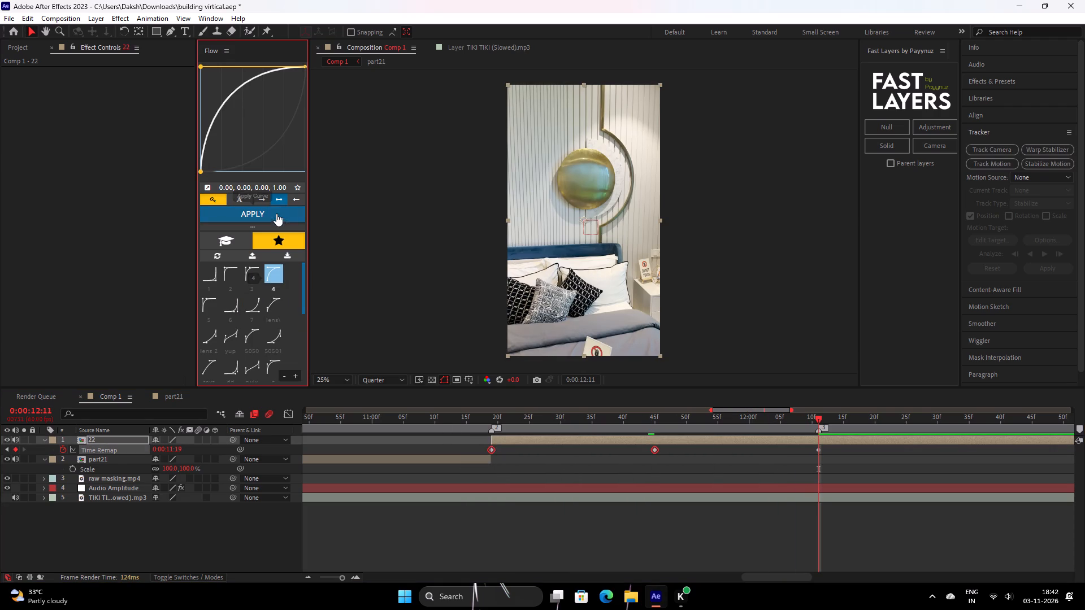
left_click(276, 213)
Apply Flow curve preset 7 (1.00, 0.00, 1.00, 1.00) to the 22 layer's middle and last Time Remap keyframes.
left_click_drag(835, 470, 565, 437)
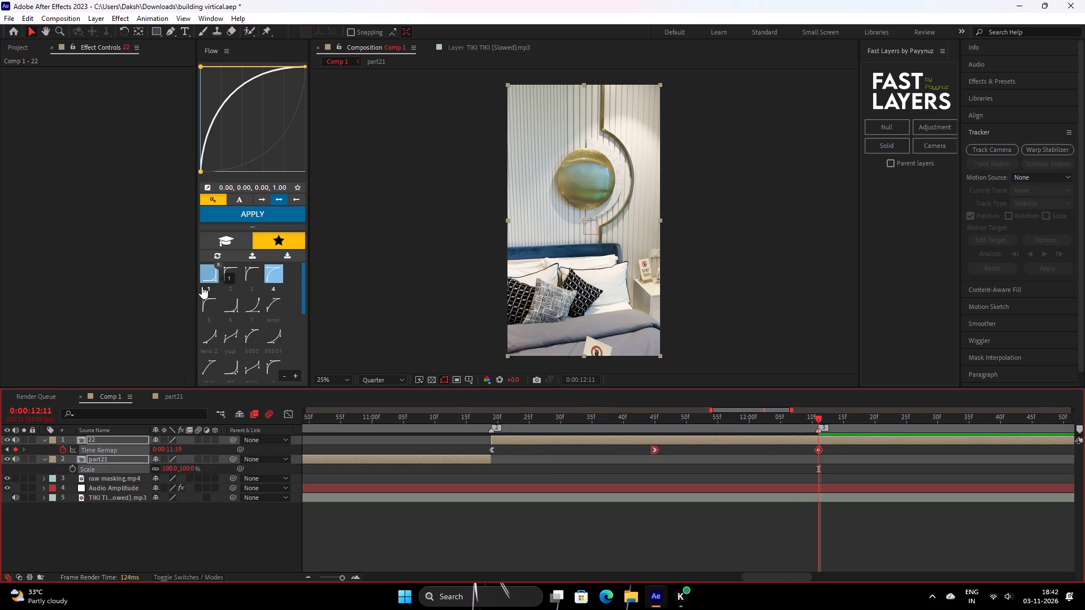
left_click(261, 310)
left_click(295, 213)
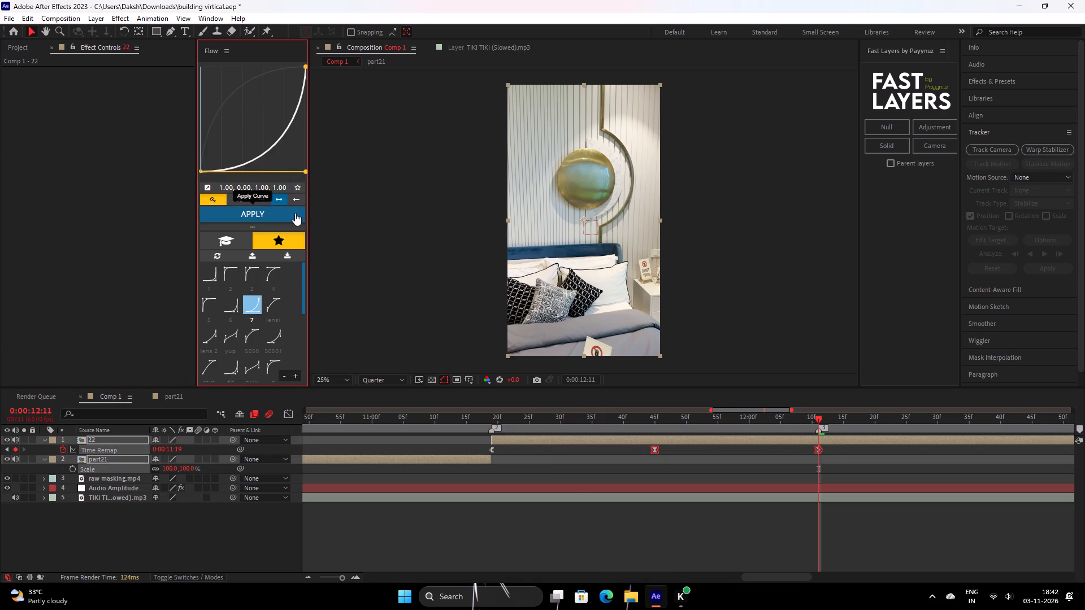
Split the 22 layer at beat marker 3 and delete the part after it.
key("ctrl+shift+d")
key("BackSpace")
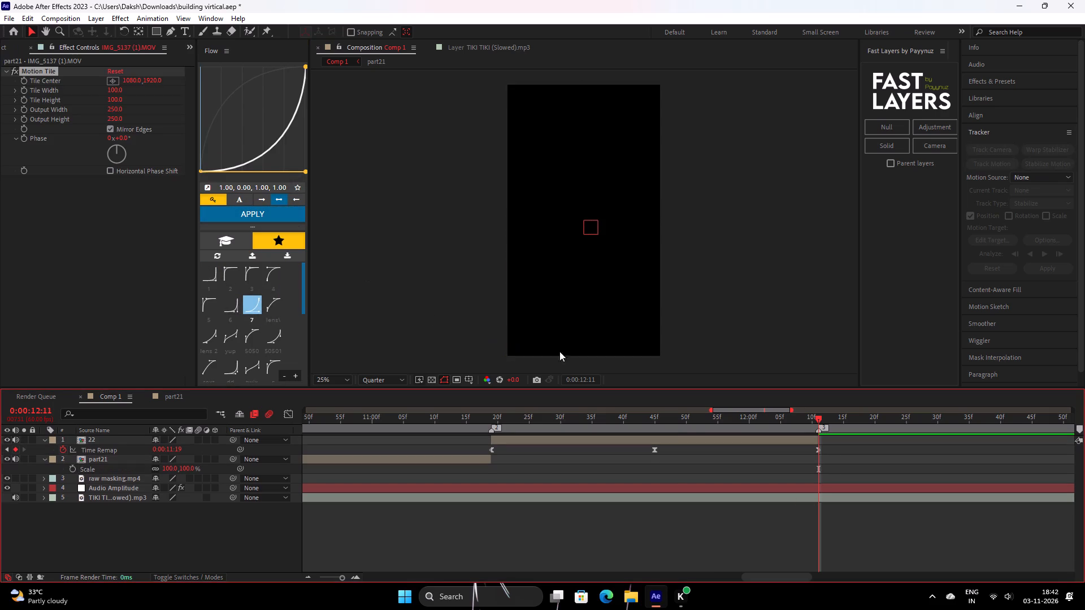
Play back the sequence from before beat marker 1 through the 22 clip to check the speed ramps.
left_click_drag(693, 425, 230, 451)
key("space")
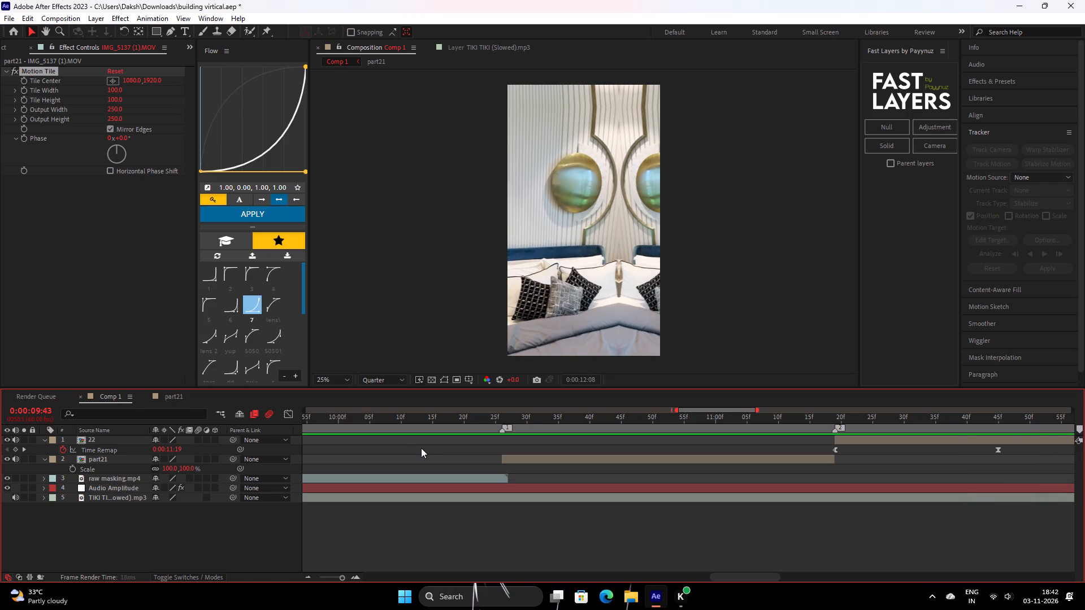
key("space")
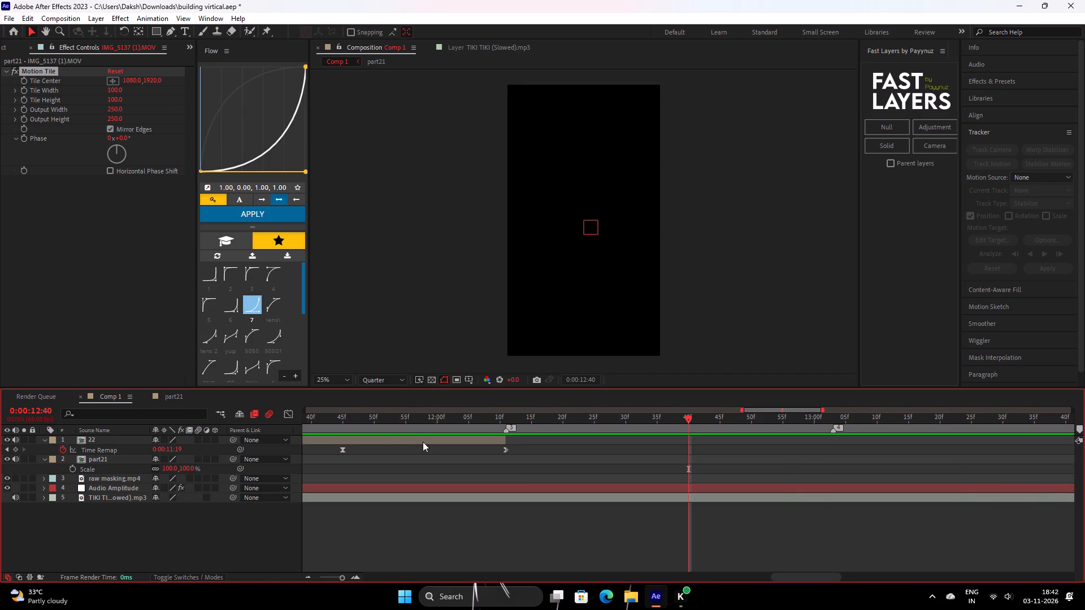
left_click_drag(555, 425, 271, 437)
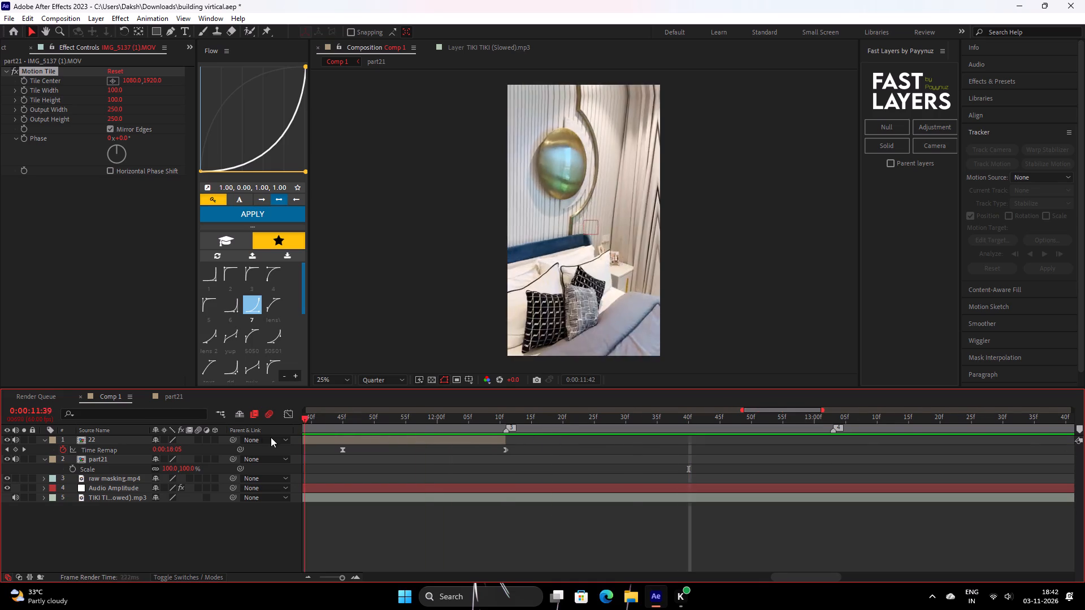
Play and scrub from before beat marker 1 through the part21 clip to review its speed ramp and transition.
left_click_drag(271, 437, 233, 439)
left_click_drag(592, 420, 516, 451)
key("space")
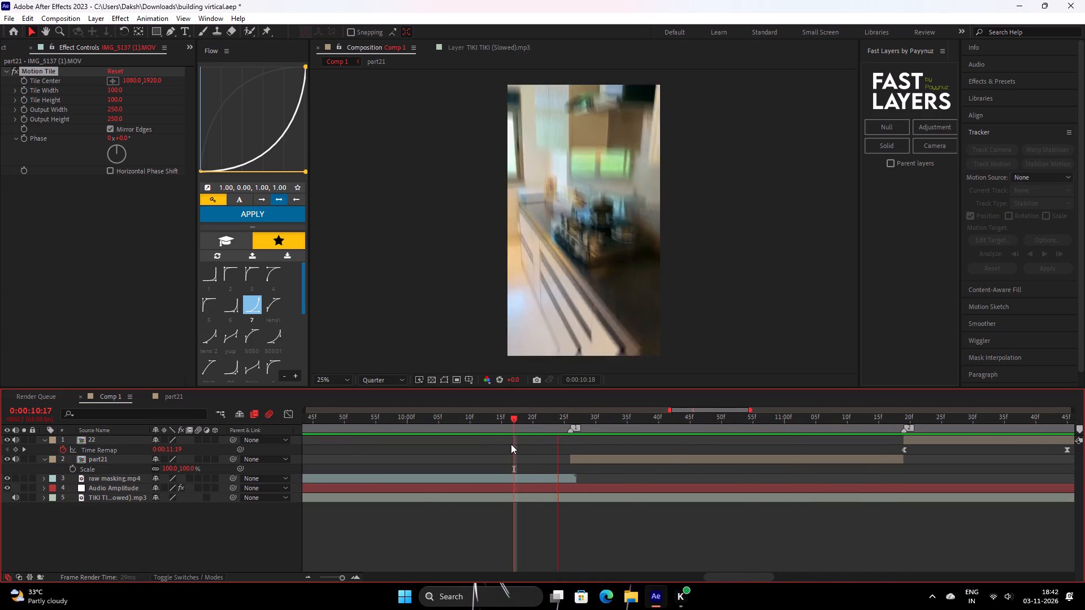
key("space")
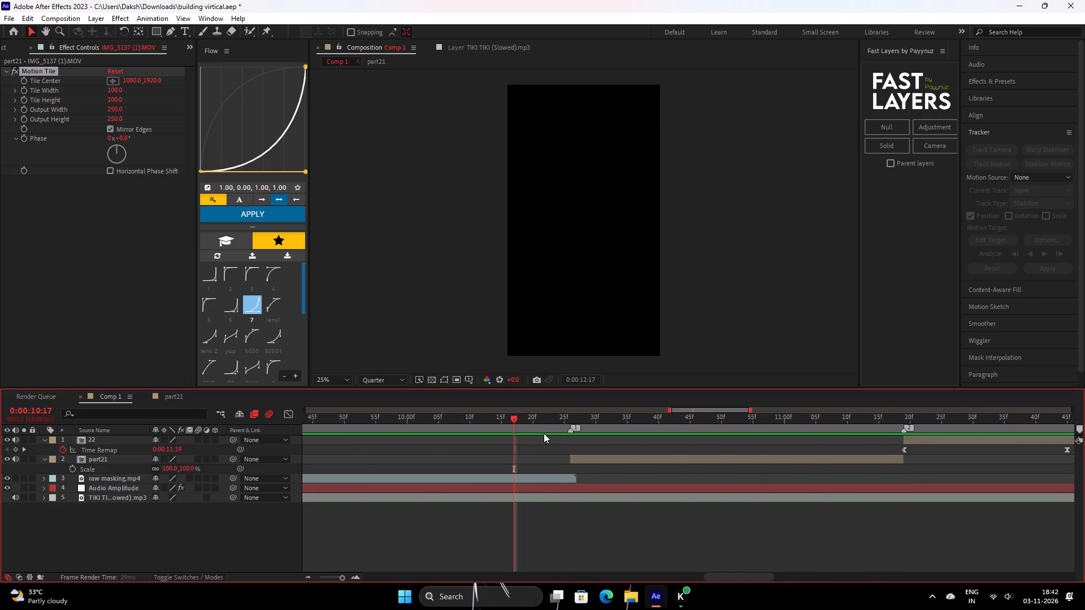
left_click_drag(577, 425, 449, 463)
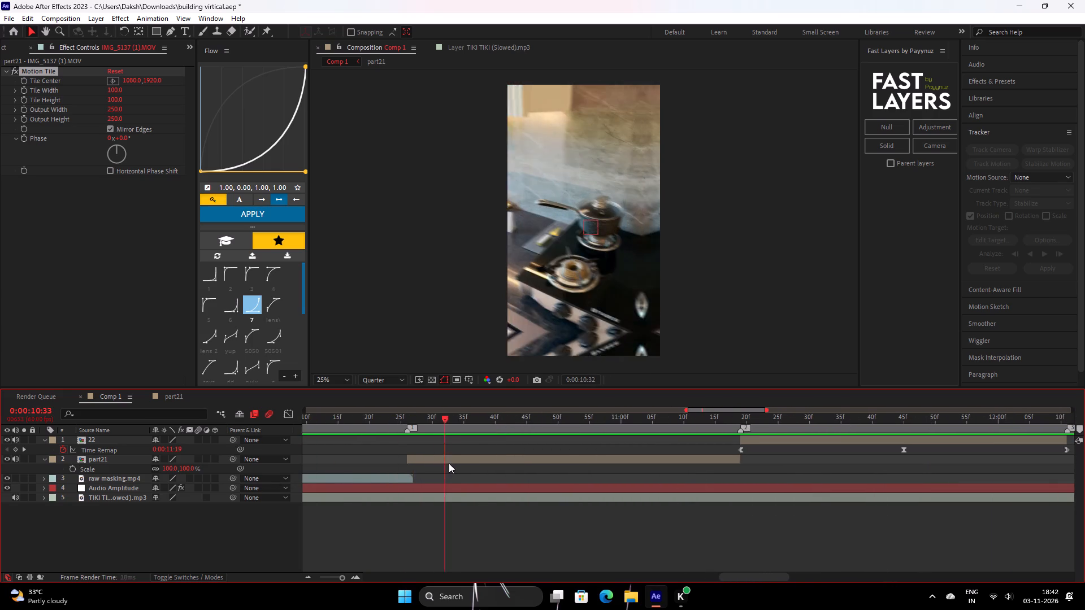
left_click_drag(449, 463, 439, 469)
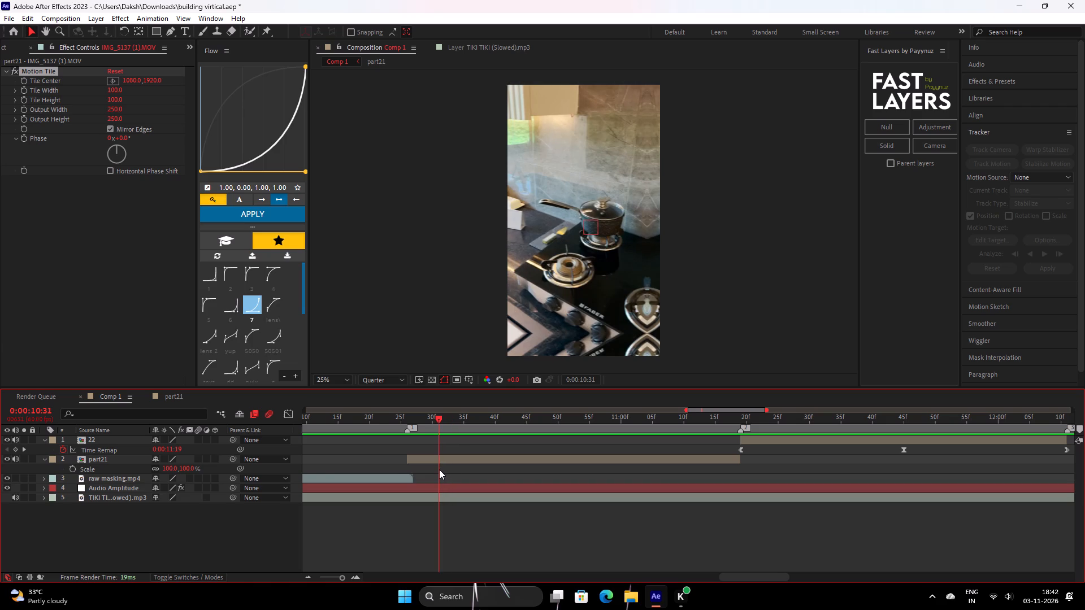
left_click_drag(439, 469, 449, 454)
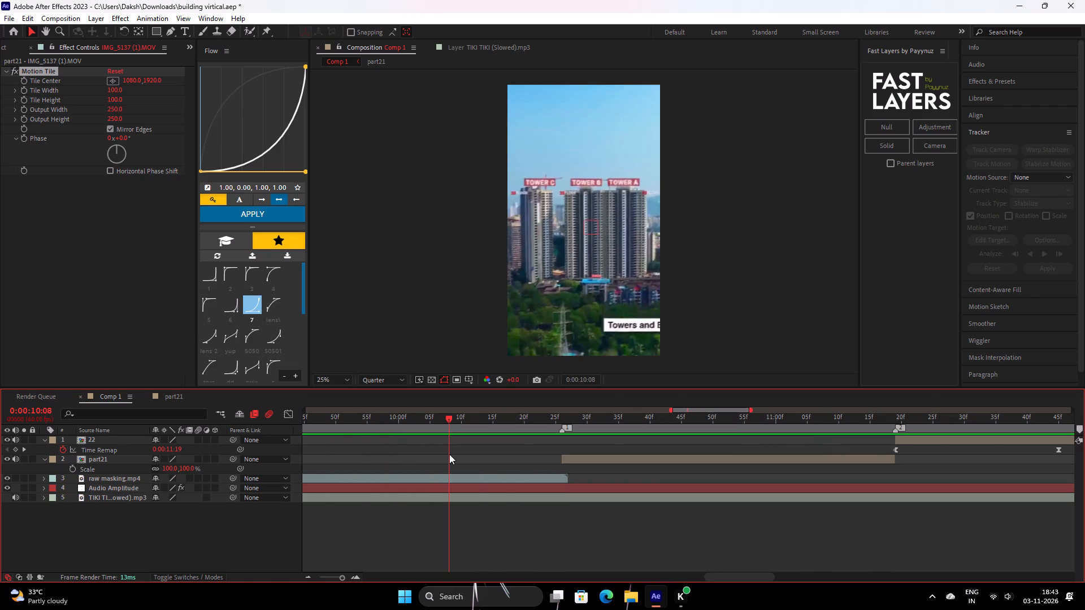
left_click_drag(449, 454, 596, 450)
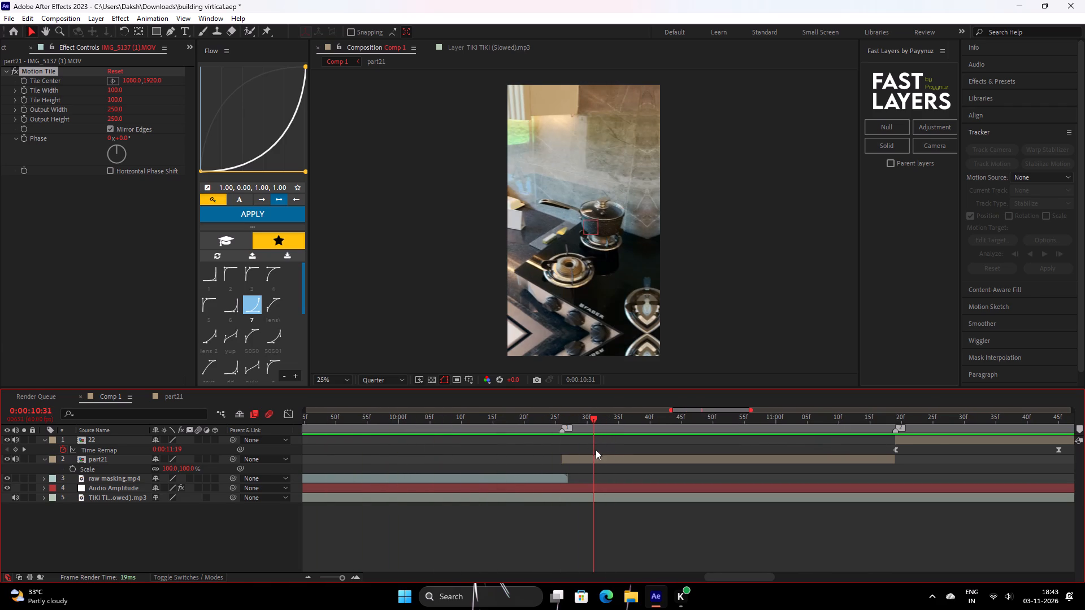
left_click_drag(596, 450, 593, 452)
left_click_drag(598, 427, 728, 442)
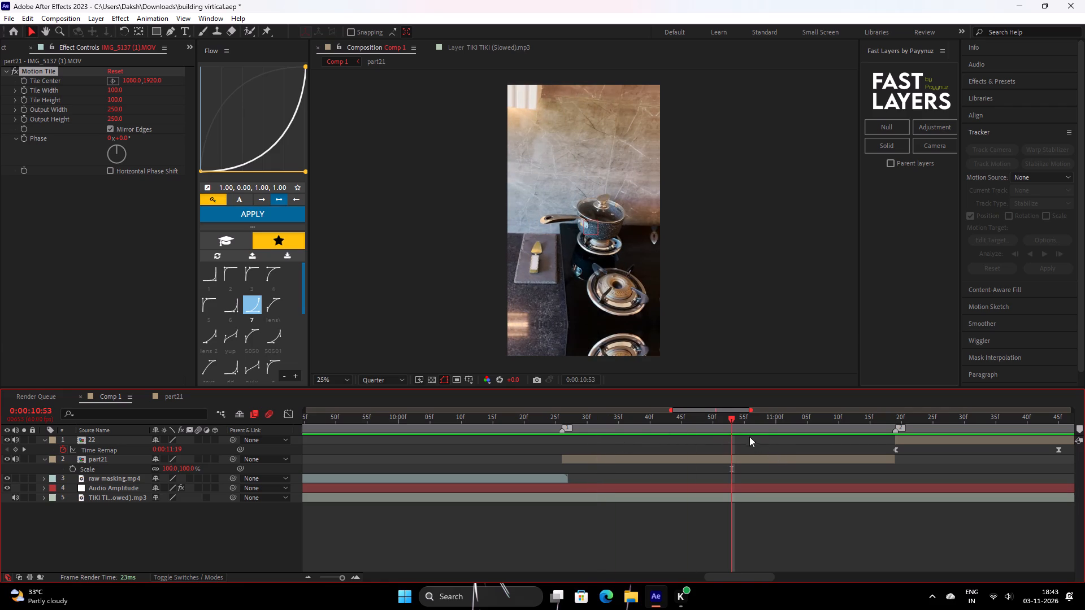
left_click_drag(740, 433, 871, 432)
left_click_drag(749, 421, 857, 428)
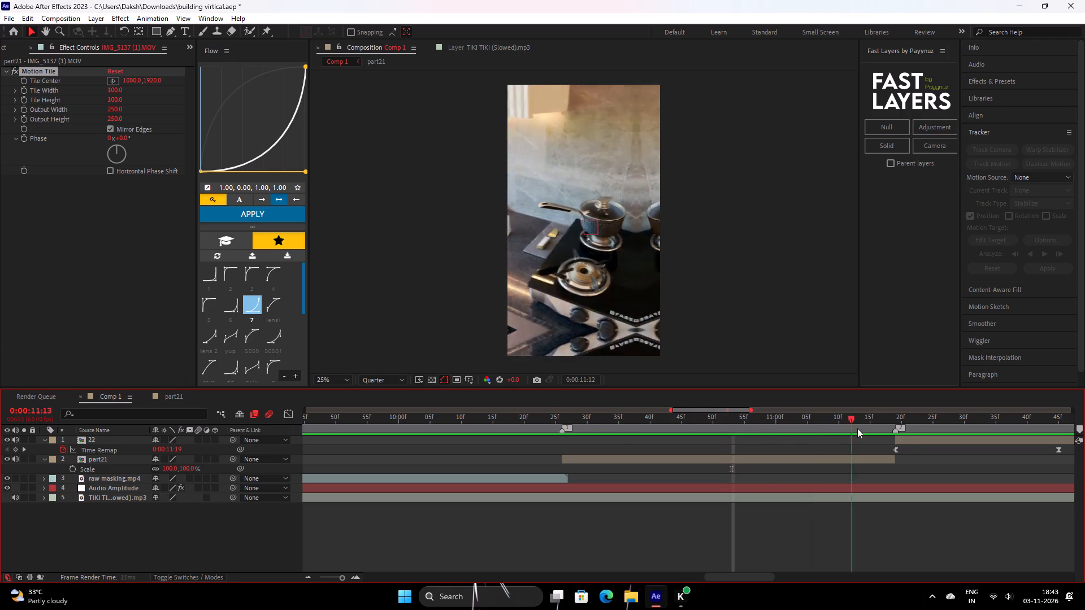
left_click_drag(857, 428, 956, 450)
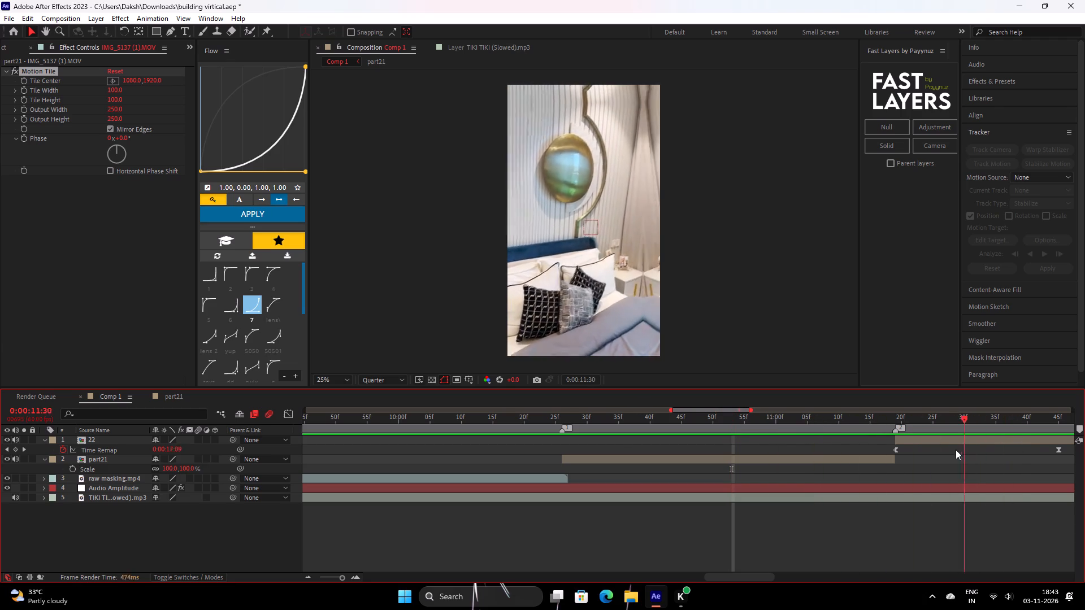
left_click_drag(956, 450, 527, 466)
key("space")
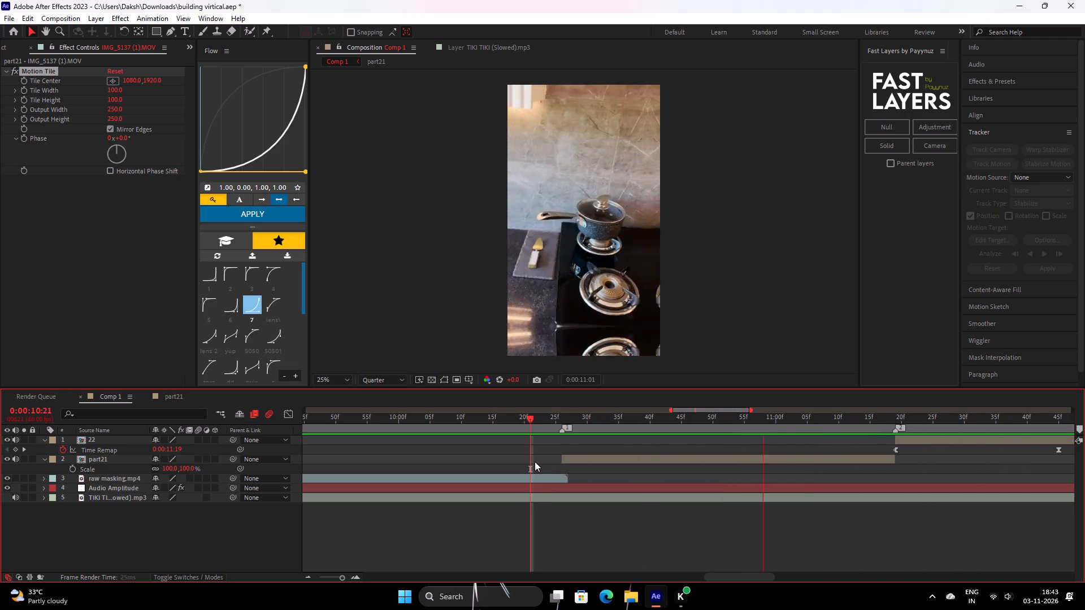
key("space")
Review the 22 clip between beat markers 2 and 3 by scrubbing and playing its speed ramp.
left_click_drag(660, 425, 628, 432)
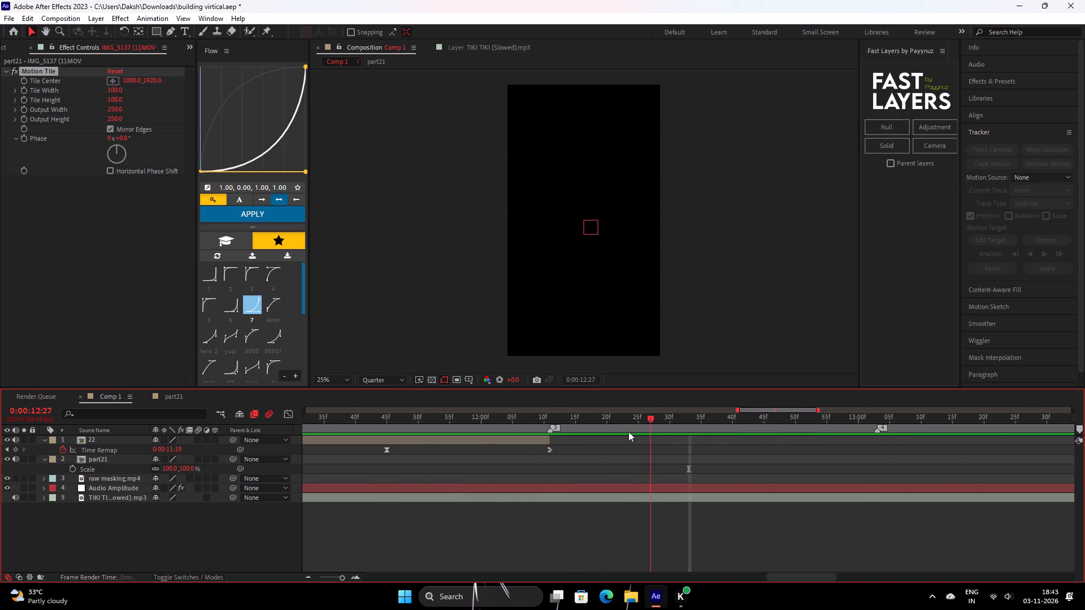
left_click_drag(628, 432, 448, 460)
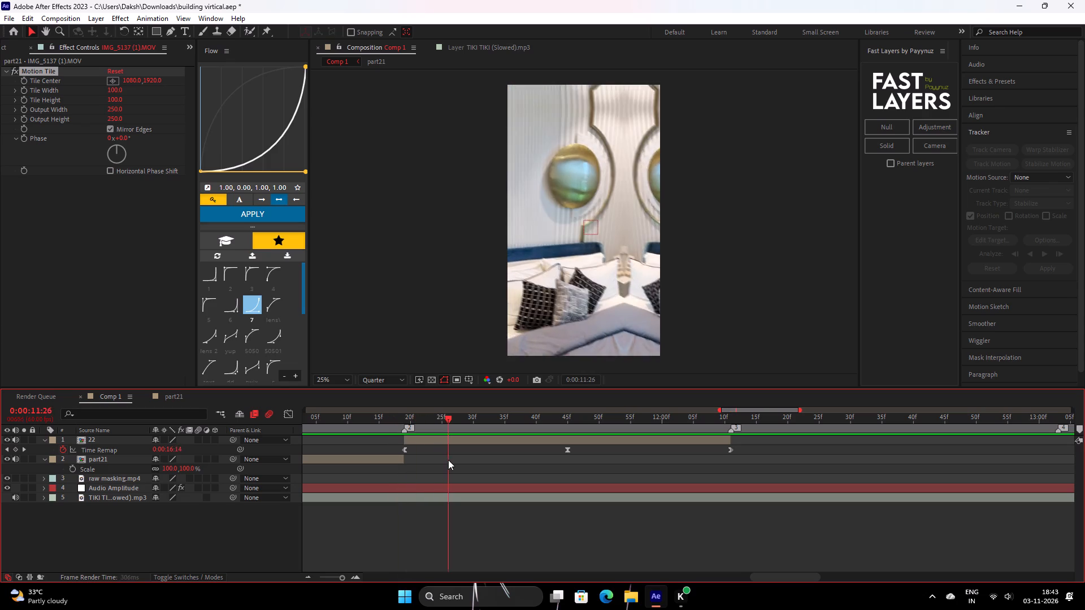
left_click_drag(448, 460, 596, 427)
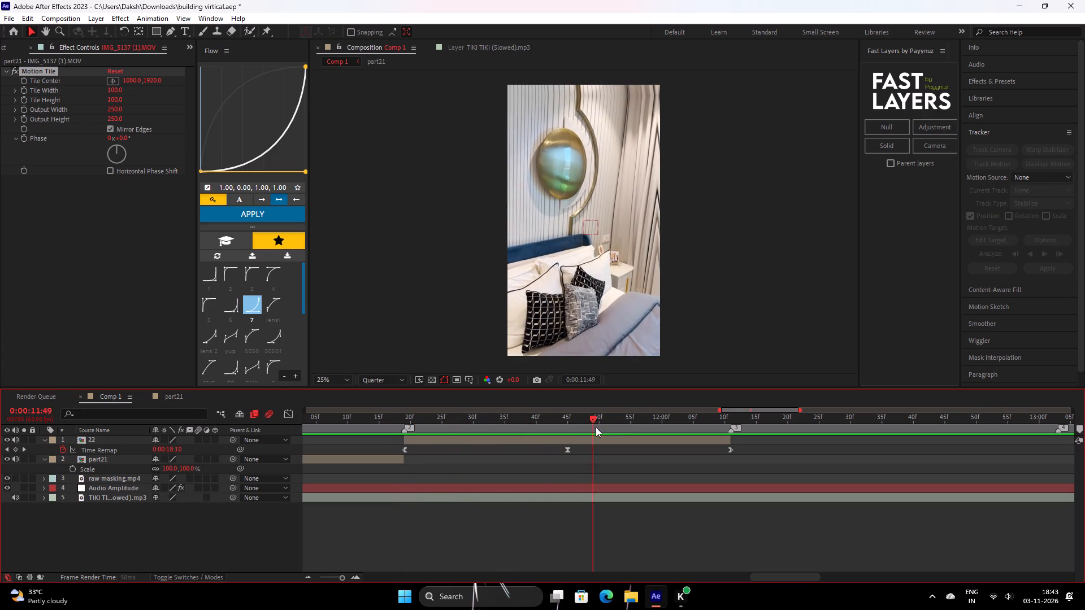
left_click_drag(596, 427, 588, 436)
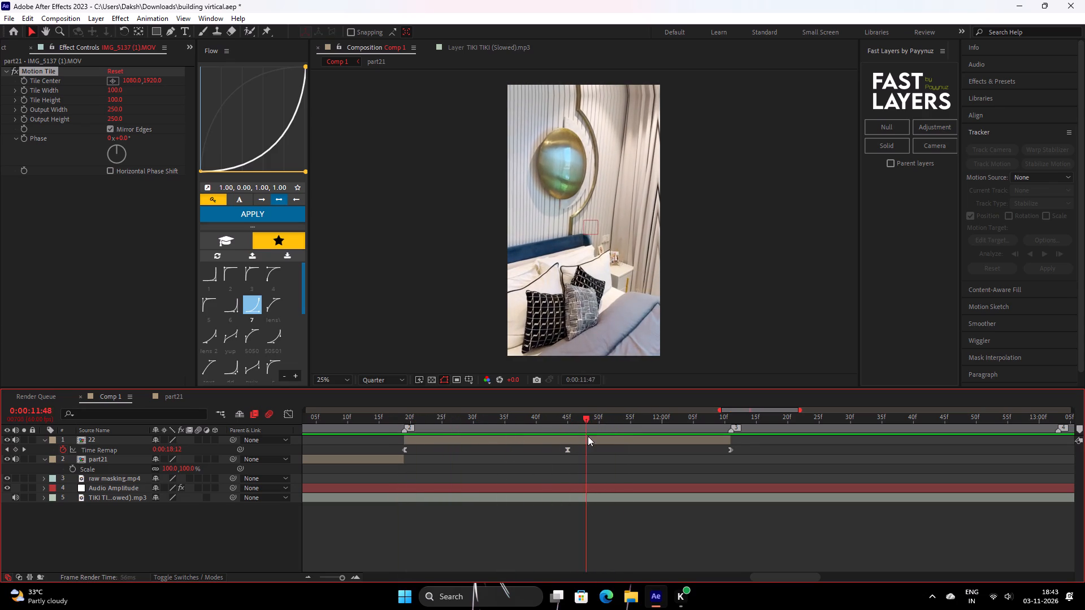
left_click_drag(588, 436, 475, 431)
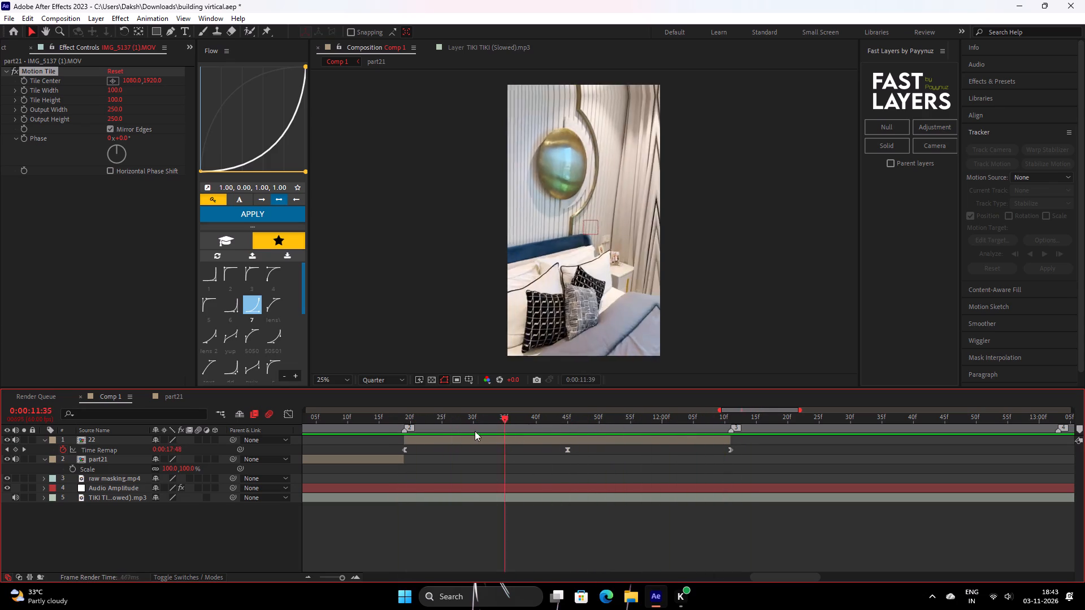
left_click_drag(475, 431, 409, 441)
key("space")
key("space")
Delete the 22 layer from Comp 1 and remove the 22 composition from the project.
left_click(490, 439)
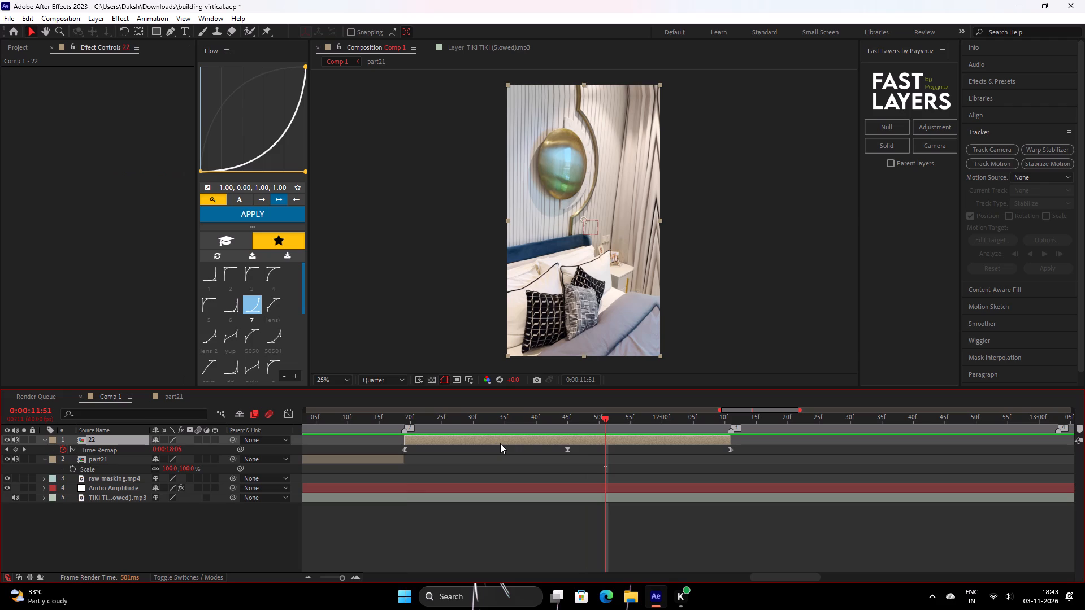
key("BackSpace")
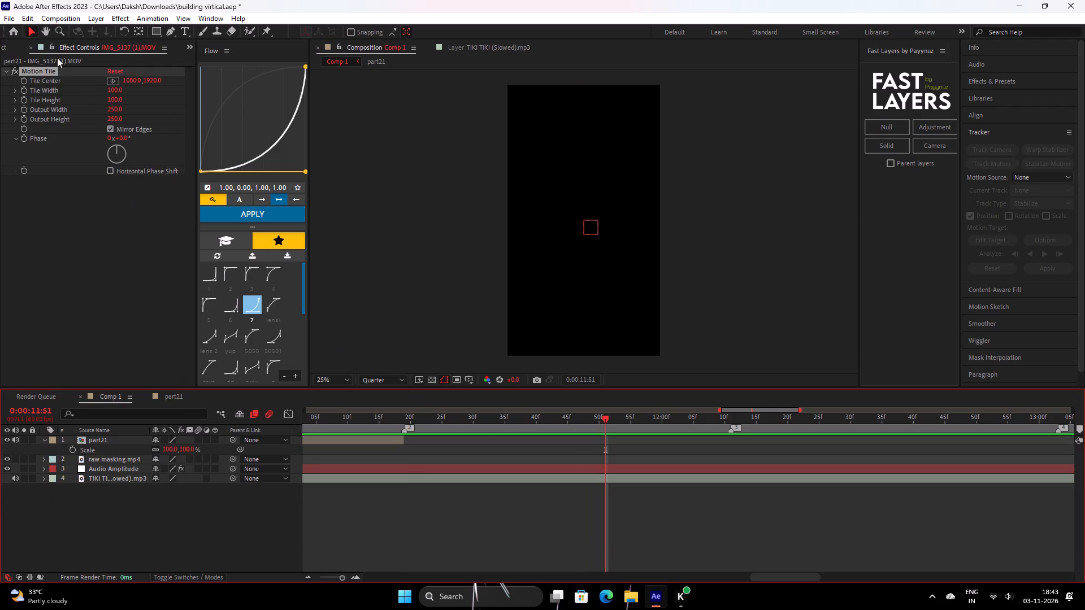
left_click(32, 47)
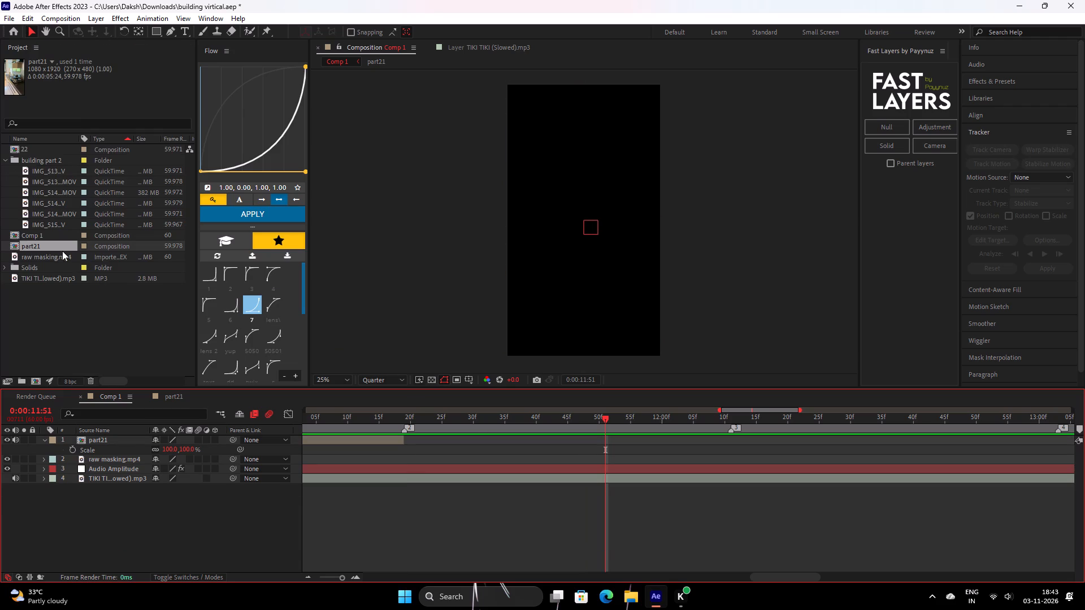
left_click(83, 300)
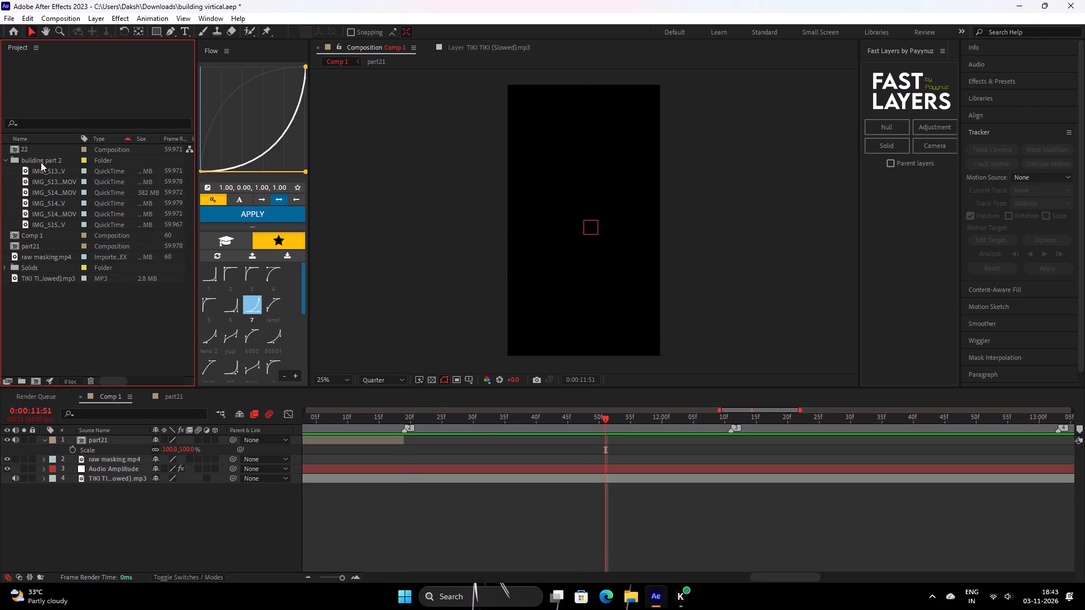
left_click(41, 151)
left_click(92, 382)
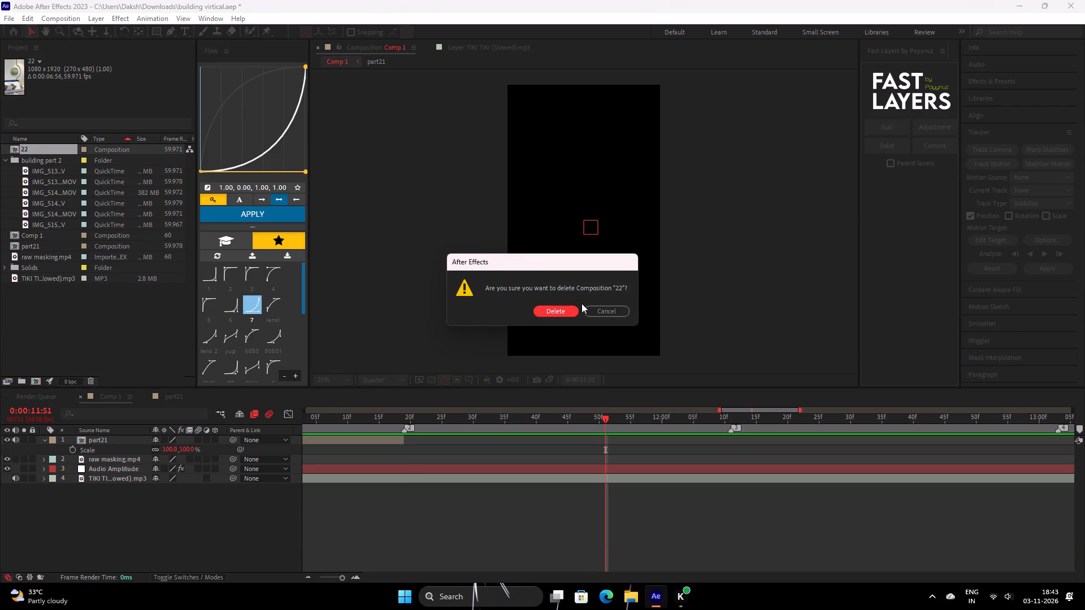
left_click(559, 313)
Add IMG_5140 (1).MOV from the building part 2 folder to Comp 1 above part21, starting at beat marker 2.
left_click(54, 168)
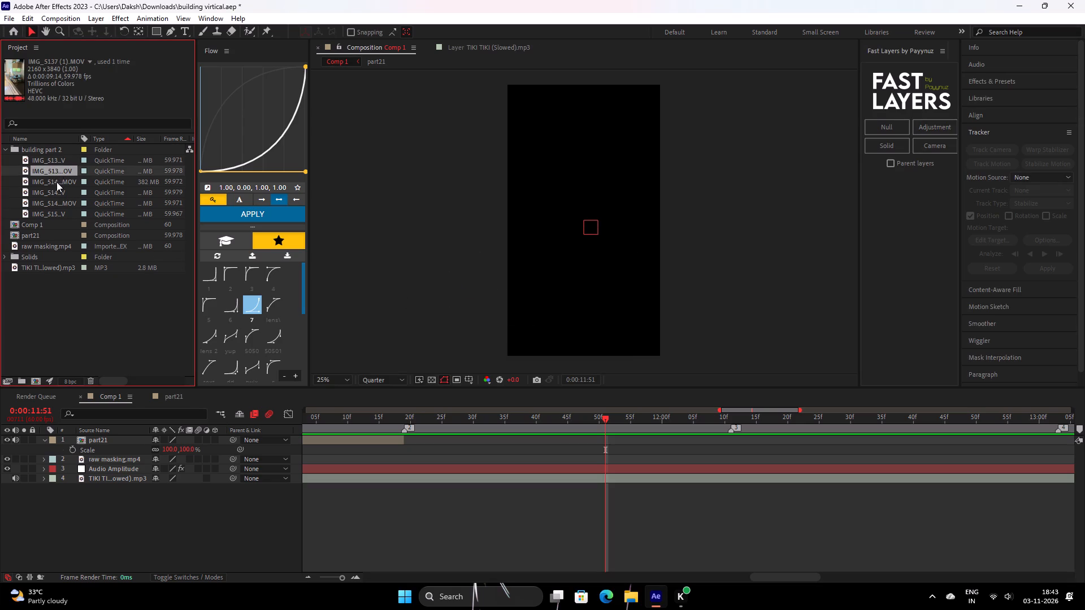
left_click(56, 181)
left_click_drag(52, 180, 401, 437)
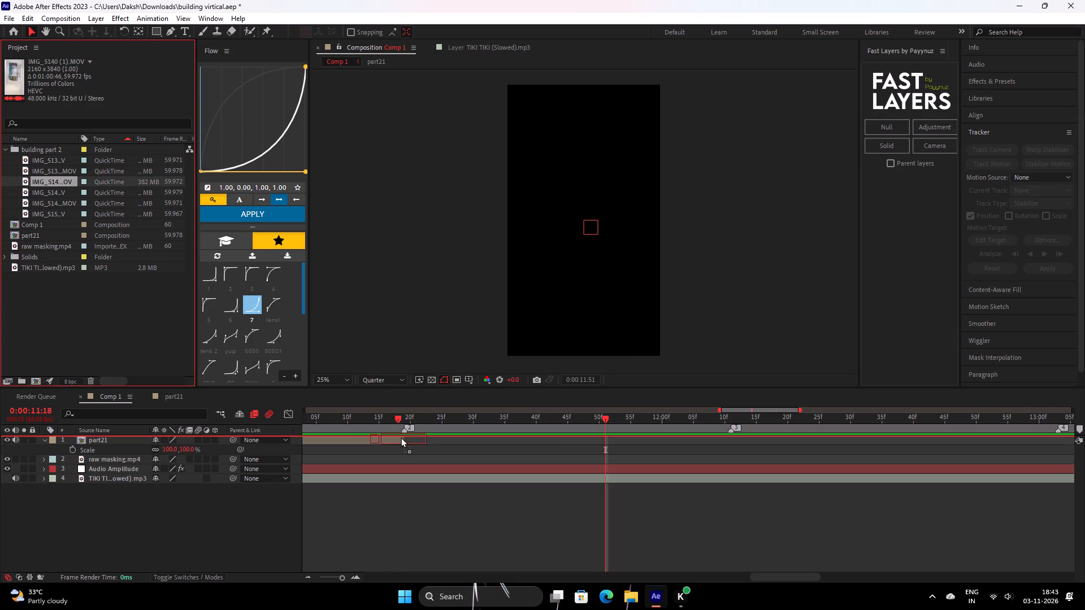
left_click_drag(401, 437, 402, 437)
Fit the IMG_5140 (1).MOV layer to the composition frame.
left_click_drag(436, 424, 1049, 447)
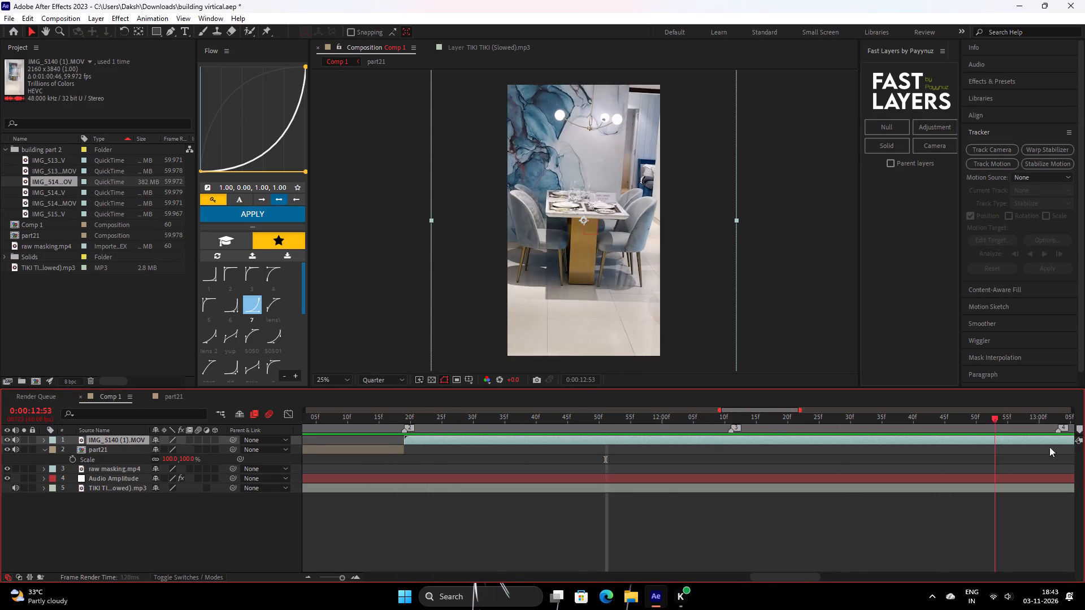
left_click_drag(1049, 447, 1080, 452)
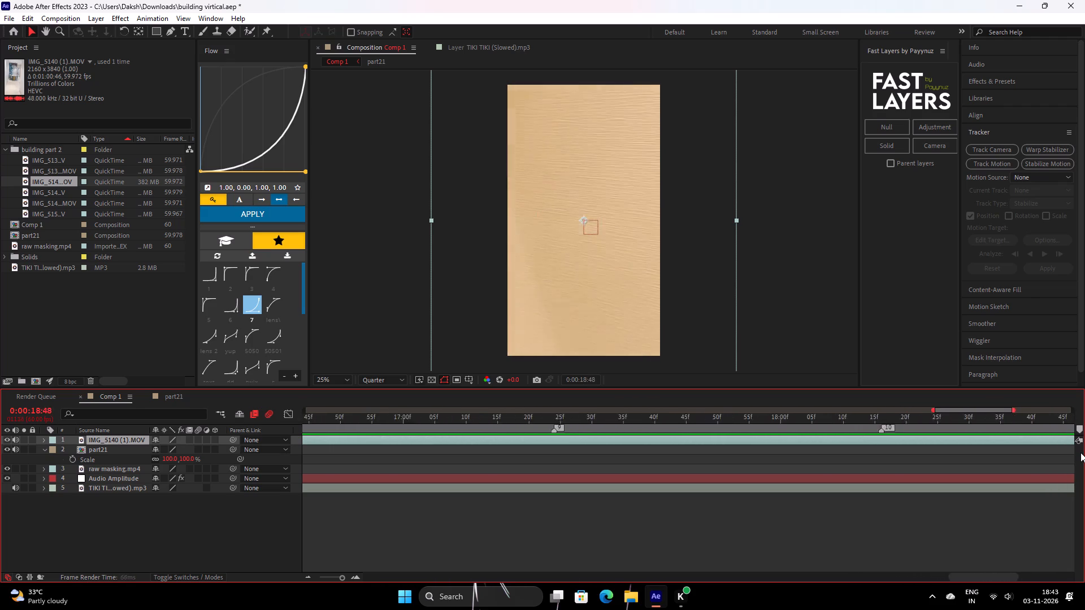
left_click_drag(1080, 452, 590, 438)
right_click(587, 439)
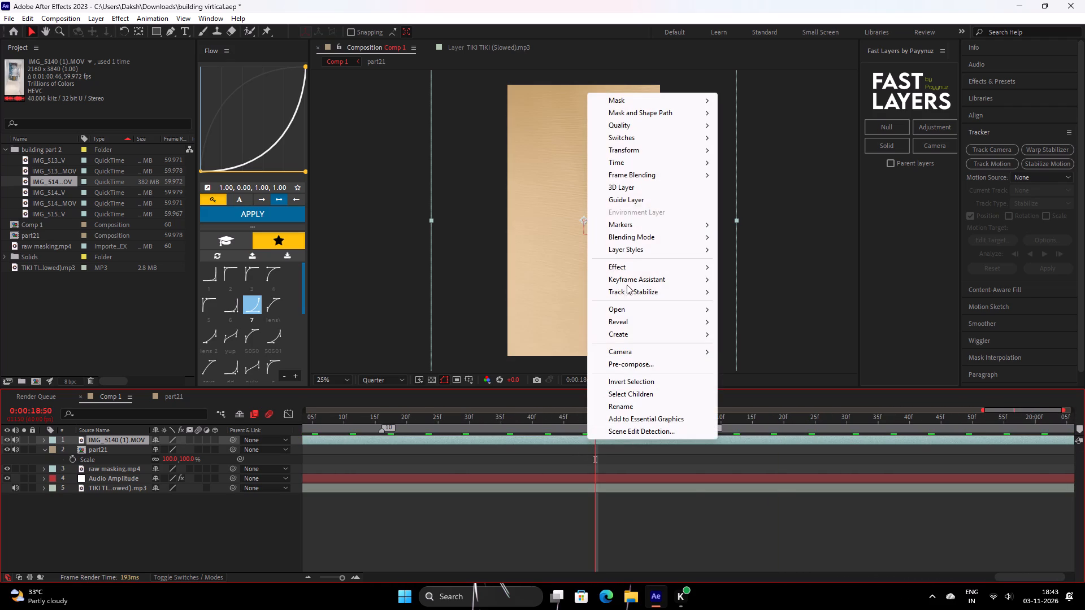
left_click(633, 154)
left_click(748, 324)
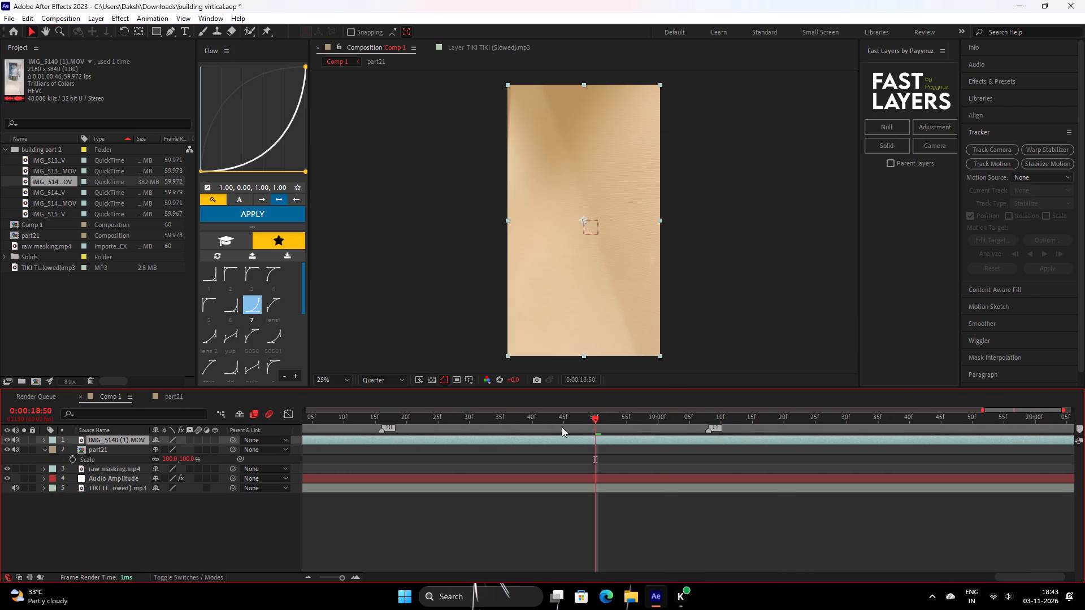
Review the IMG_5140 (1).MOV footage in Comp 1 to find the stretch around the dining table.
left_click_drag(562, 427, 335, 438)
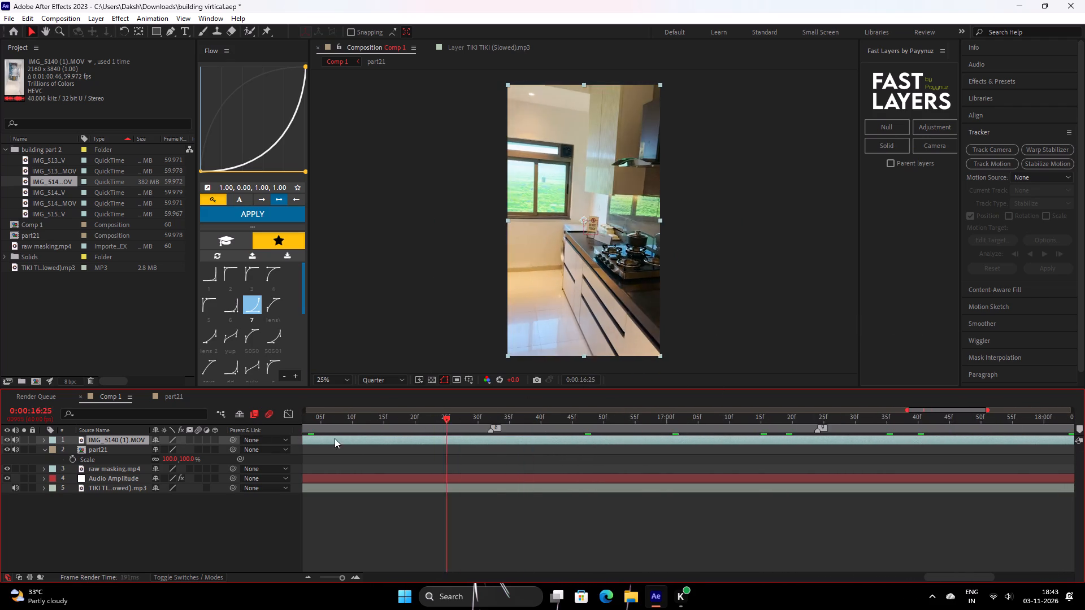
left_click_drag(335, 438, 389, 452)
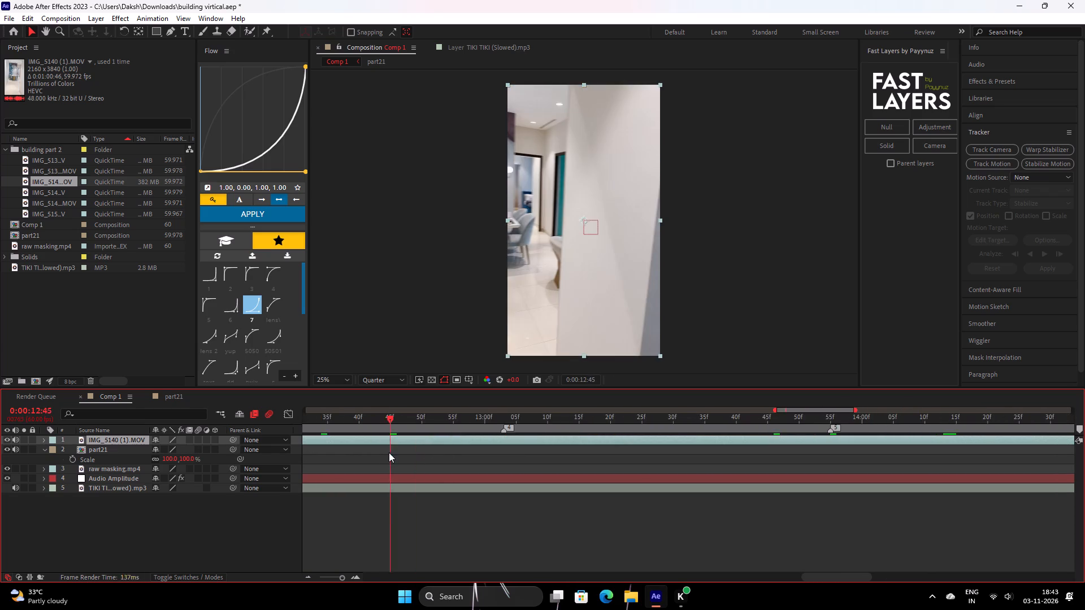
left_click_drag(389, 452, 716, 459)
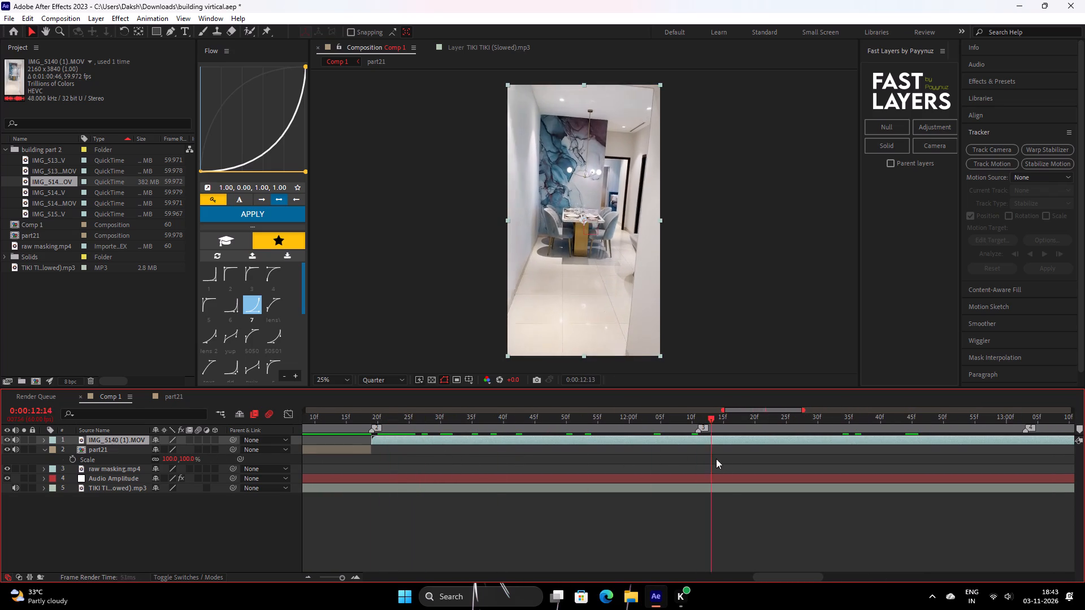
left_click_drag(716, 459, 843, 457)
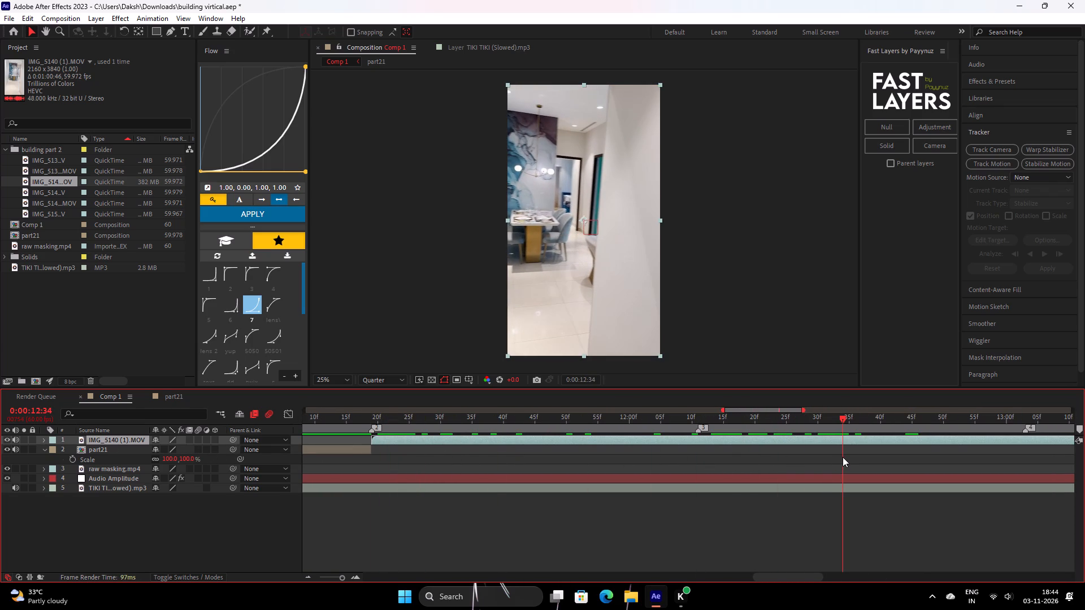
left_click_drag(843, 457, 860, 465)
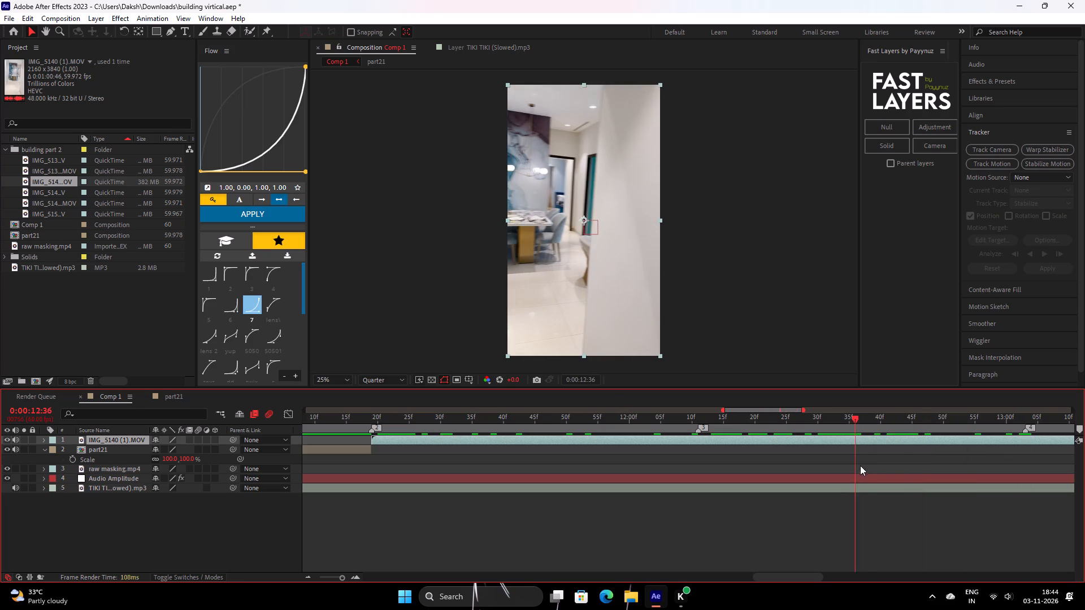
left_click_drag(860, 465, 1004, 452)
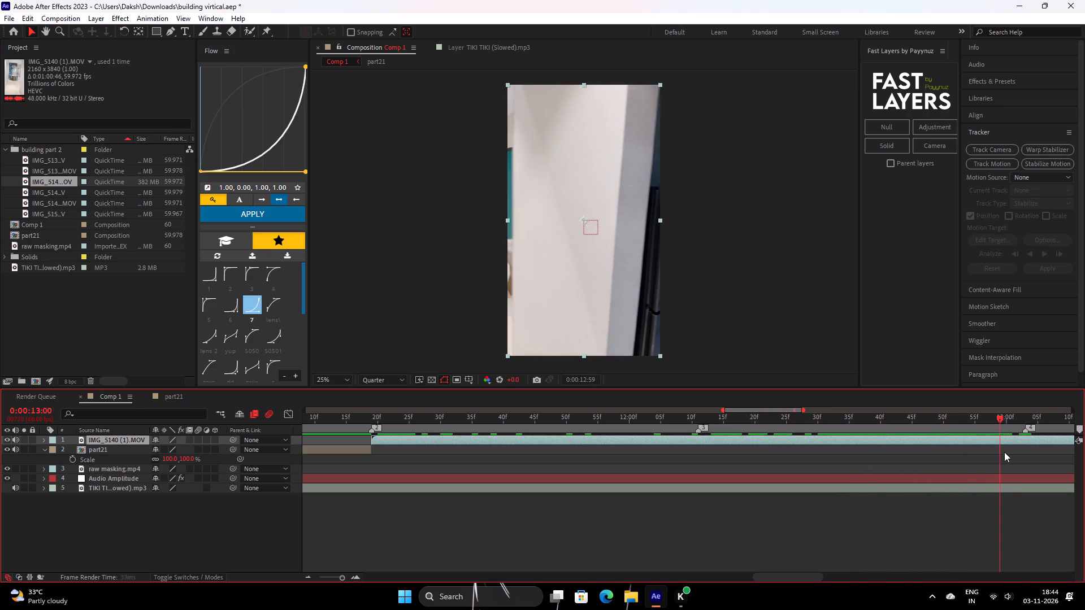
left_click_drag(1004, 452, 835, 464)
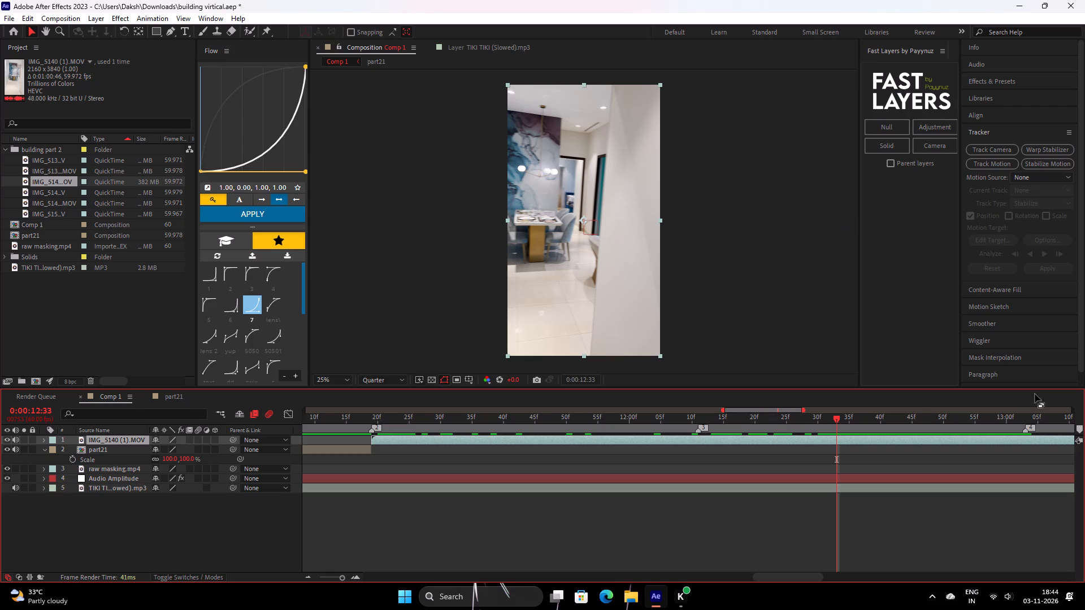
left_click_drag(835, 422, 1084, 433)
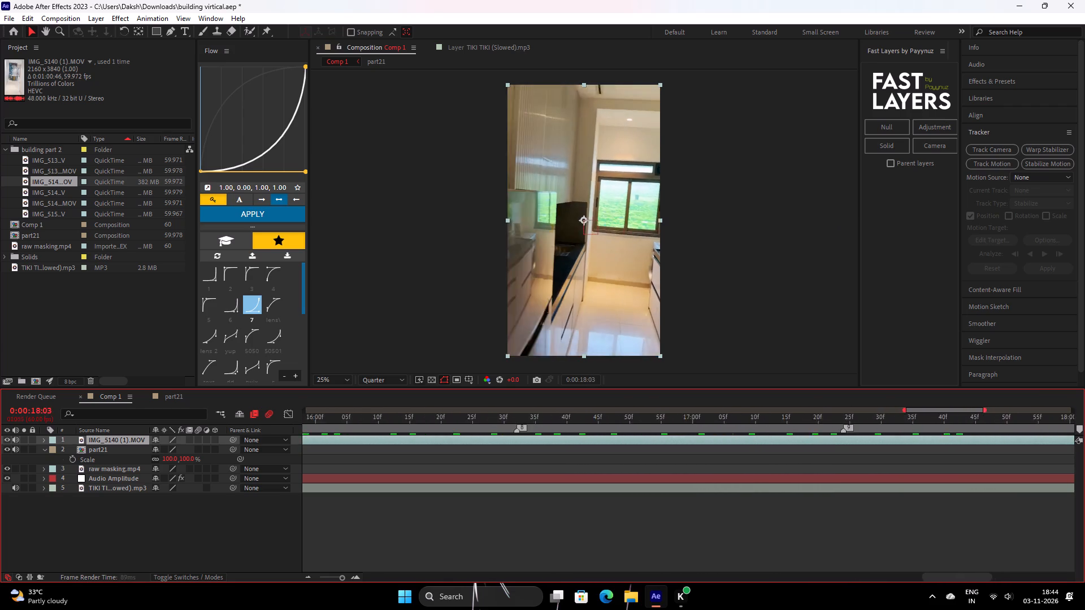
left_click_drag(1084, 433, 1084, 438)
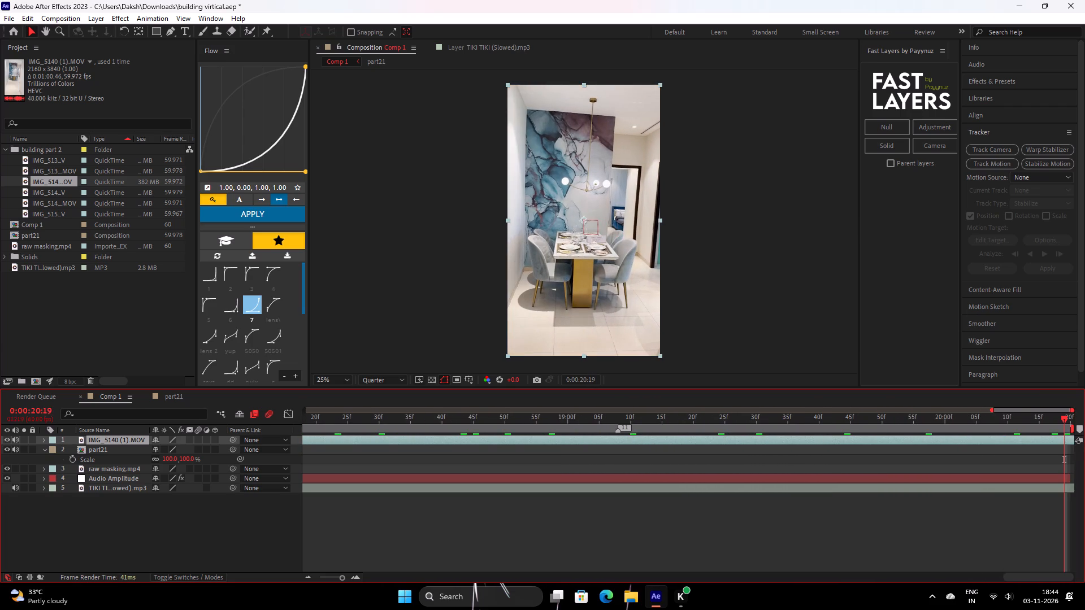
left_click_drag(1084, 438, 854, 452)
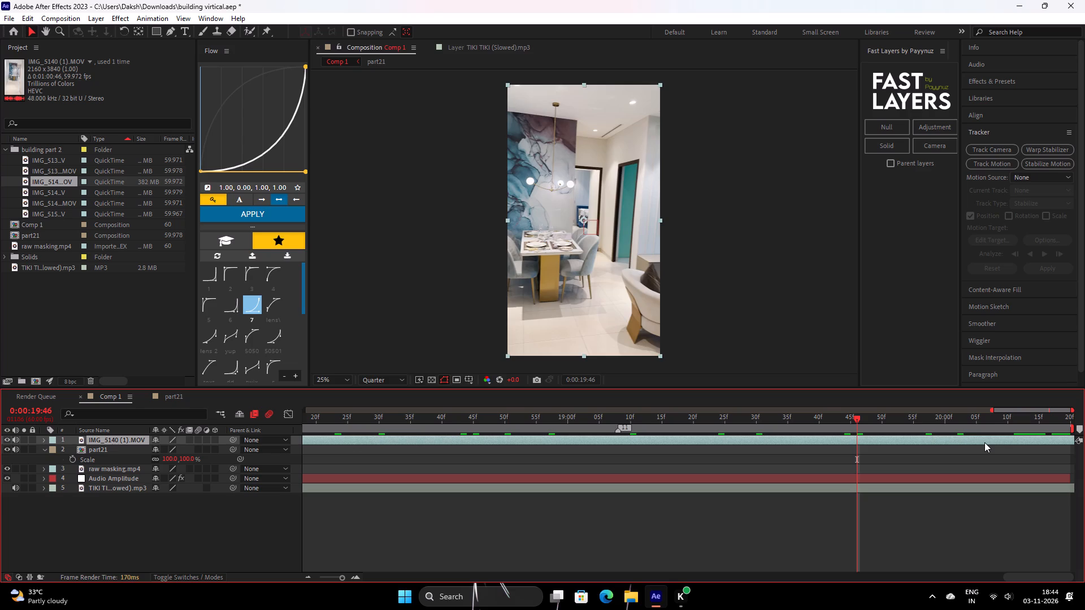
Open the IMG_5140 (1).MOV layer on its own and set its in point at 0:00:11:45, on the full dining table view.
double_click(984, 442)
left_click_drag(392, 353, 424, 354)
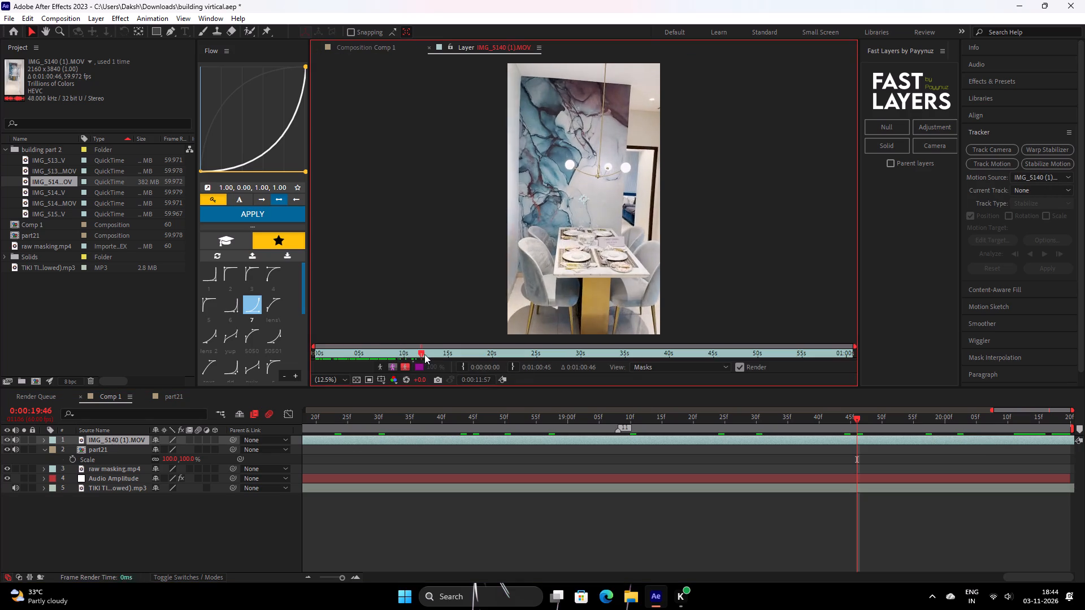
left_click_drag(424, 354, 462, 350)
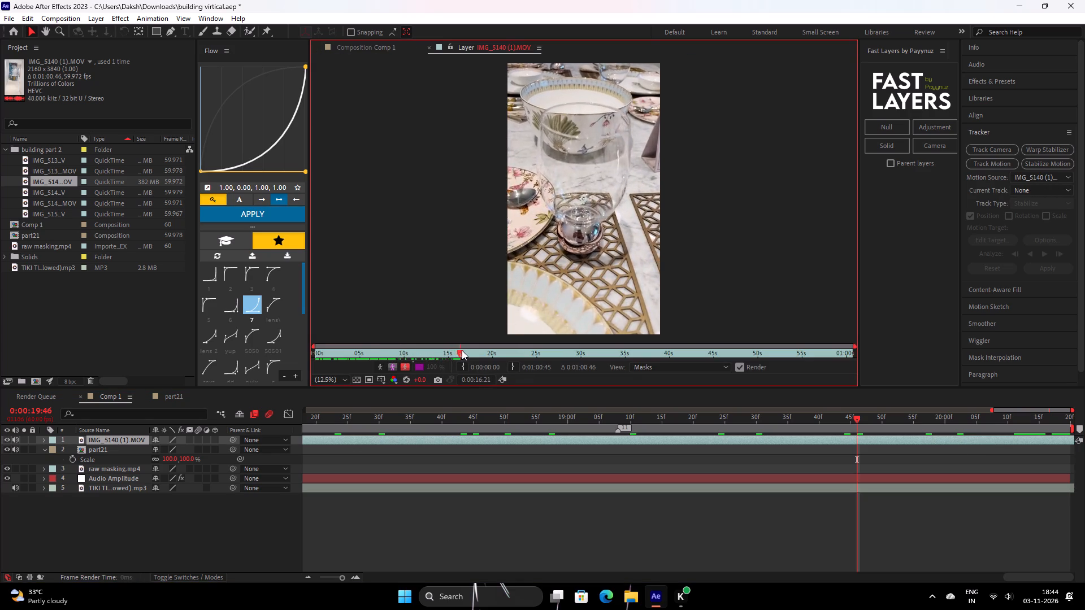
left_click_drag(462, 350, 459, 353)
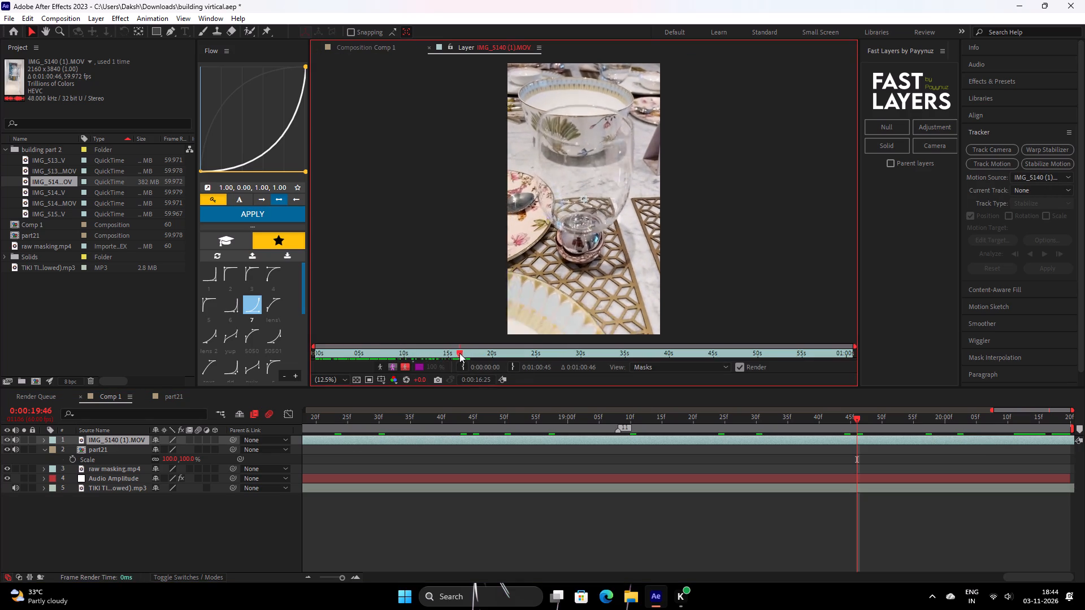
left_click_drag(459, 353, 418, 361)
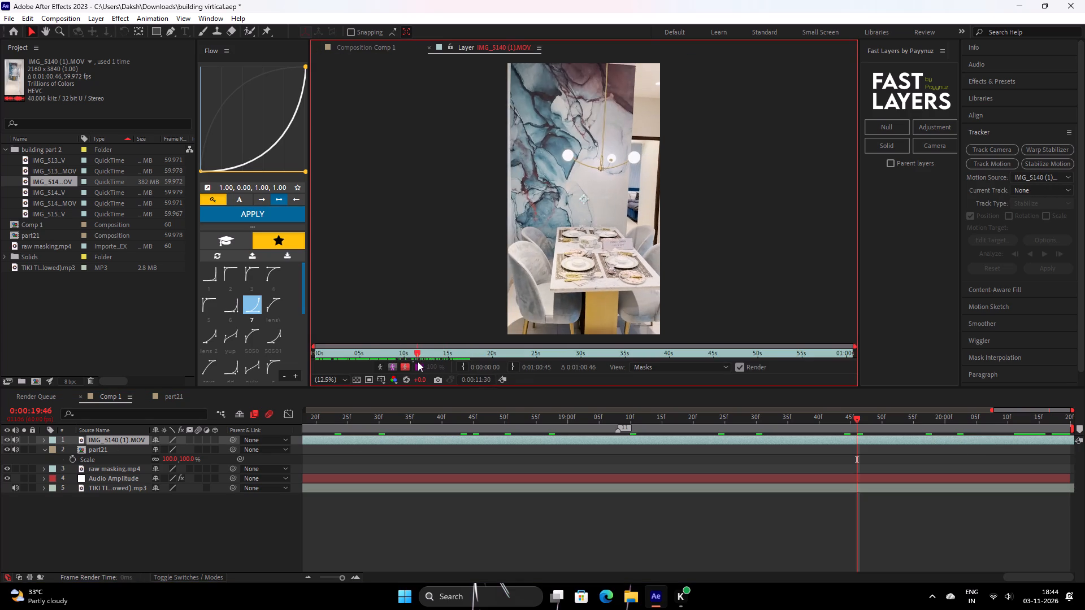
left_click_drag(418, 361, 409, 365)
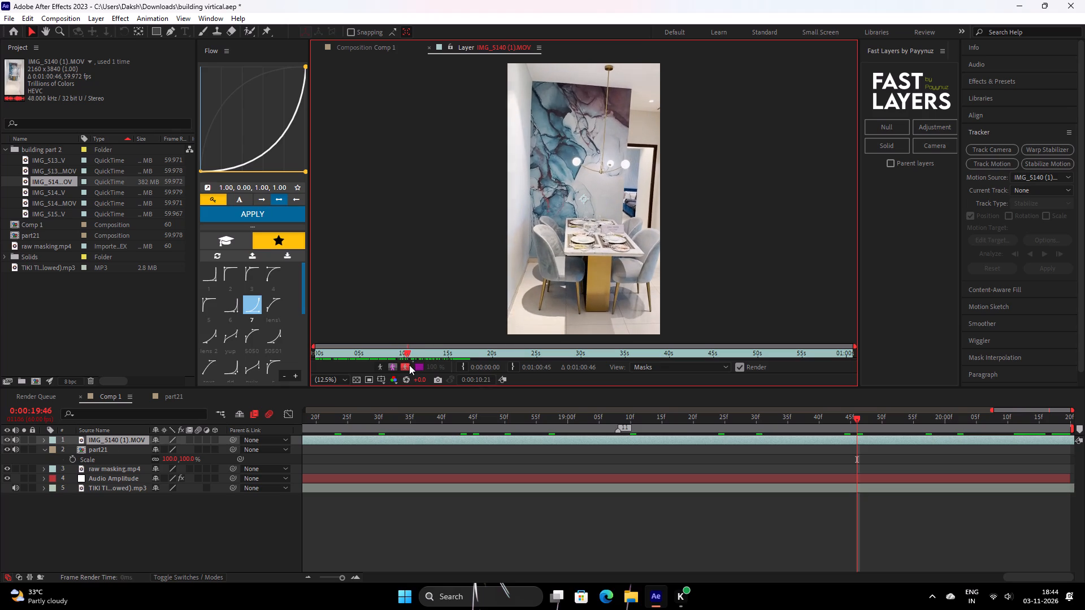
left_click_drag(409, 365, 422, 365)
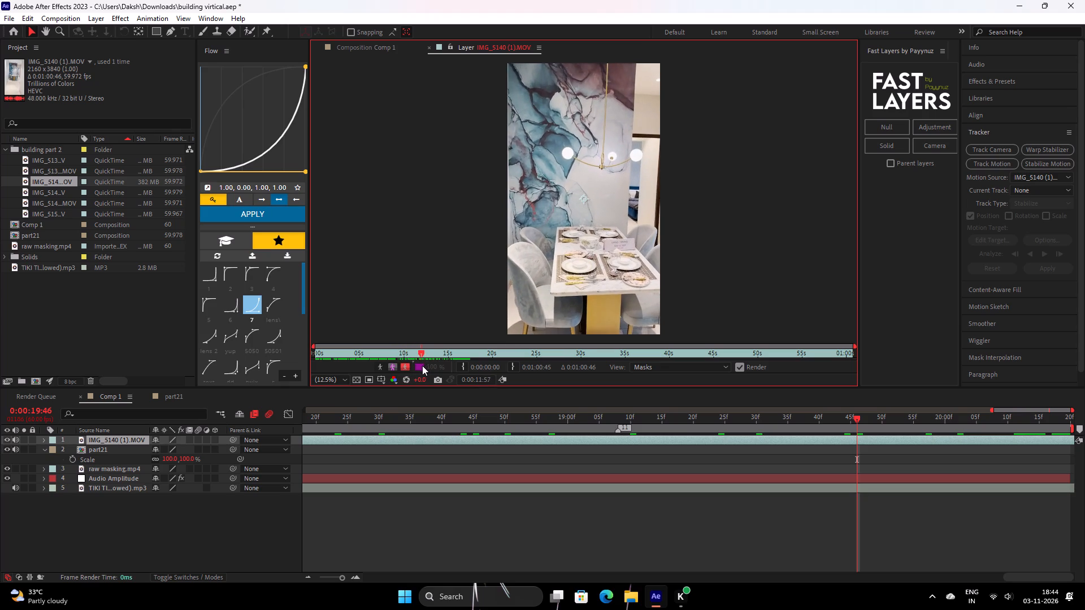
left_click_drag(422, 365, 421, 366)
left_click(459, 366)
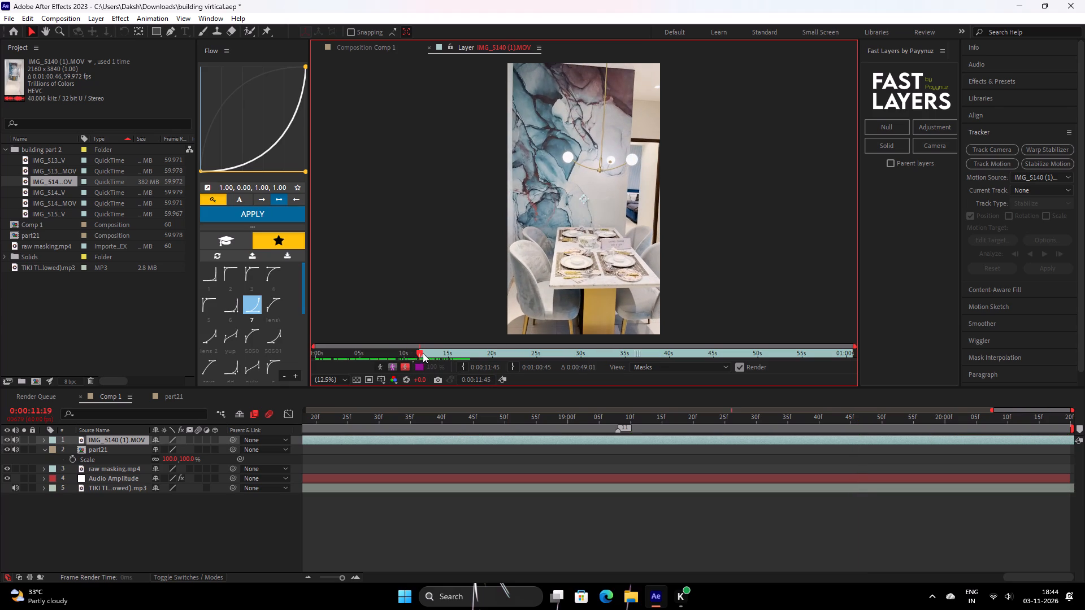
Set the layer's out point at 0:00:16:48, on the close-up of the glass.
left_click_drag(423, 354, 466, 356)
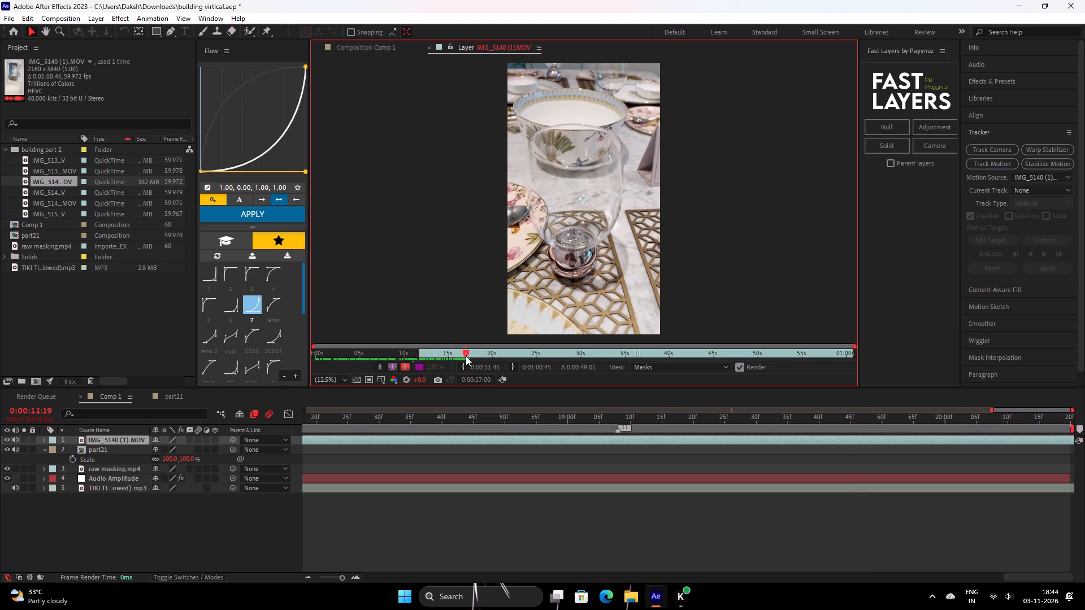
left_click_drag(466, 356, 488, 351)
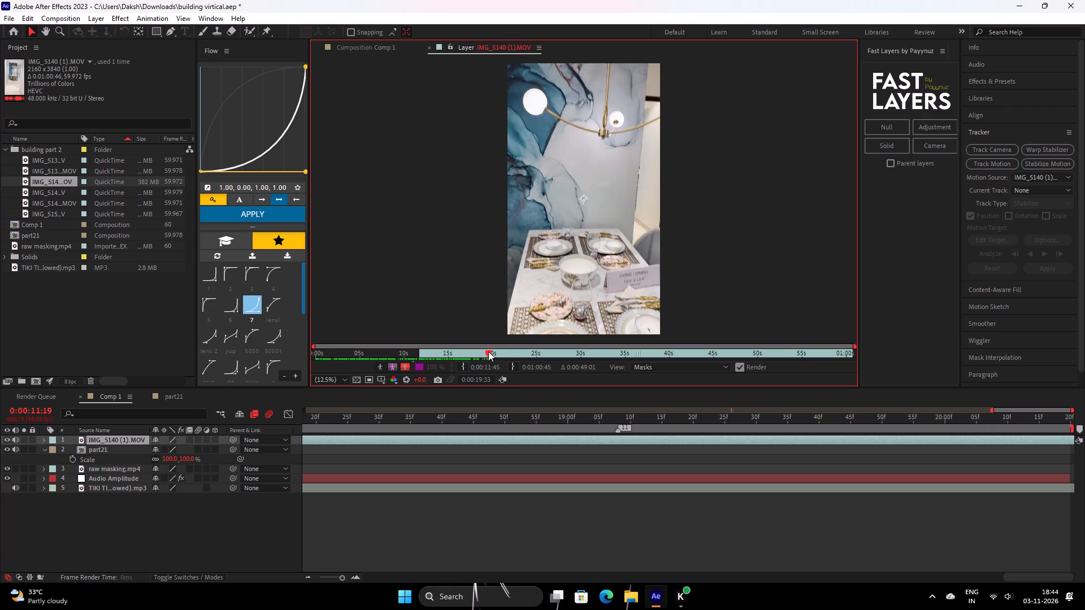
left_click_drag(488, 351, 468, 360)
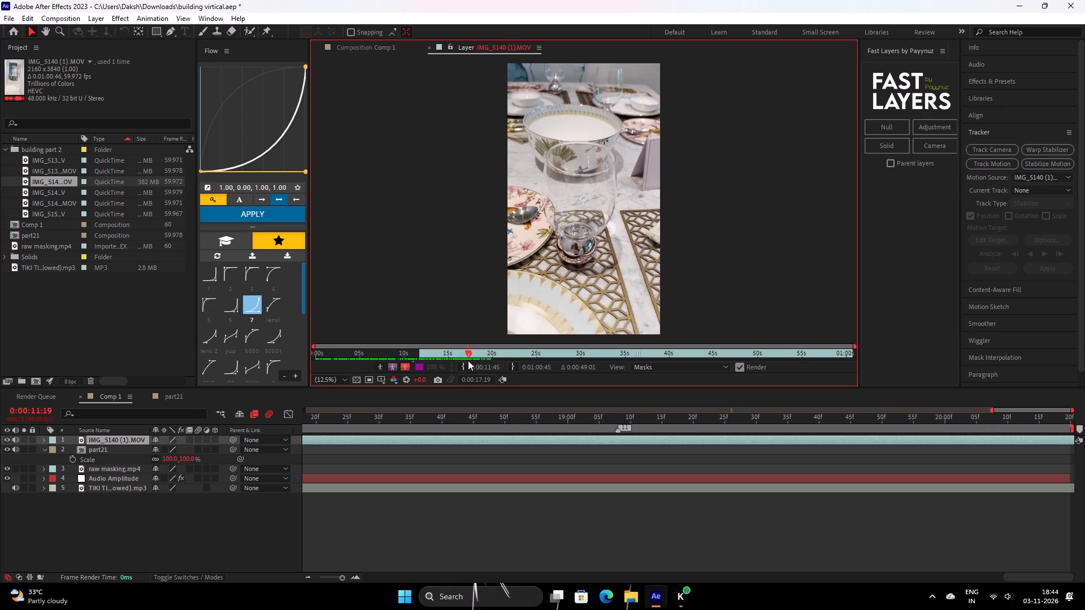
left_click_drag(468, 360, 464, 363)
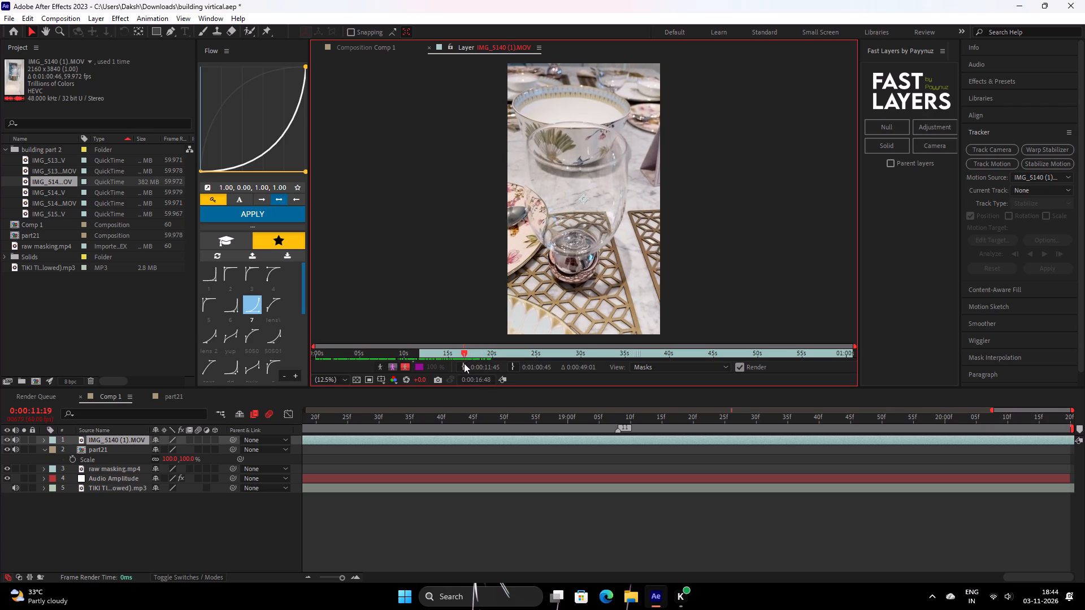
left_click_drag(464, 363, 465, 365)
left_click_drag(465, 365, 464, 365)
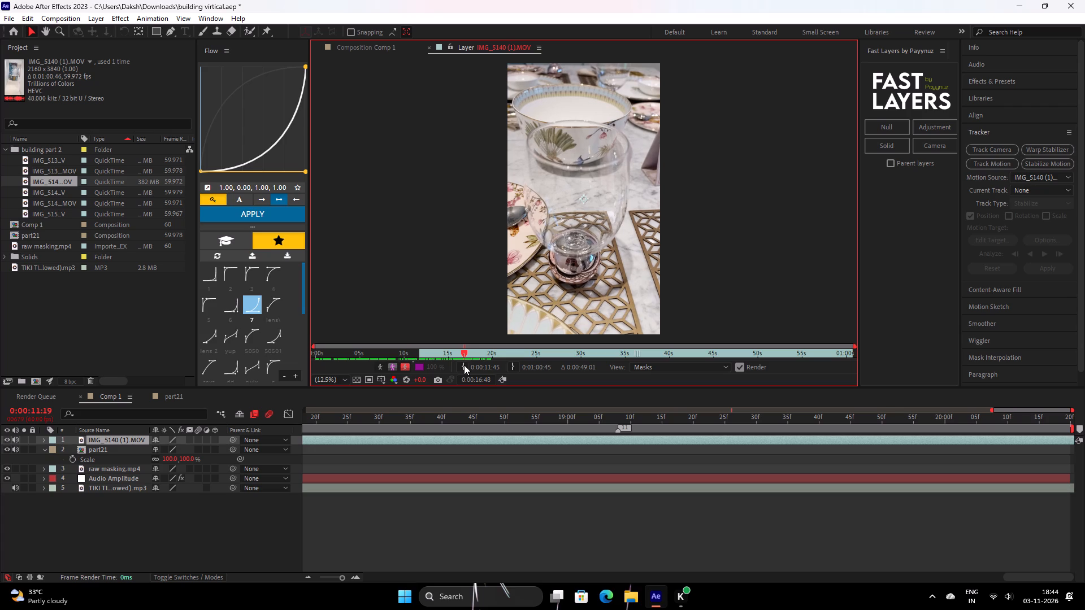
left_click_drag(464, 365, 464, 365)
left_click(514, 363)
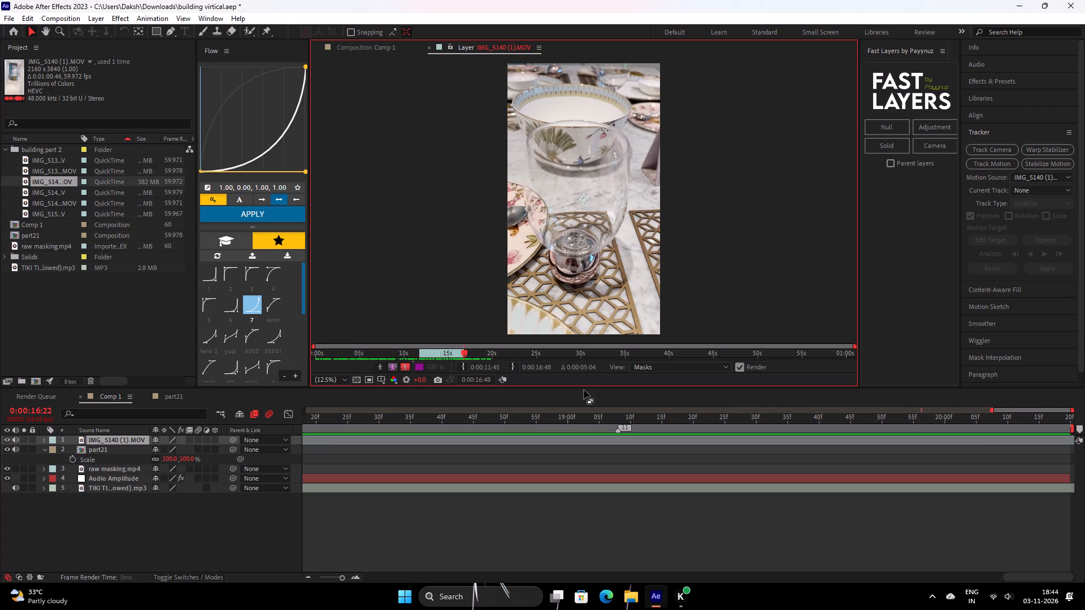
Start a Stabilize Motion track at the layer's out point and enlarge the search and feature regions of Track Point 1.
key("i")
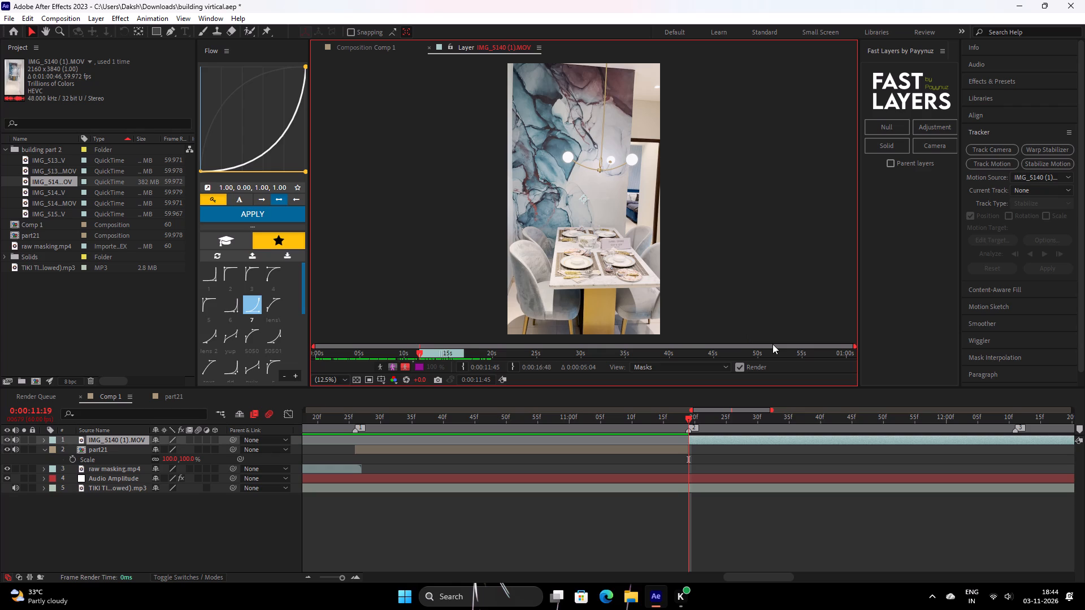
key("o")
scroll(594, 253, "up", 1)
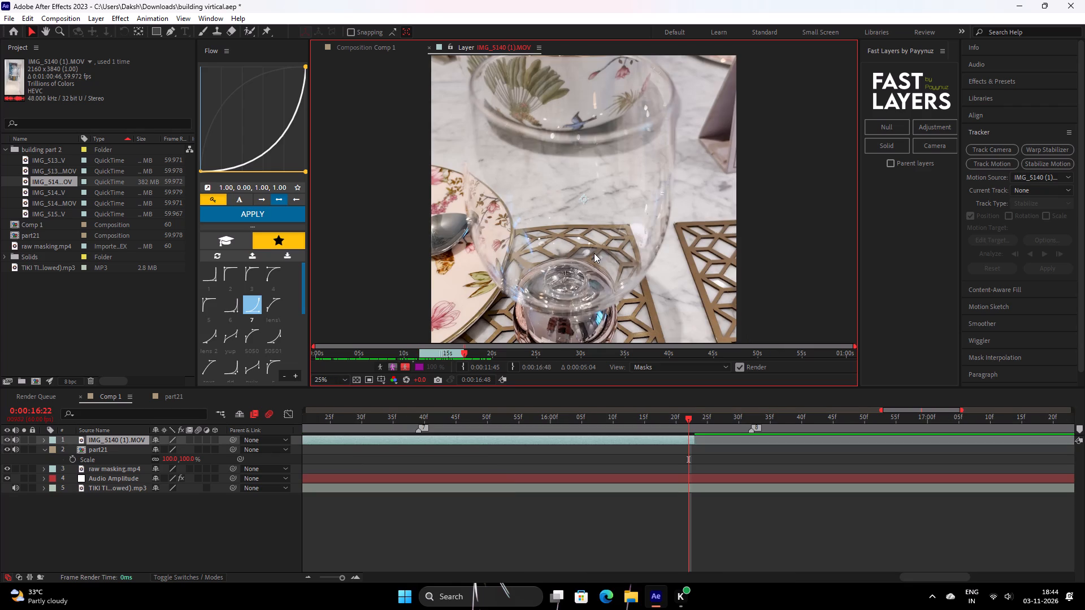
left_click(1052, 163)
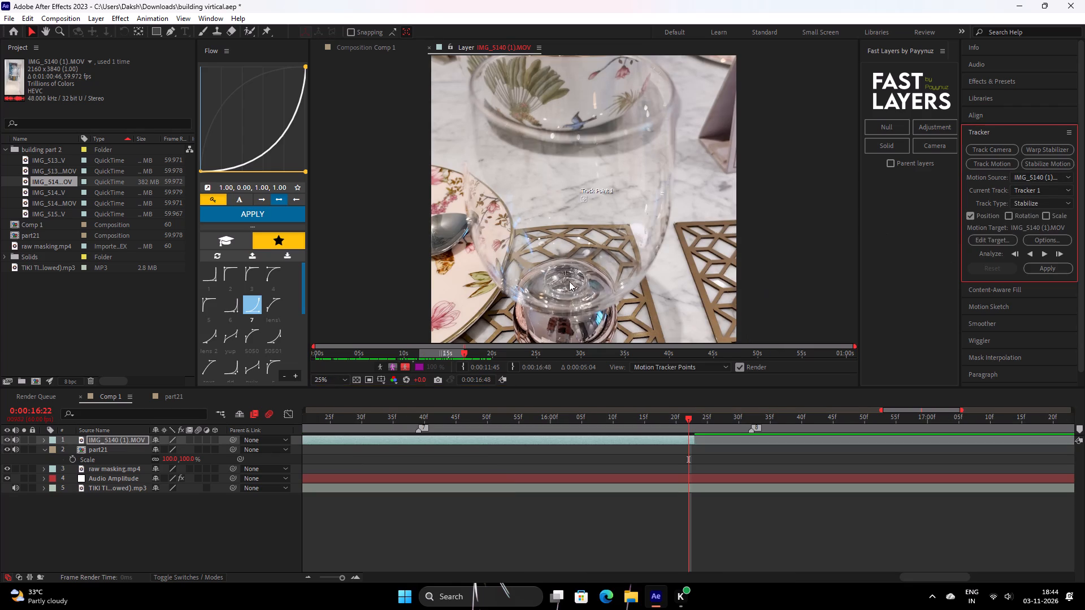
scroll(600, 221, "down", 1)
scroll(600, 221, "up", 2)
left_click_drag(589, 202, 594, 210)
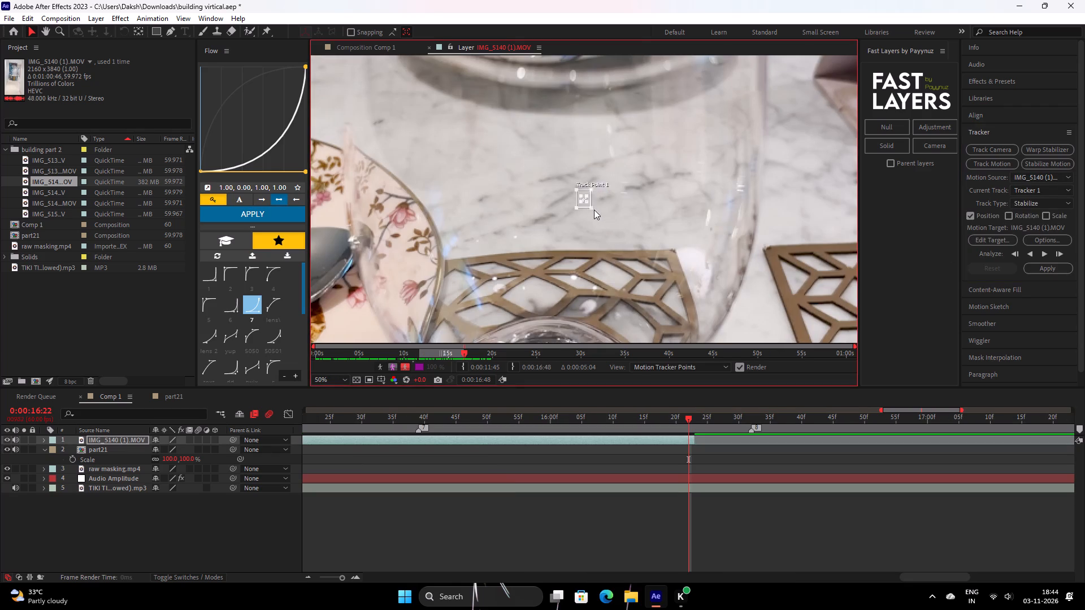
left_click_drag(594, 210, 631, 236)
left_click_drag(588, 202, 607, 220)
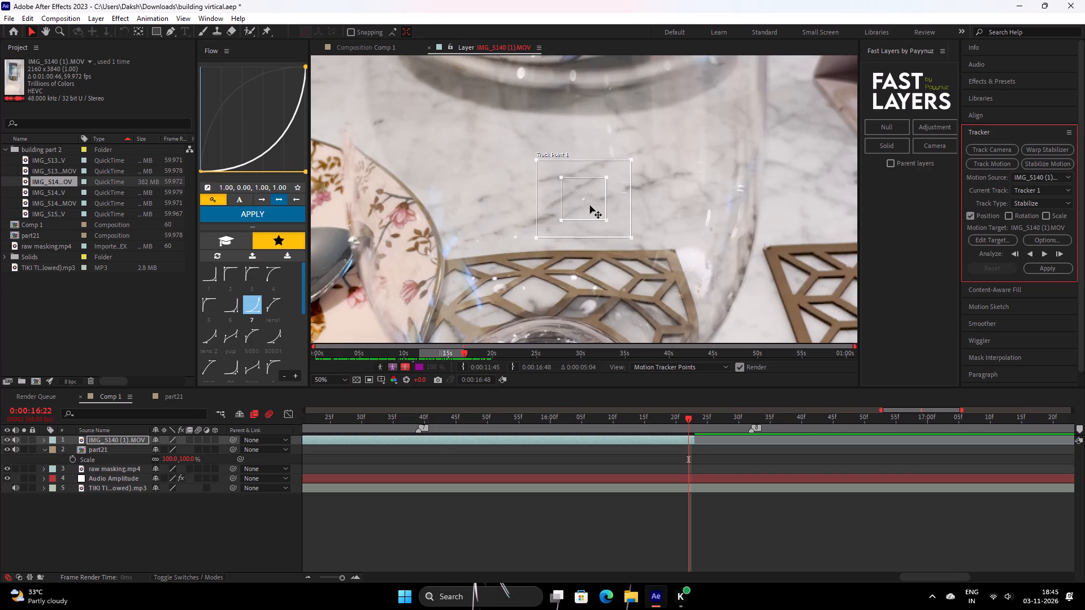
Position Track Point 1 over the bright reflections in the bottom of the glass.
left_click_drag(590, 207, 560, 284)
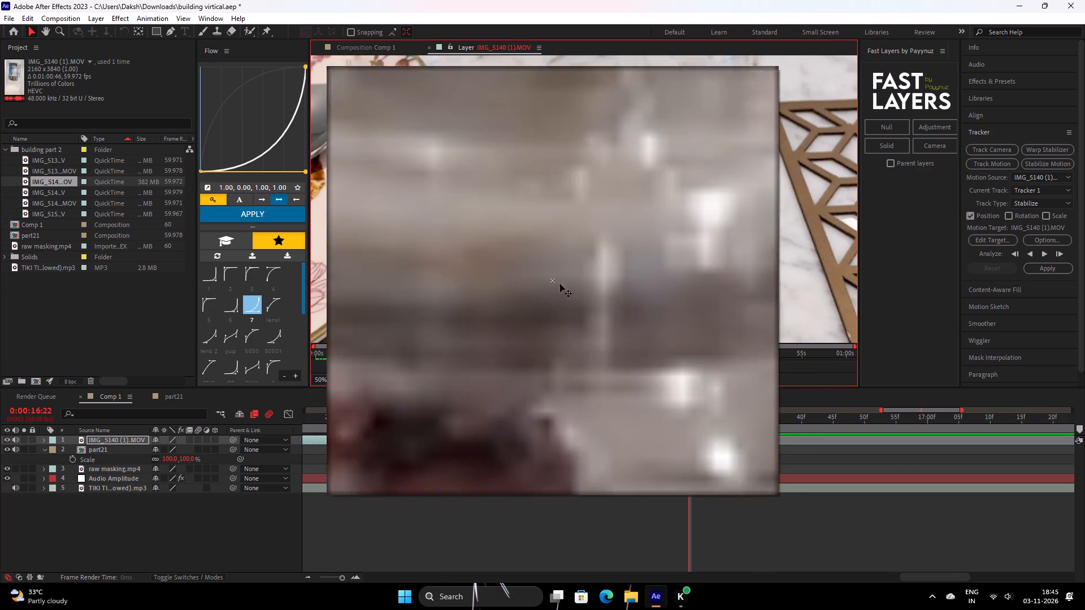
left_click_drag(560, 284, 560, 226)
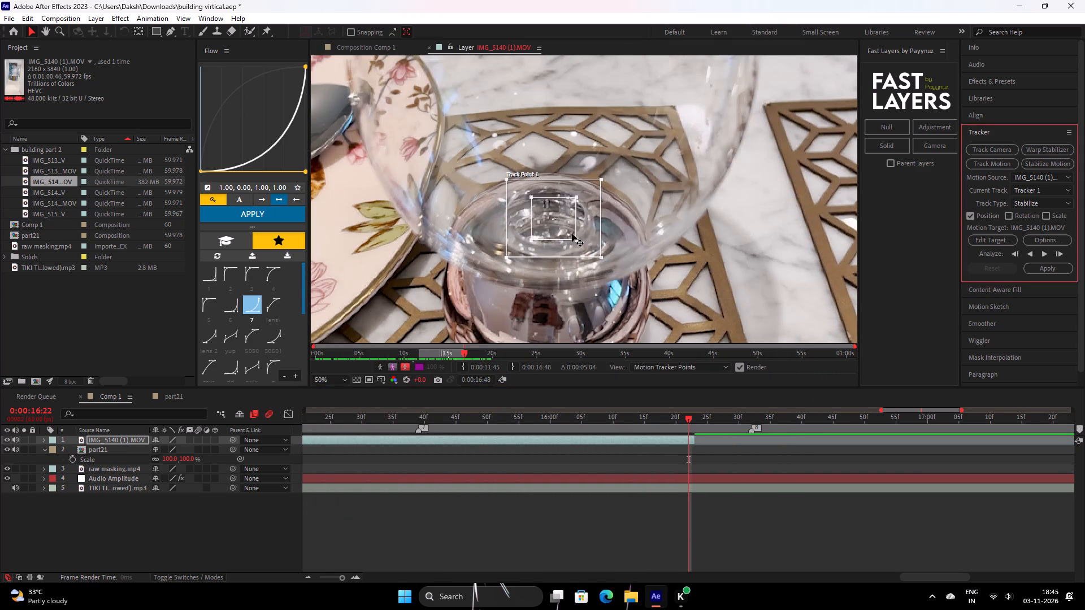
scroll(572, 234, "down", 1)
scroll(580, 238, "up", 1)
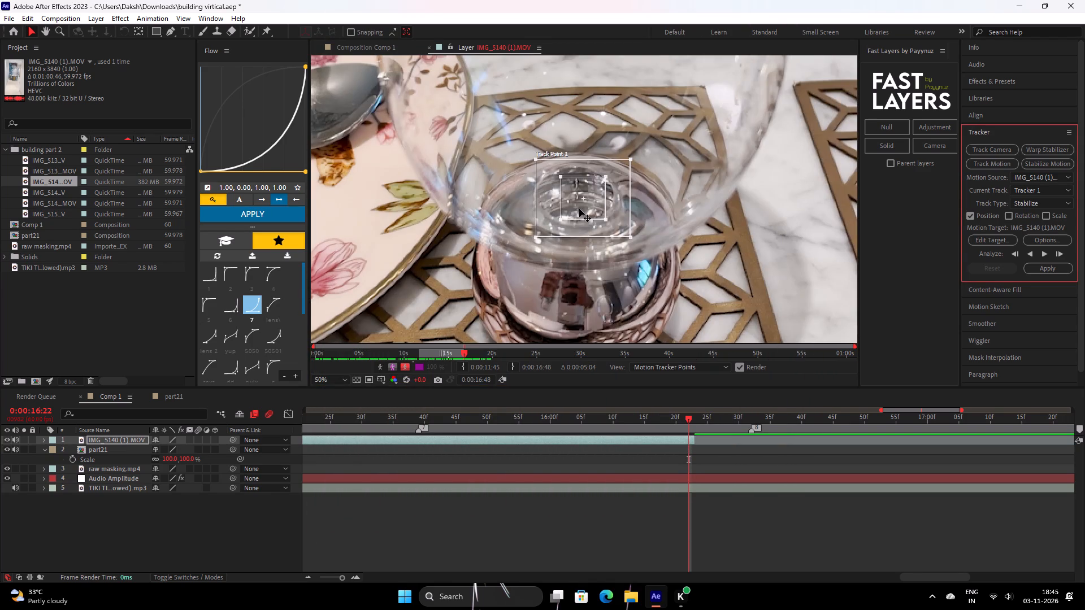
left_click_drag(579, 209, 572, 192)
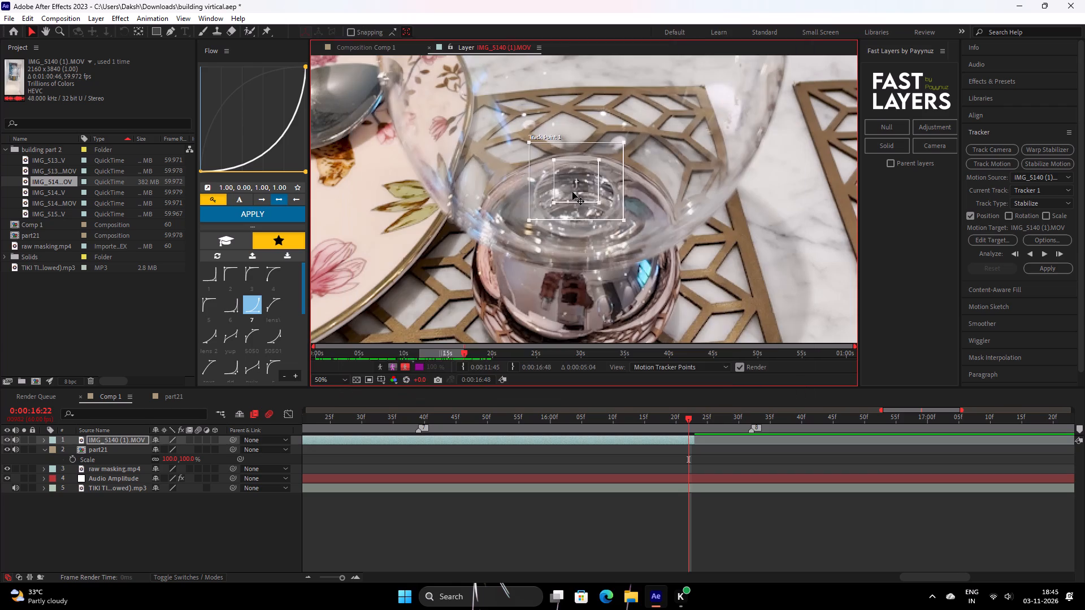
scroll(592, 201, "down", 2)
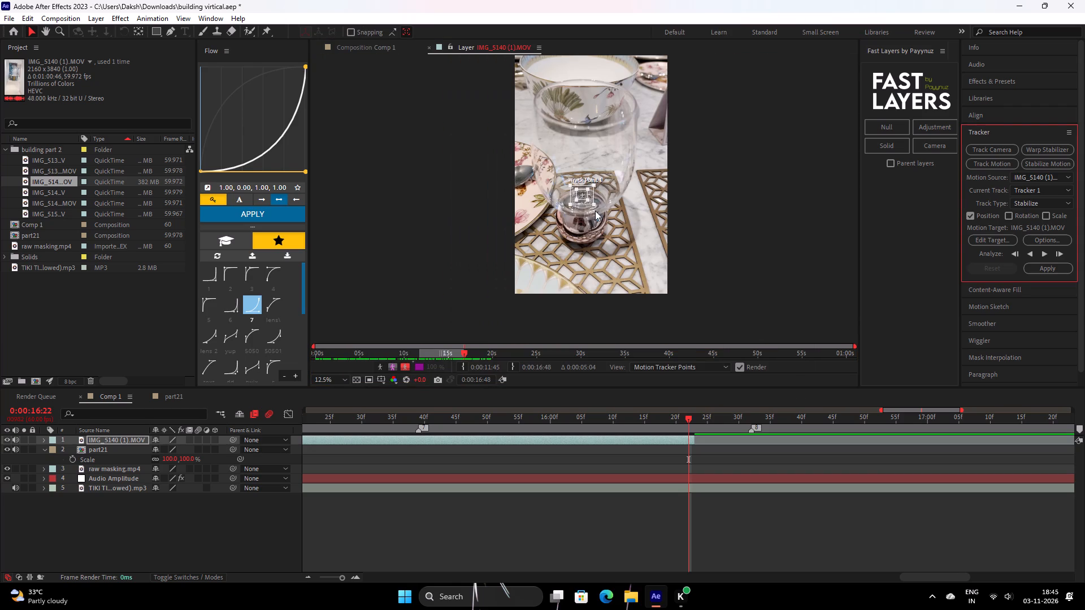
scroll(595, 211, "up", 2)
scroll(595, 211, "down", 1)
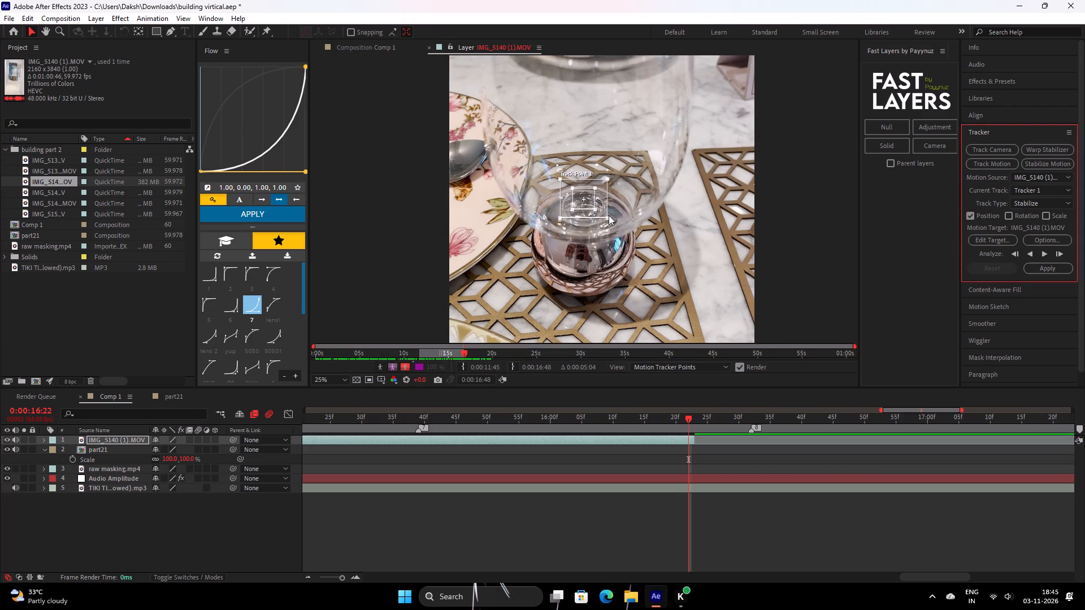
left_click(609, 215)
left_click(588, 206)
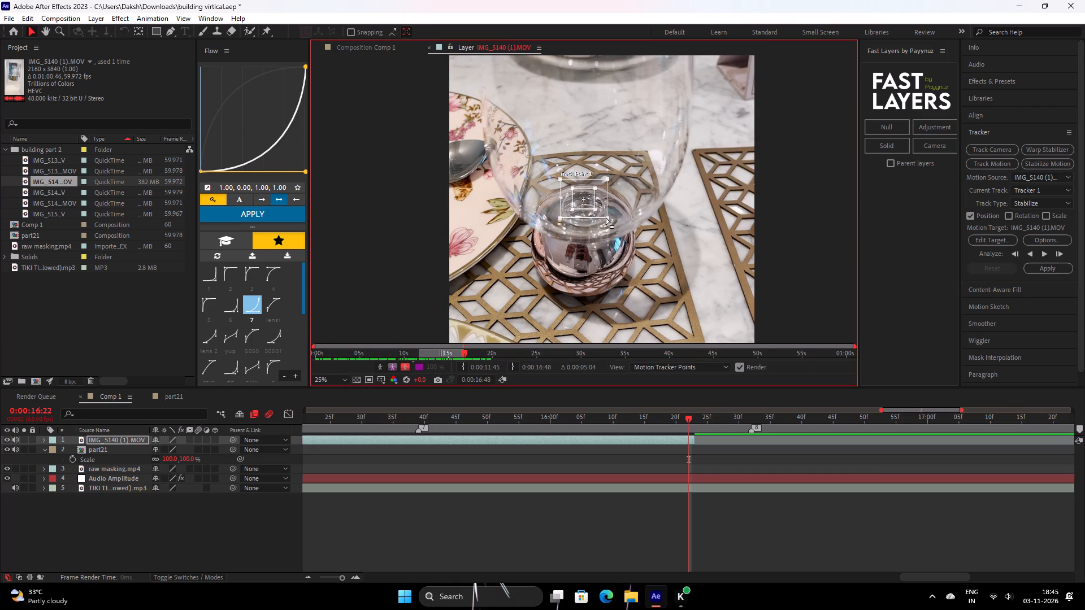
left_click(607, 219)
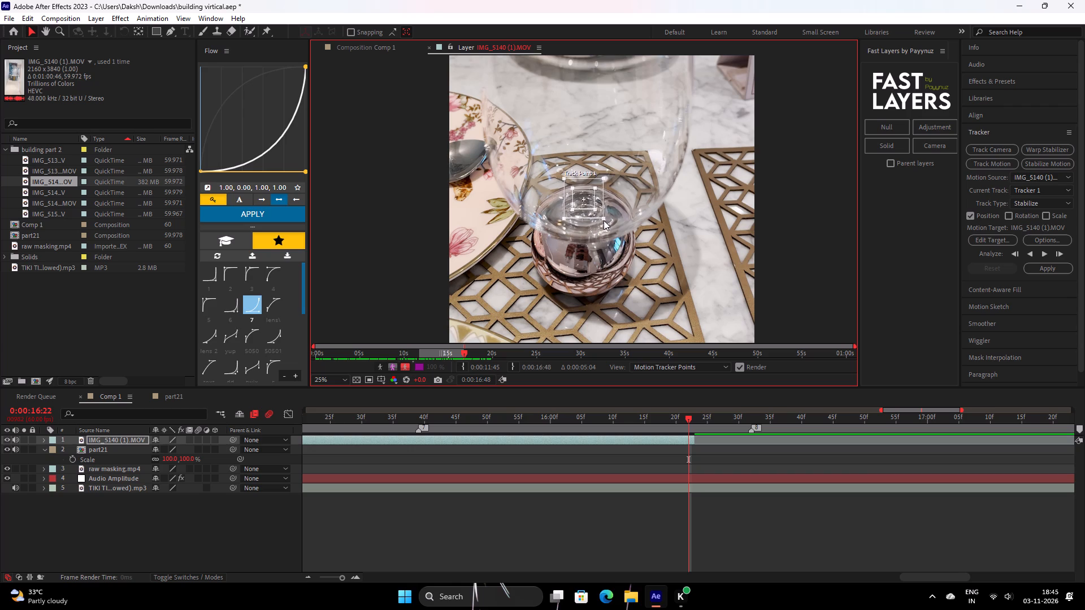
Analyze the position track backward from the out point of the IMG_5140 (1).MOV layer.
left_click(1030, 253)
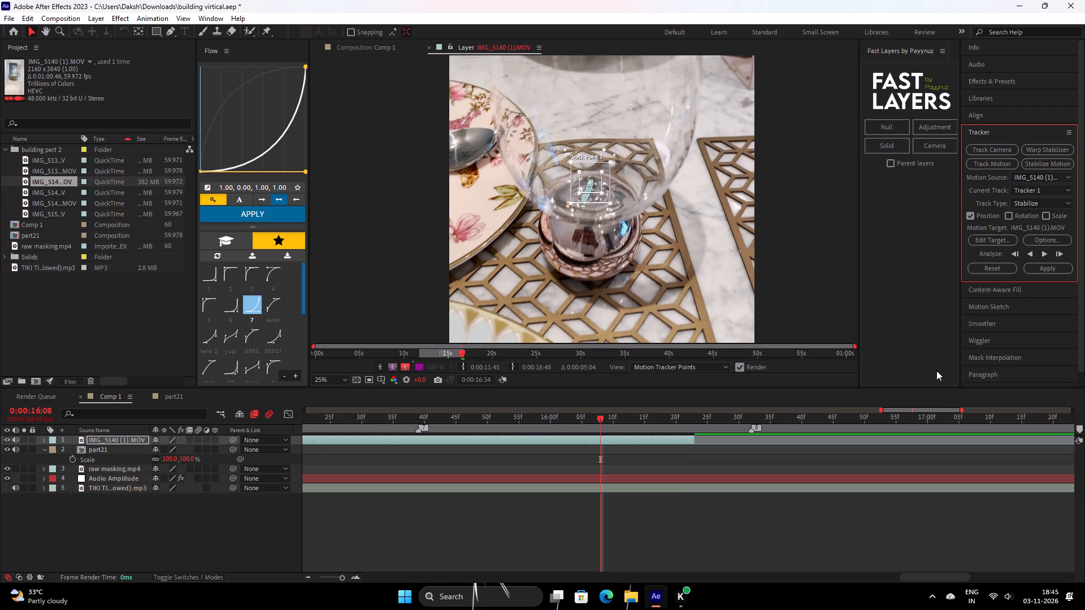
left_click(1031, 253)
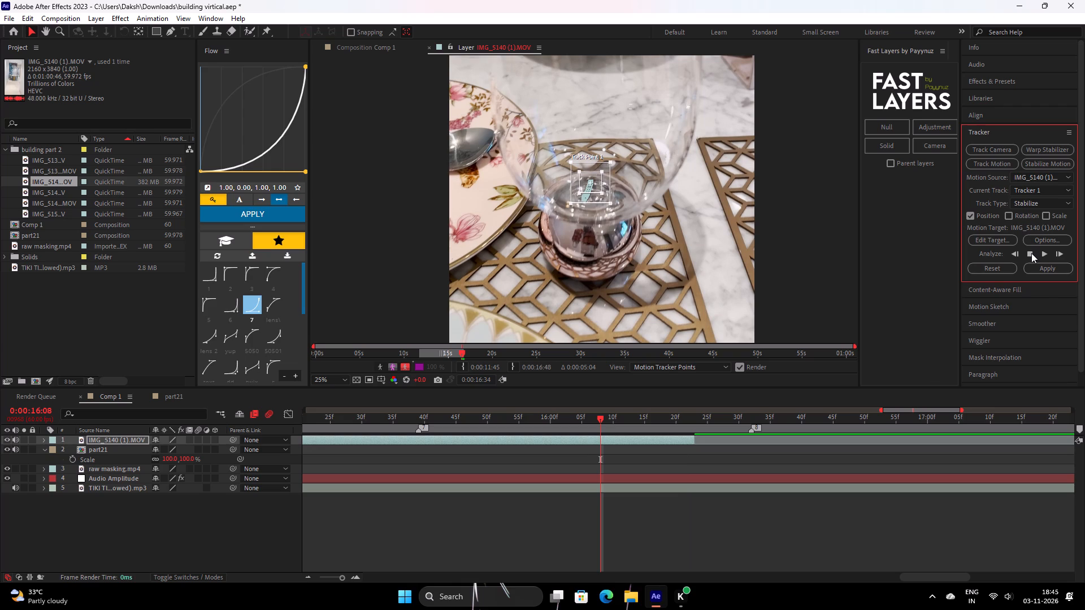
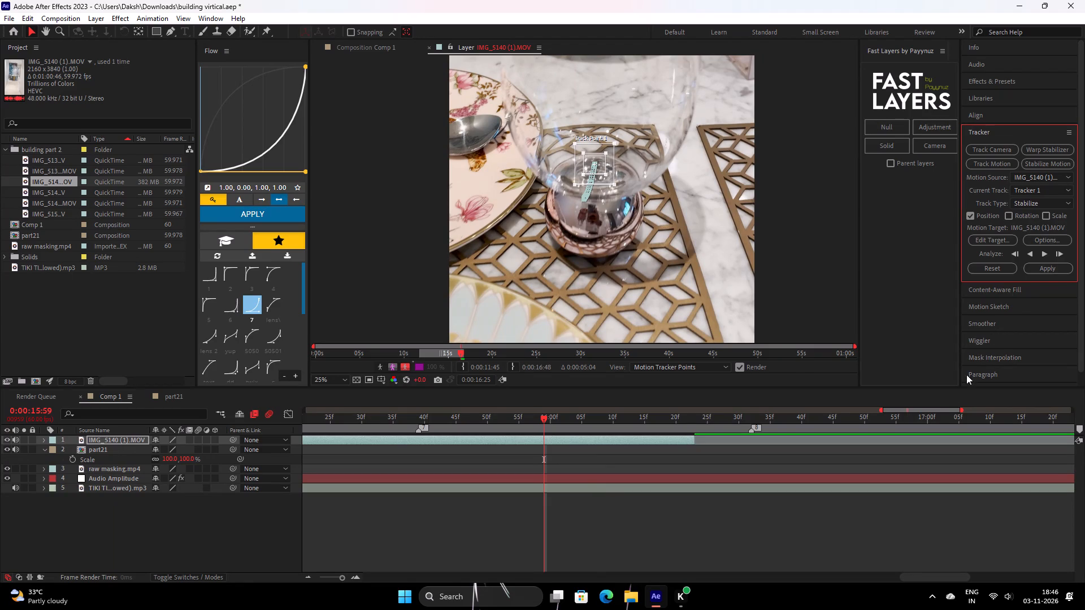
Continue analyzing Track Point 1 backward on IMG_5140 (1).MOV, resuming after each stop, to layer time 0:00:15:52.
left_click(1027, 255)
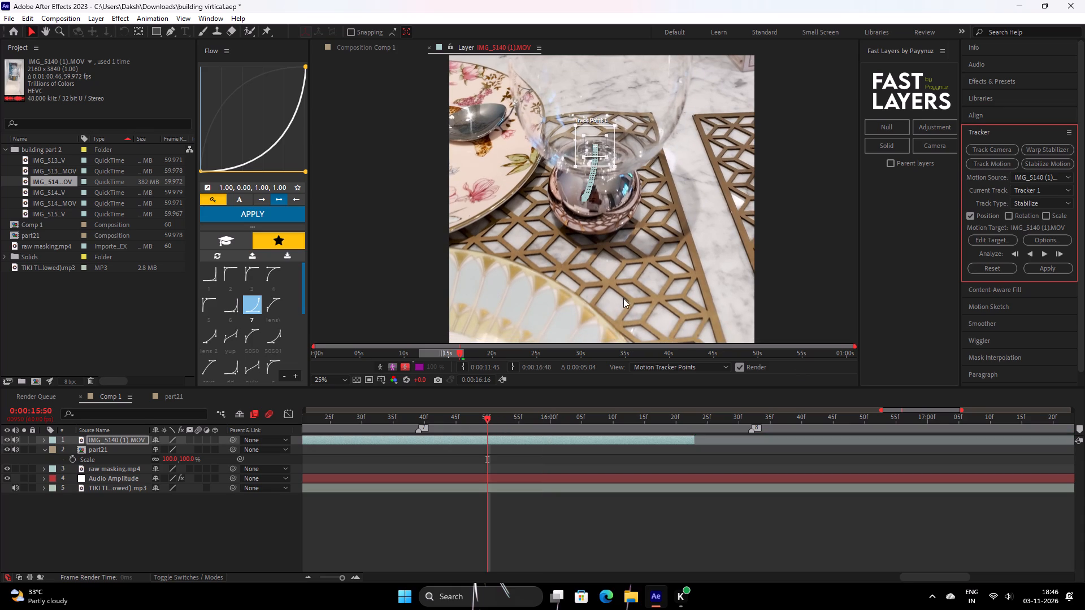
scroll(622, 293, "down", 1)
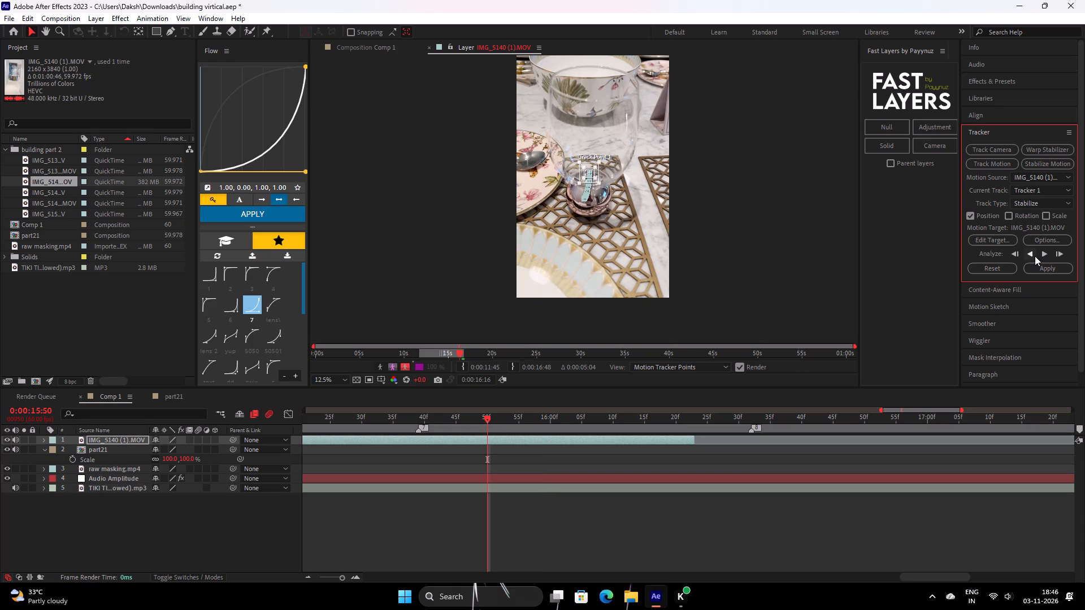
left_click(1035, 256)
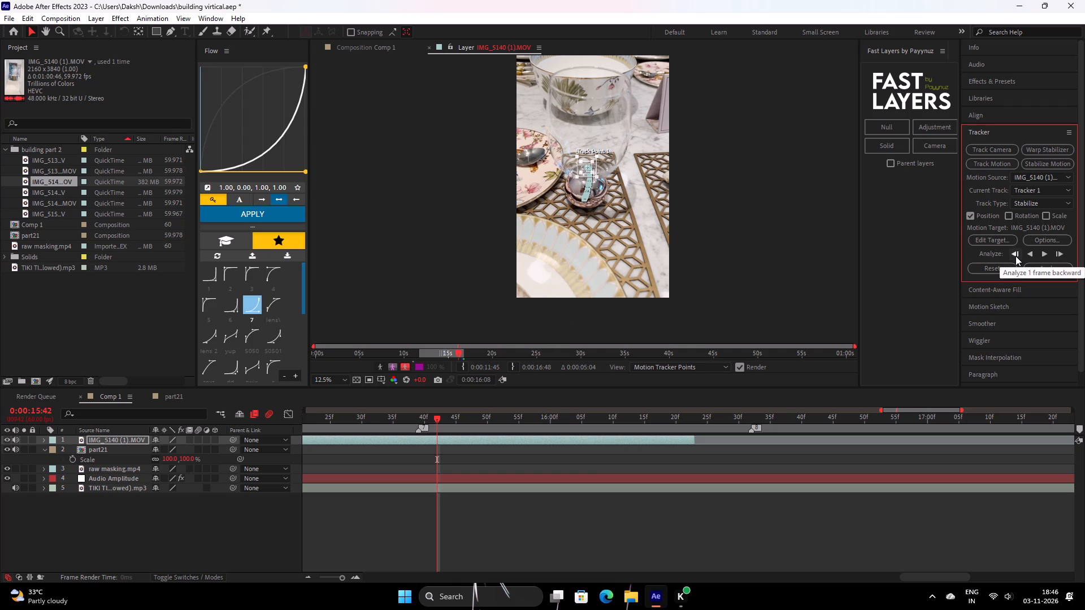
left_click(1026, 254)
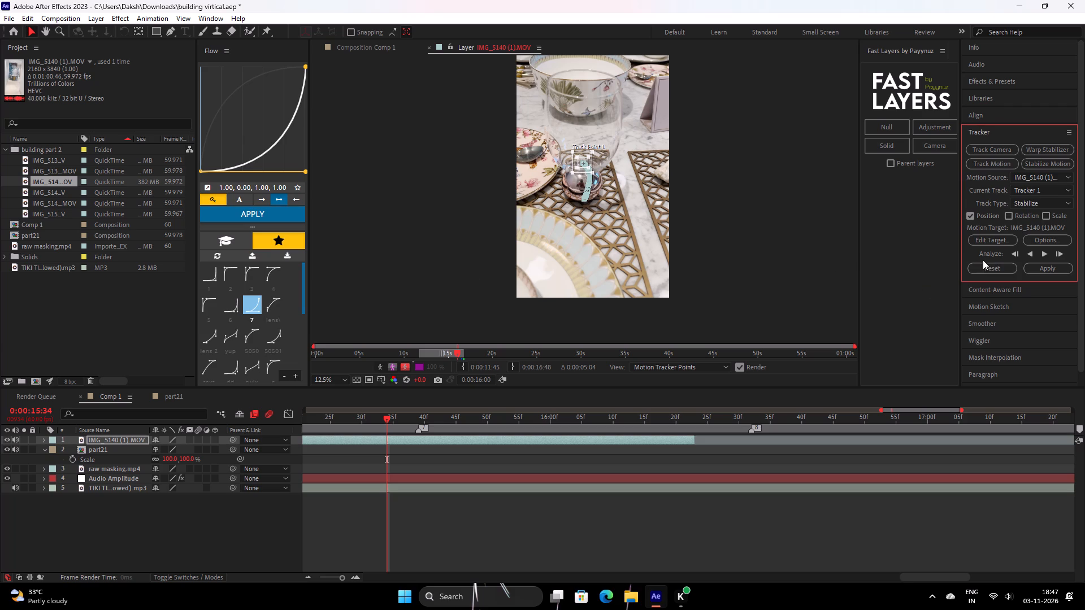
left_click(1031, 257)
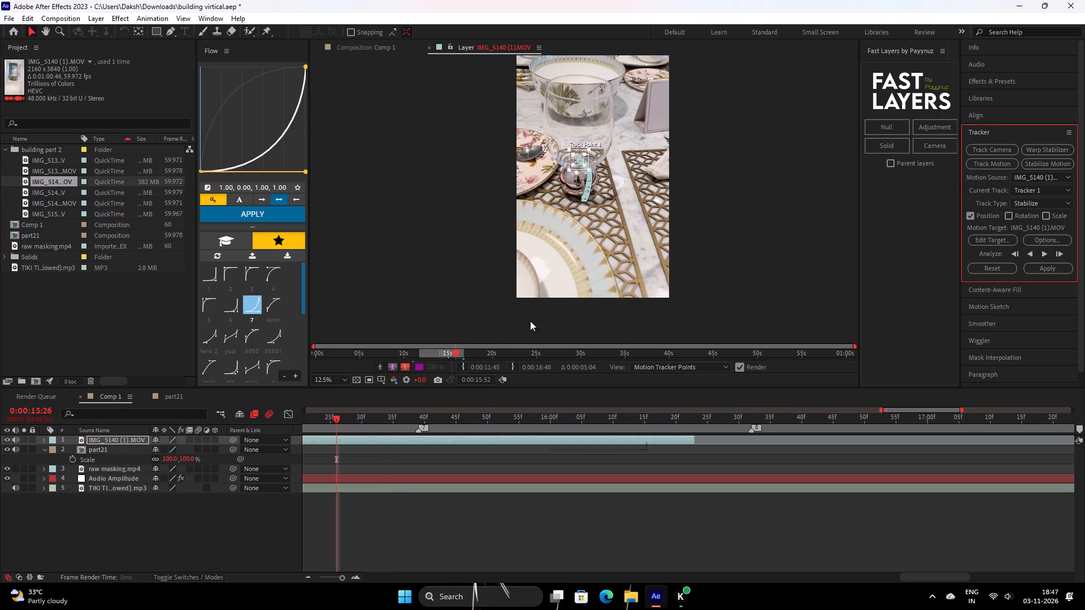
Keep resuming the backward analysis of Track Point 1 on the glass base until layer time 0:00:15:20.
scroll(550, 260, "down", 1)
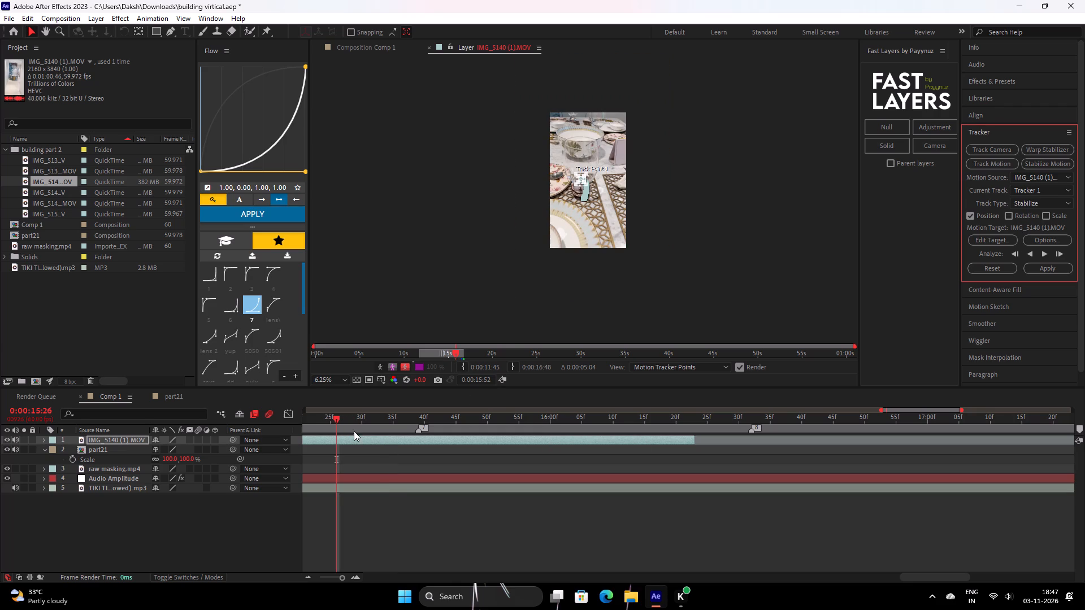
scroll(561, 289, "up", 1)
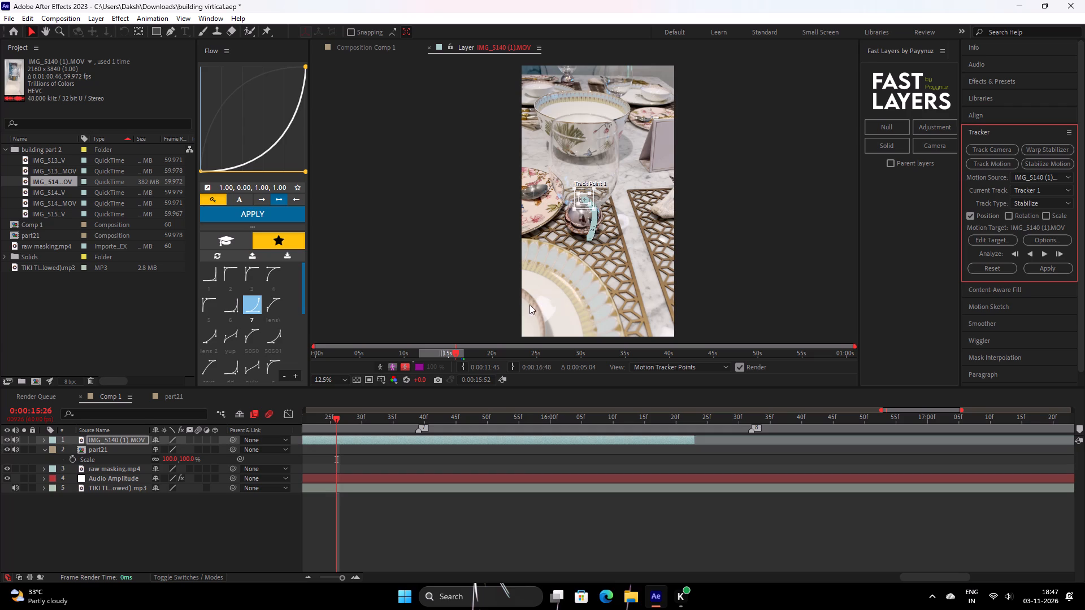
left_click_drag(919, 577, 905, 579)
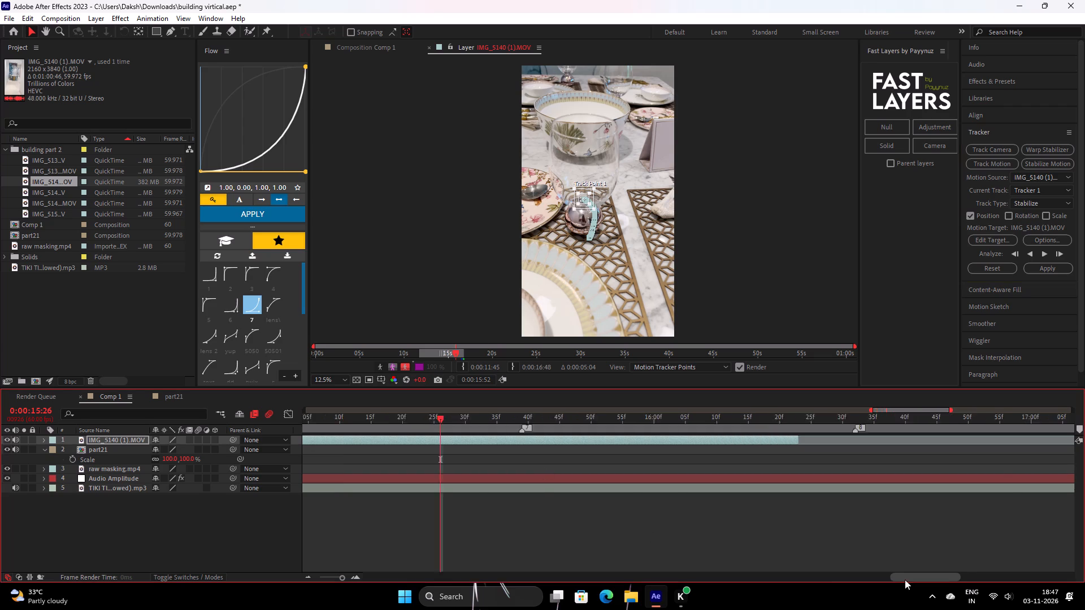
left_click_drag(905, 579, 805, 563)
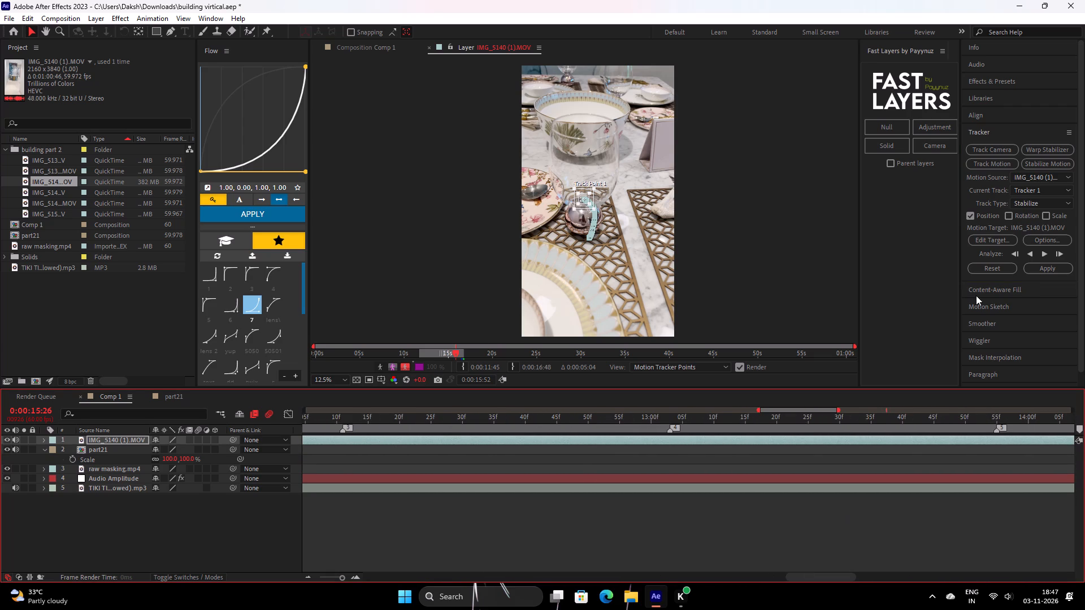
left_click(1026, 256)
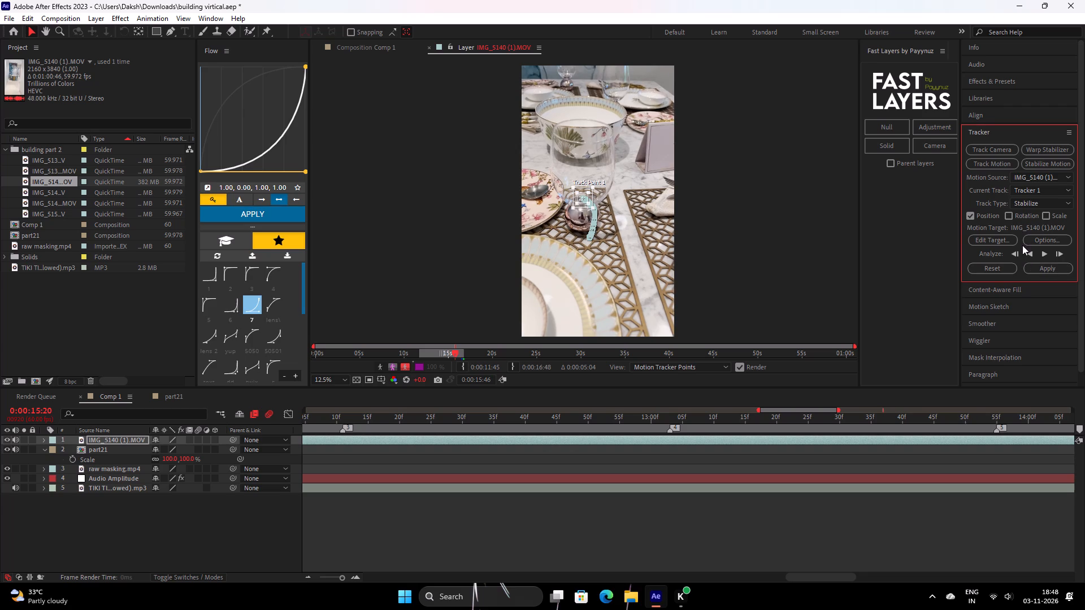
left_click(1030, 252)
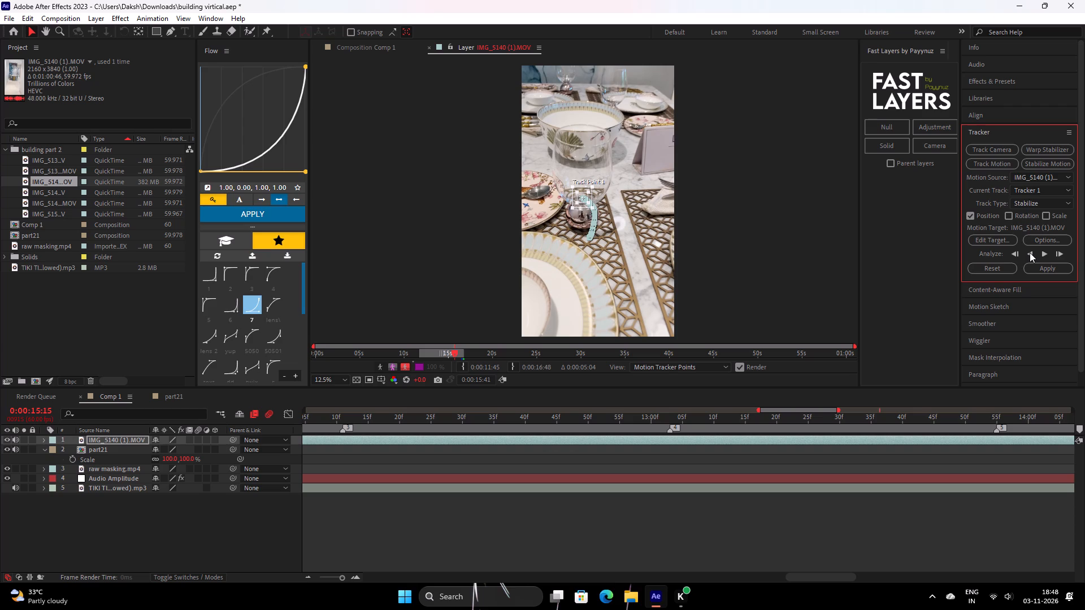
left_click(1030, 252)
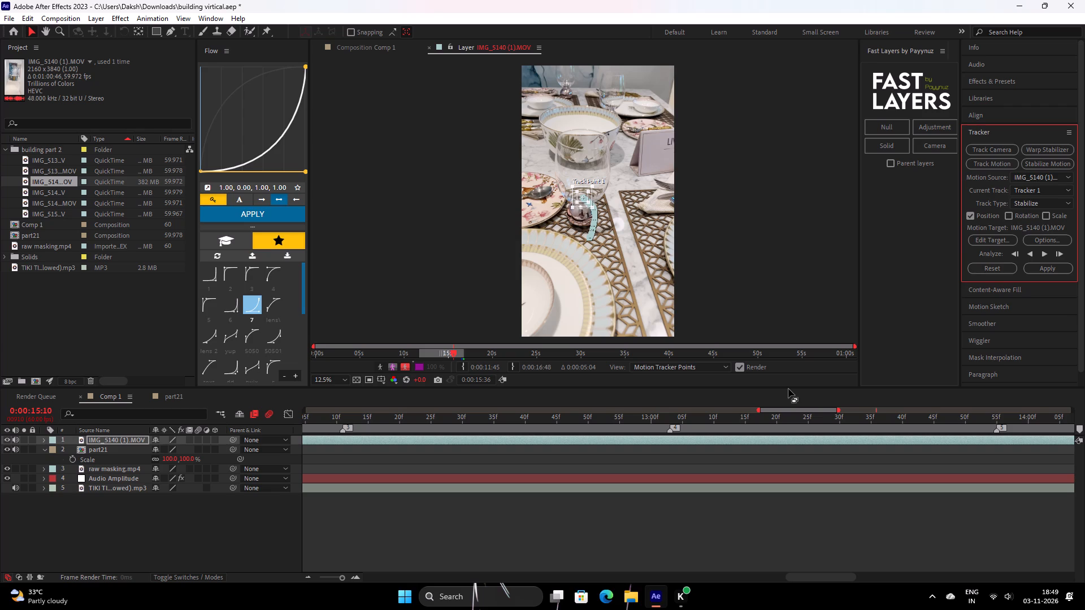
scroll(788, 389, "up", 1)
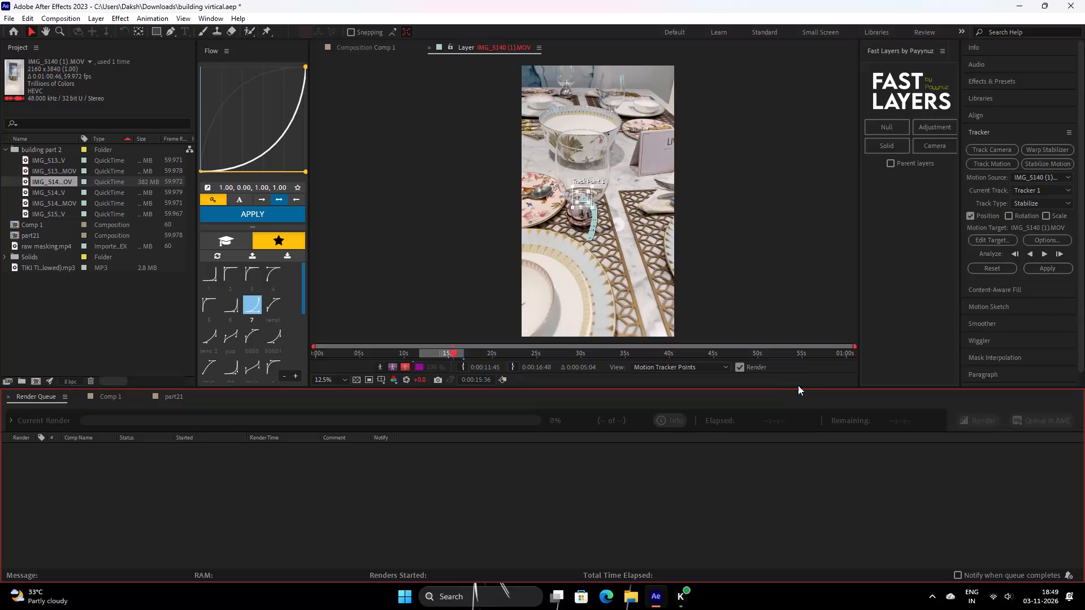
left_click(128, 397)
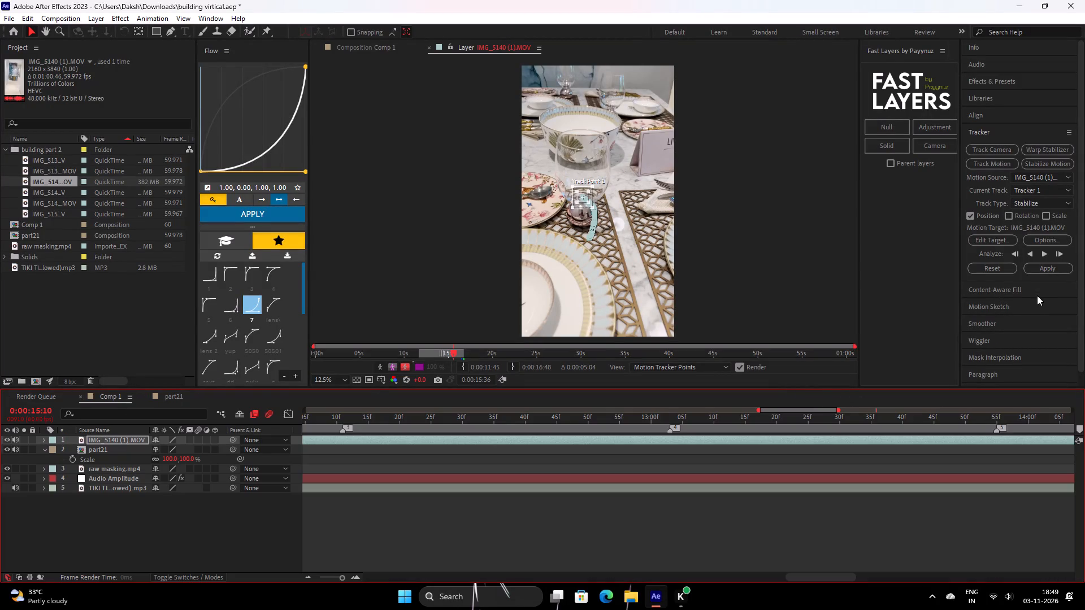
left_click(1034, 251)
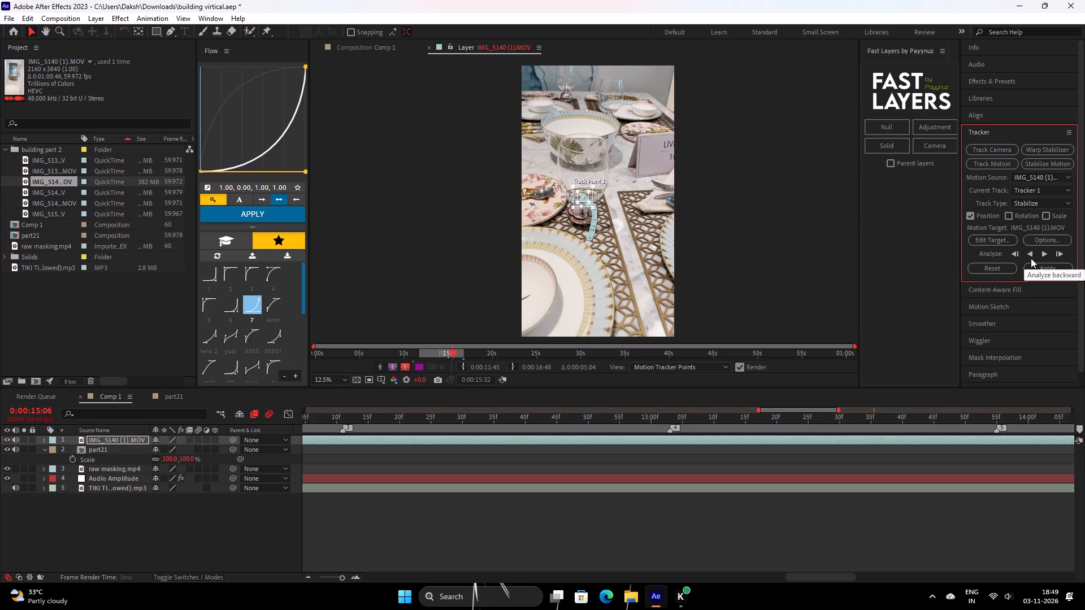
left_click(1033, 254)
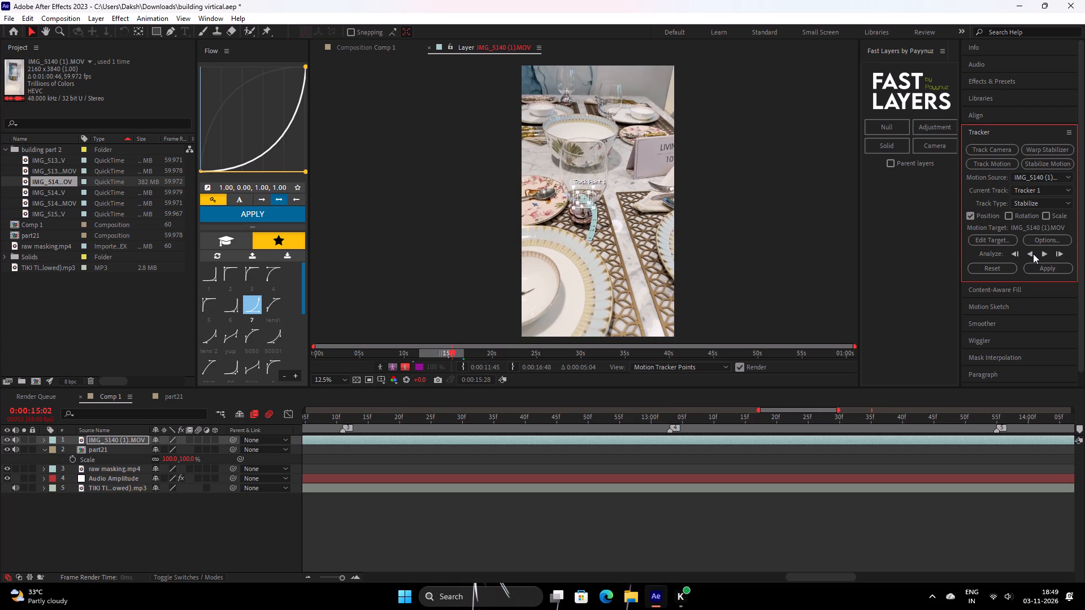
left_click(1030, 254)
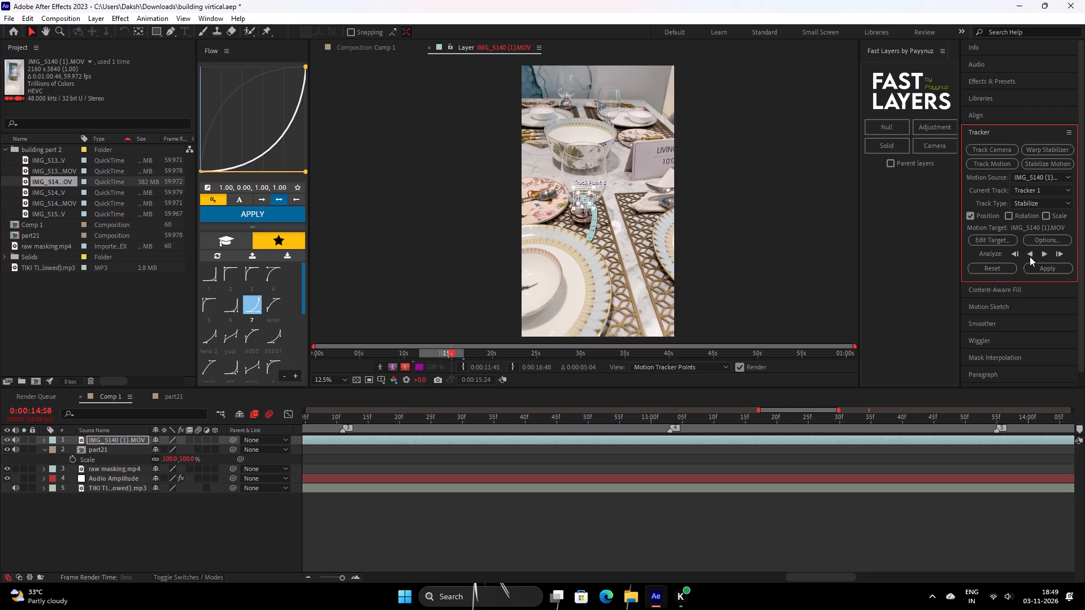
left_click(1030, 256)
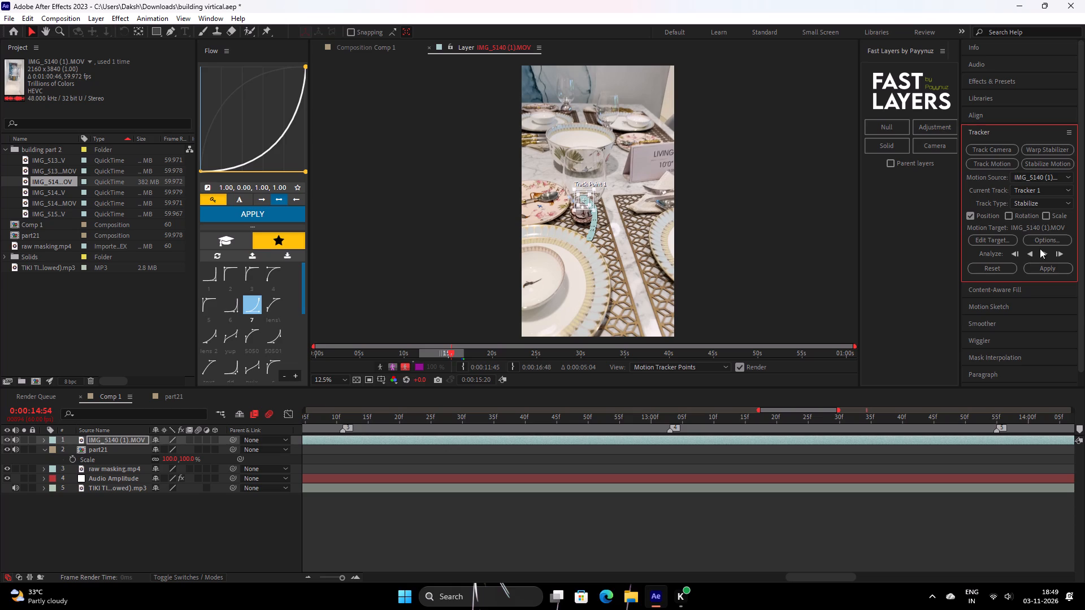
Configure Tracker 1's motion tracker options to Adapt Feature when confidence falls below the threshold.
left_click(1049, 241)
left_click(478, 370)
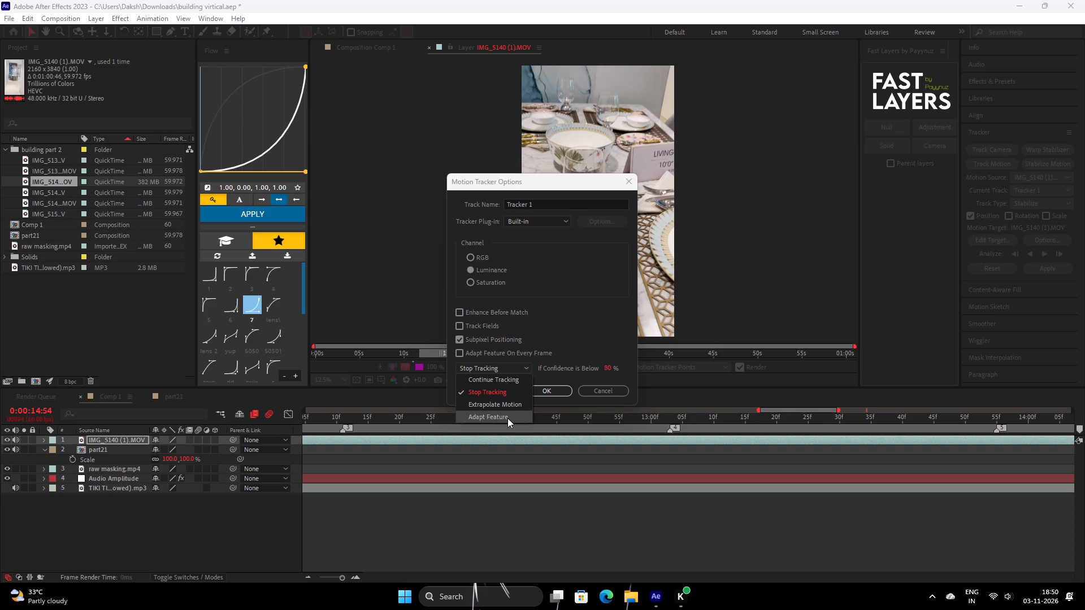
left_click(507, 418)
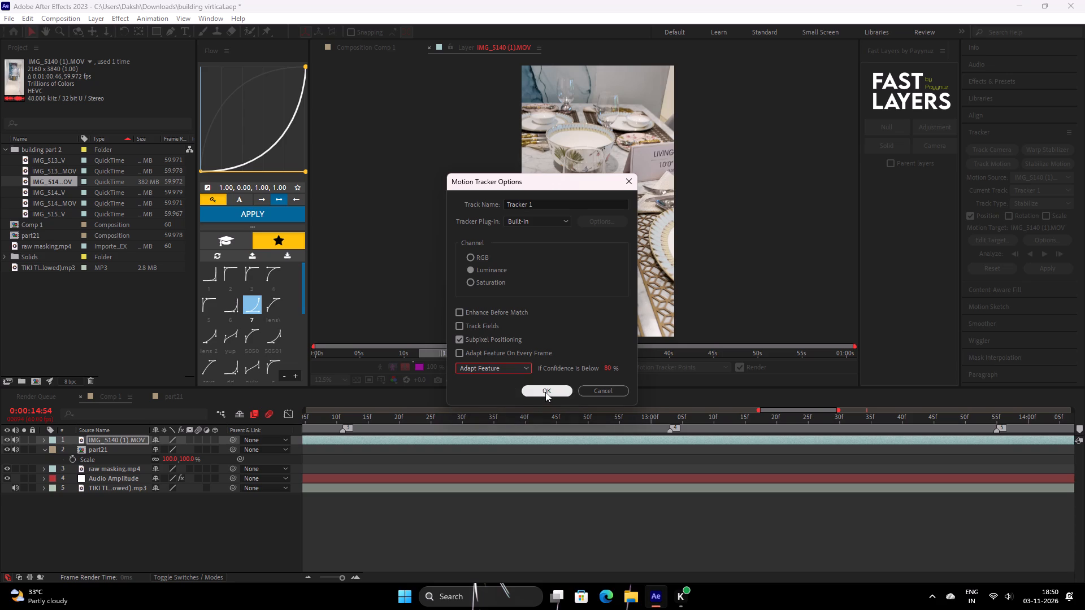
left_click(545, 392)
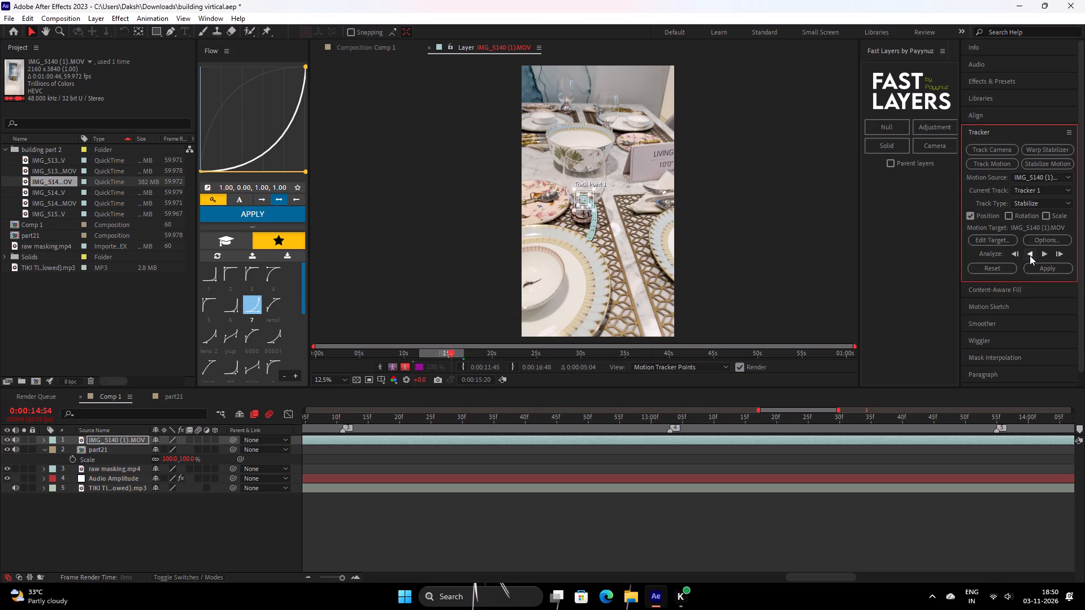
Resume the backward analysis of Tracker 1 from layer time 0:00:15:20 with the adapted tracking options.
left_click(1029, 255)
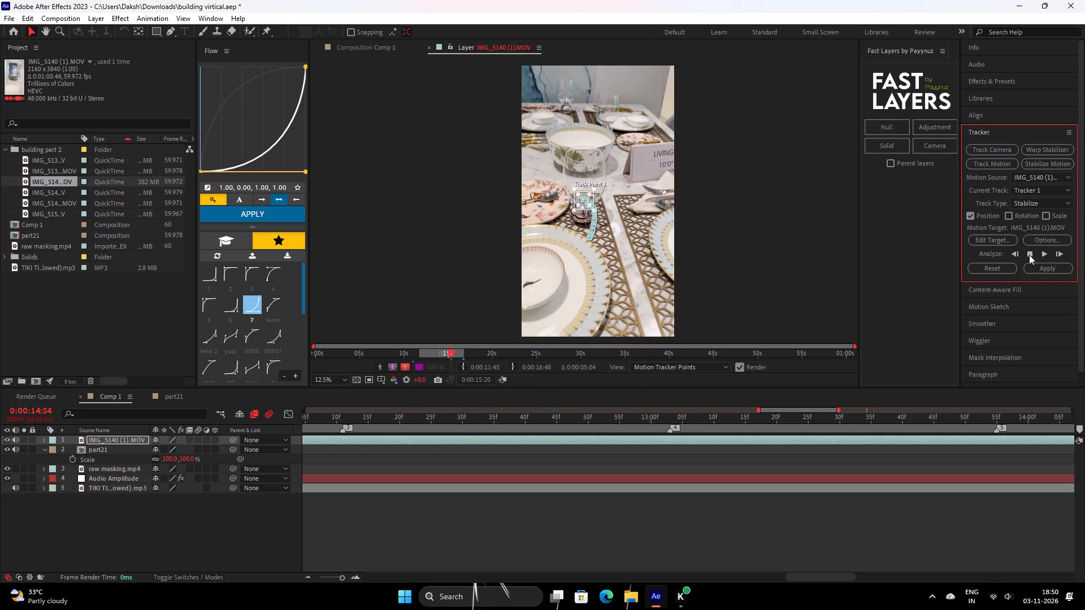
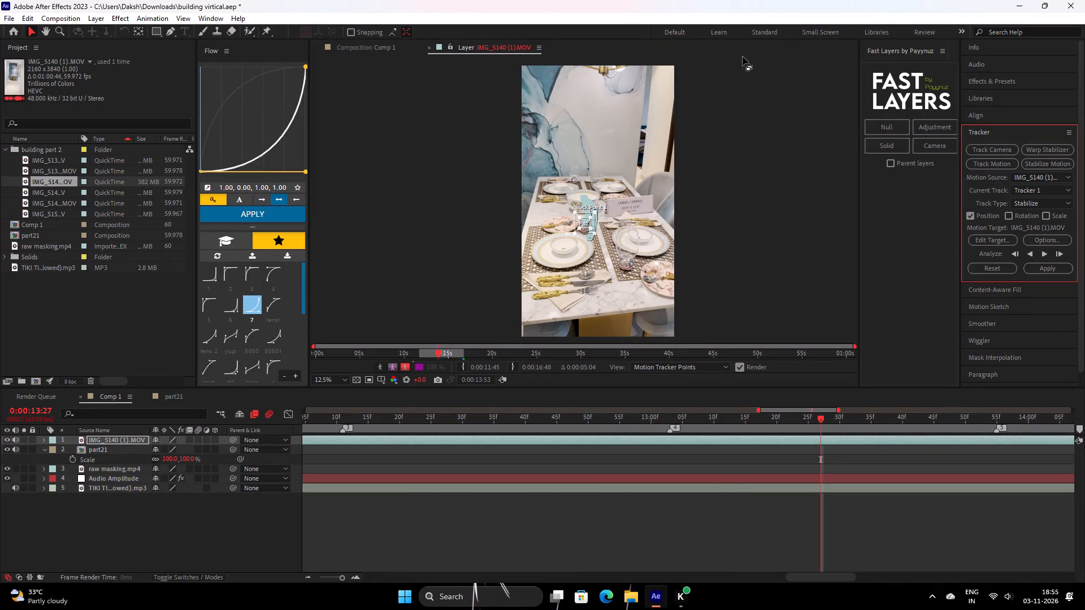
Resume analyzing Track Point 1 backward on IMG_5140 (1).MOV and stop the analysis at layer time 0:00:13:28.
scroll(618, 196, "up", 4)
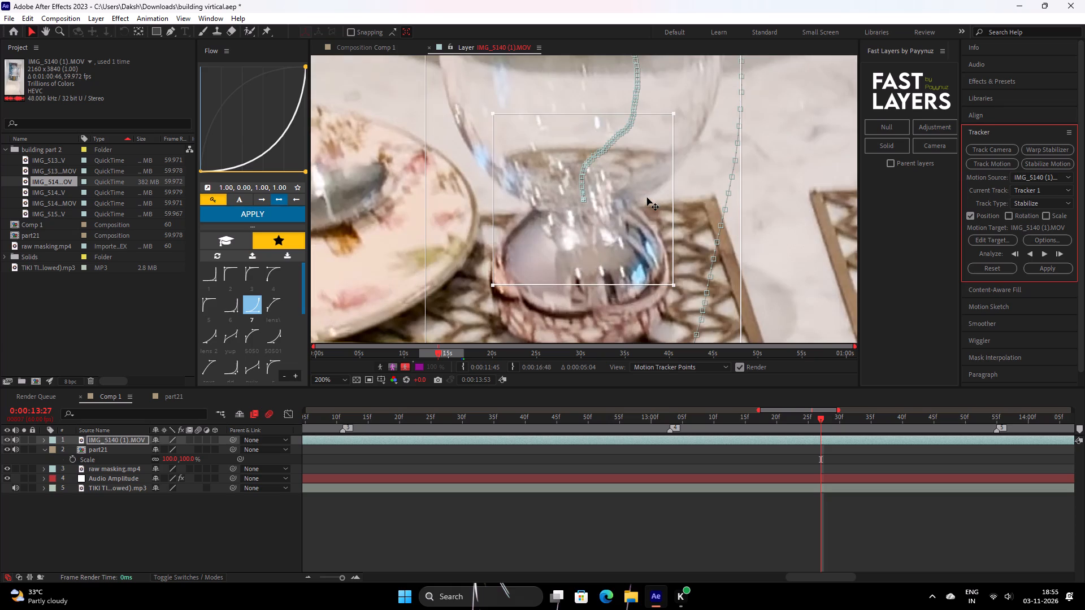
left_click(1028, 256)
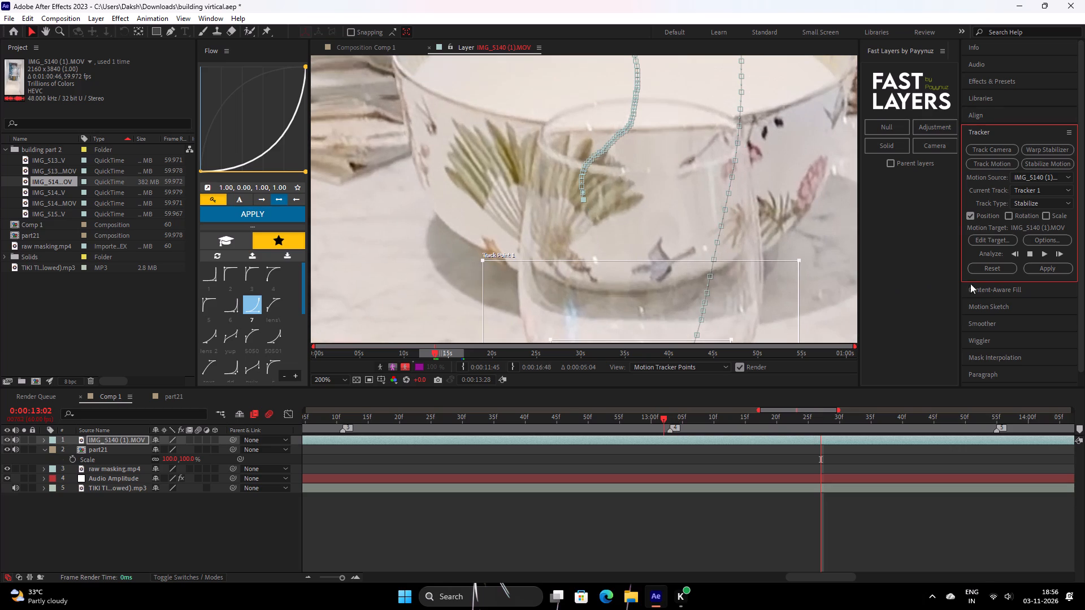
left_click(1028, 255)
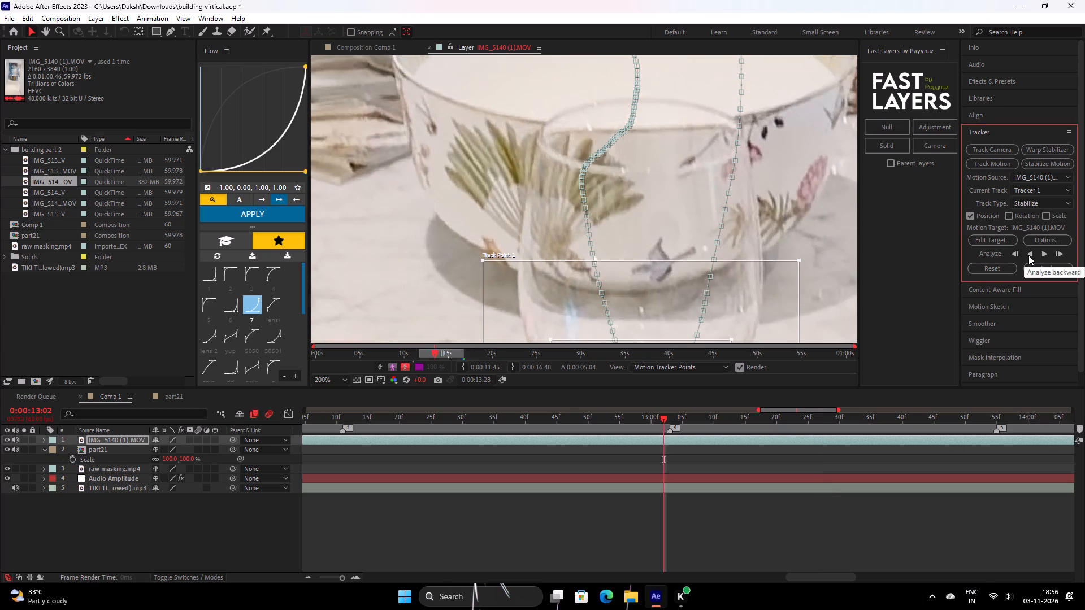
Check Track Point 1's placement on the glass and resume its backward analysis from layer time 0:00:13:28.
scroll(591, 319, "down", 3)
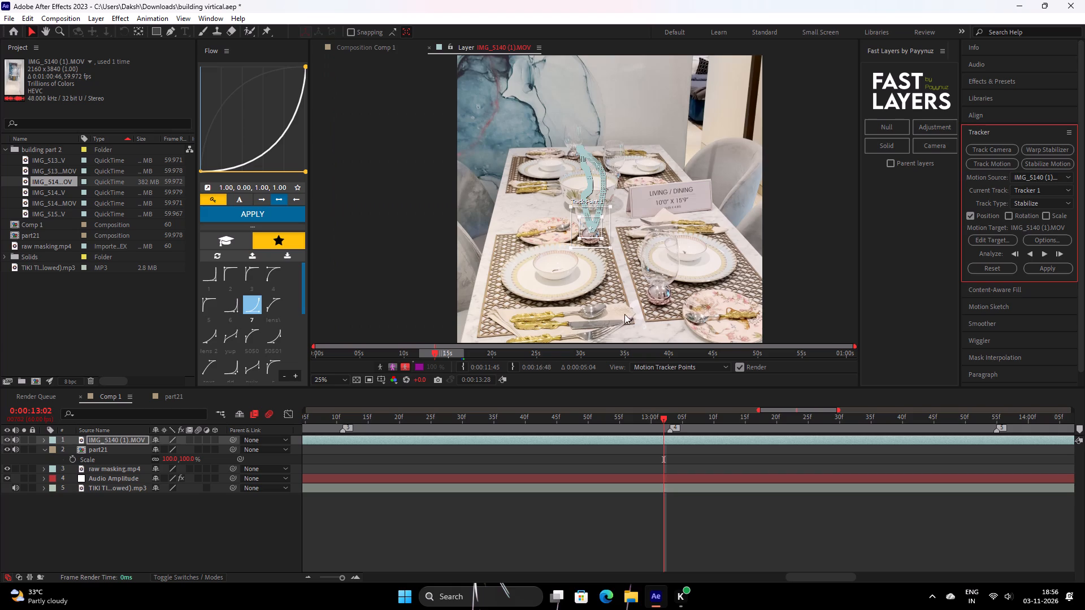
scroll(639, 299, "up", 2)
scroll(538, 309, "down", 1)
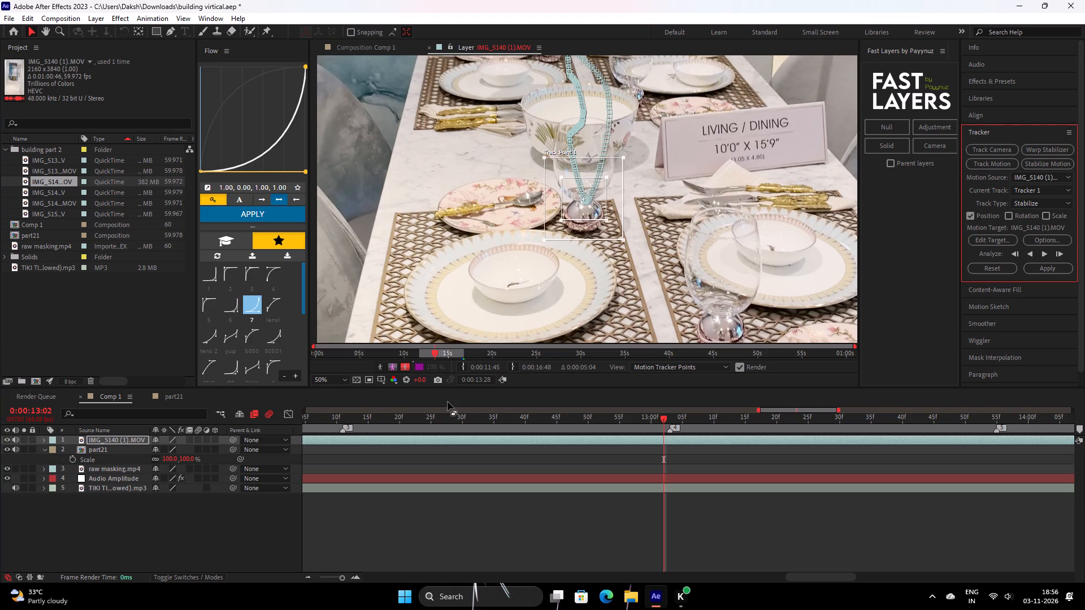
scroll(649, 220, "down", 1)
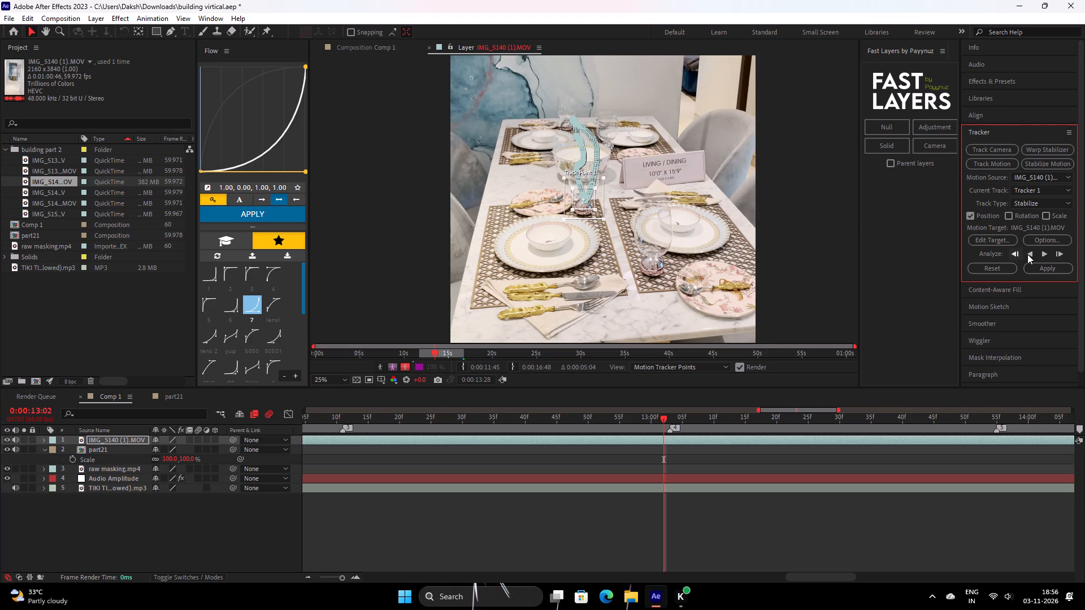
left_click(1027, 254)
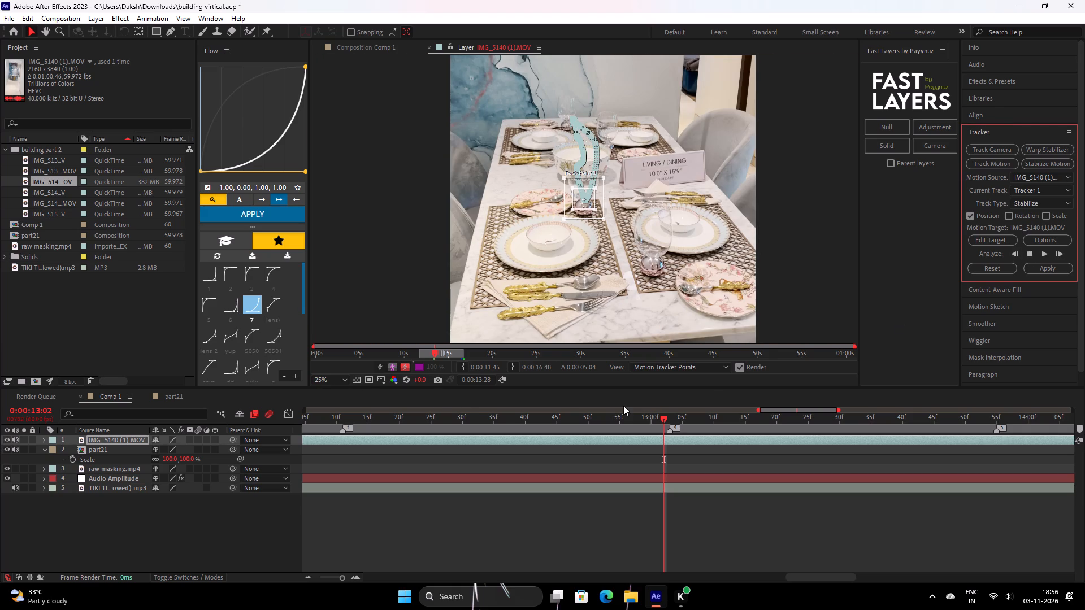
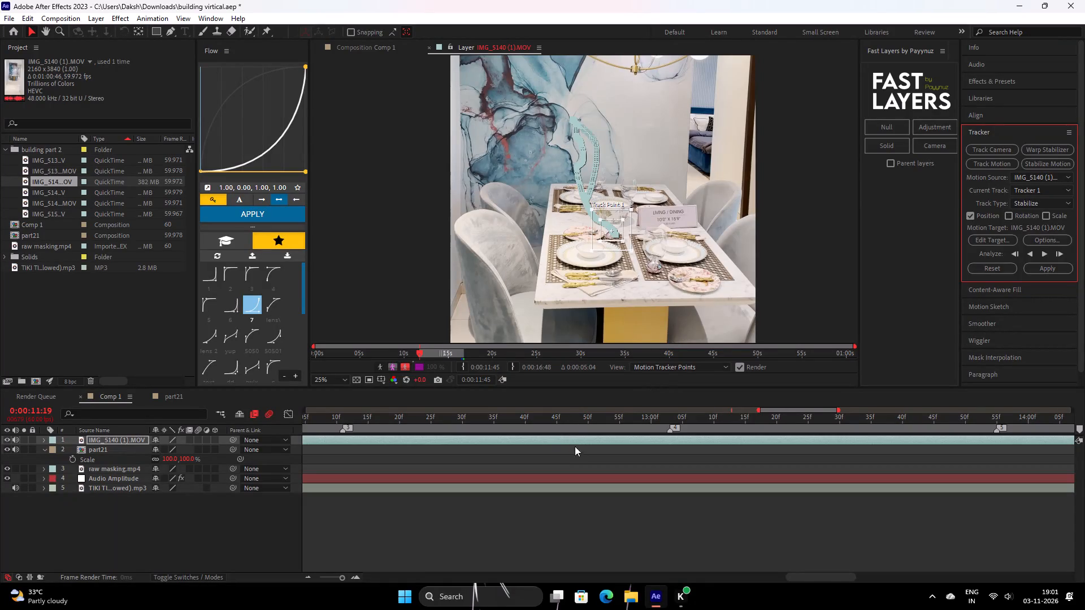
Apply the Stabilize tracking data to IMG_5140 (1).MOV in the X and Y dimensions.
scroll(620, 267, "down", 1)
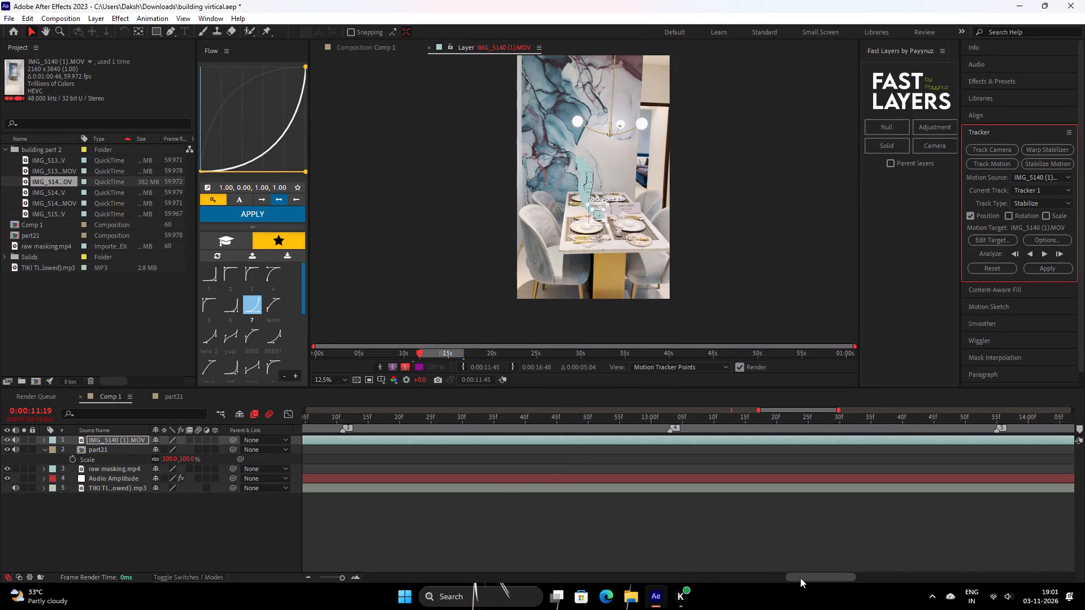
left_click_drag(800, 578, 713, 560)
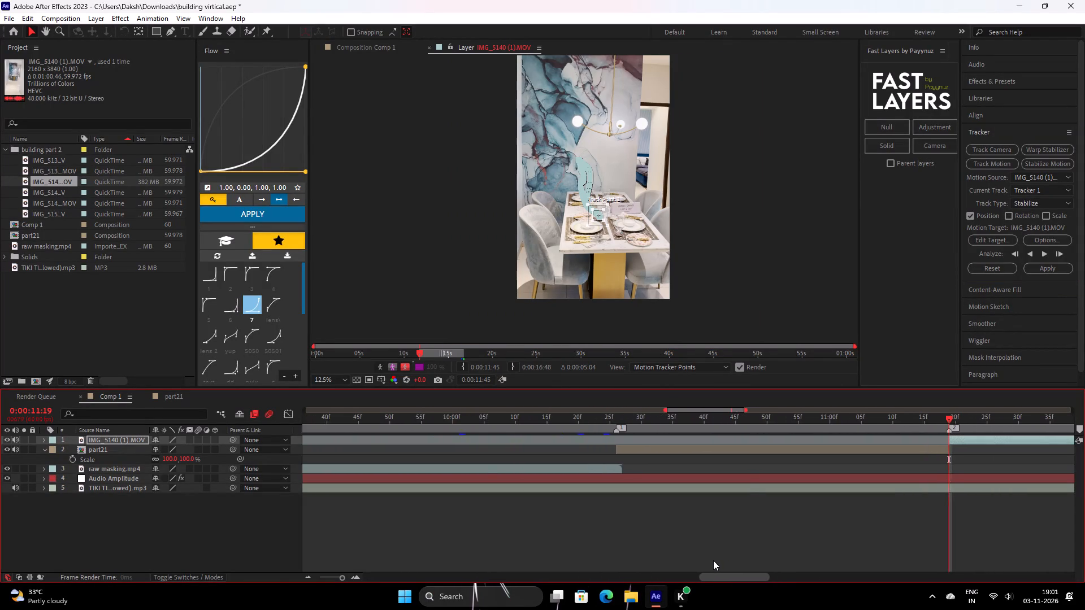
left_click_drag(713, 560, 732, 556)
left_click(1046, 271)
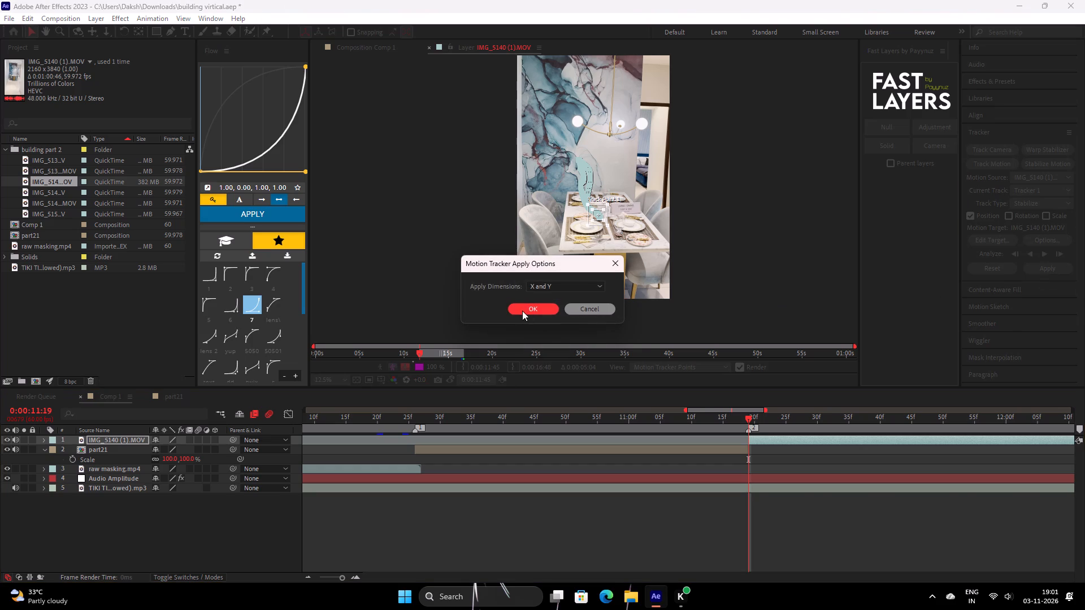
left_click(528, 309)
Play back the stabilized clip from 0:00:11:19 and set the preview resolution to Quarter.
key("space")
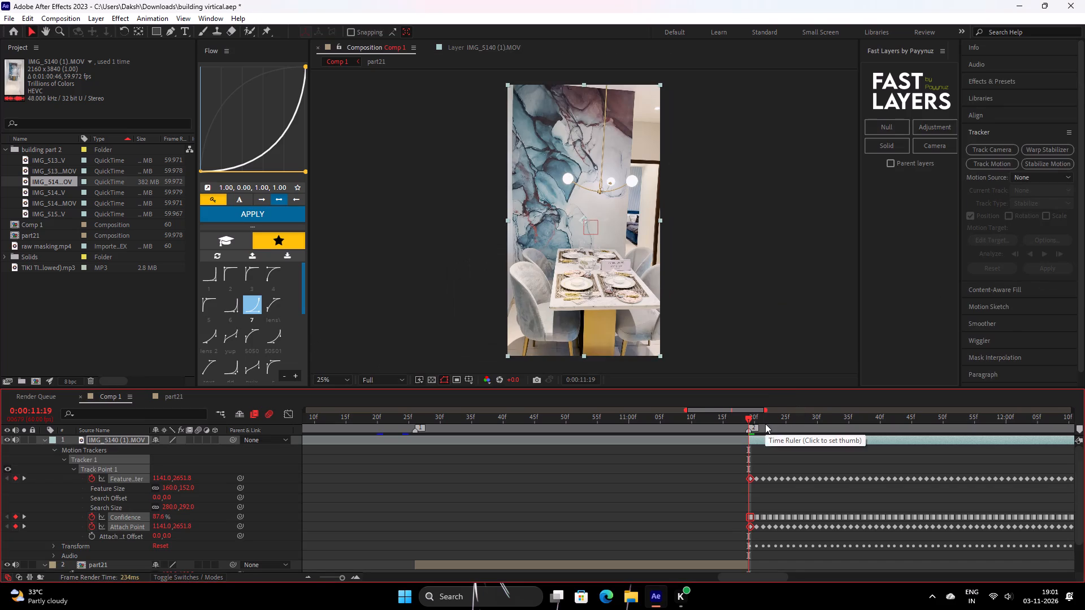
key("space")
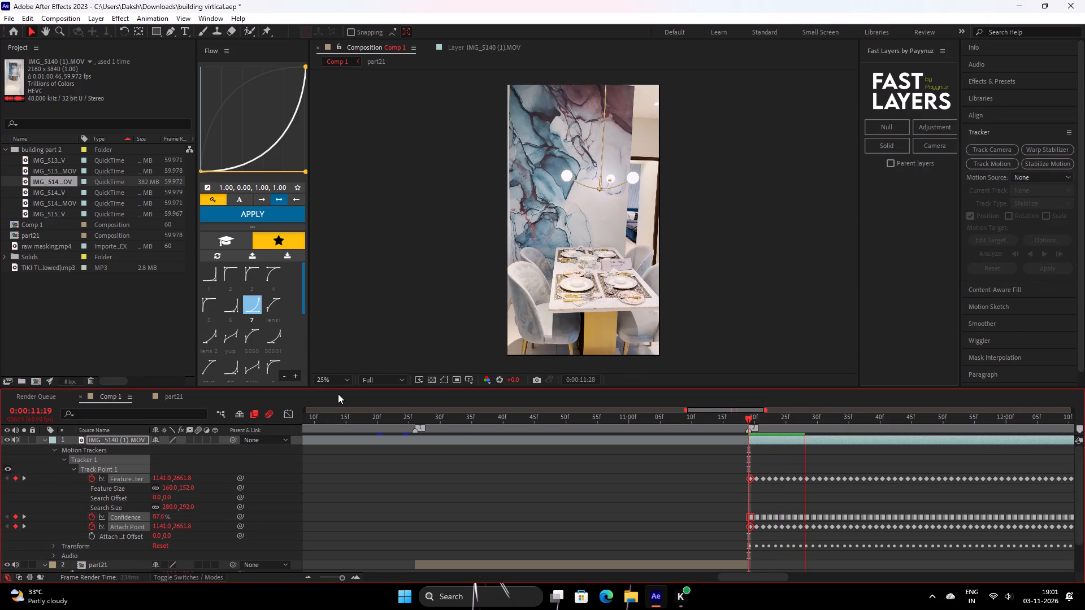
left_click(371, 382)
left_click(379, 443)
Enable frame blending and motion blur on the IMG_5140 (1).MOV layer and preview the cut into it from 0:00:10:43.
double_click(190, 440)
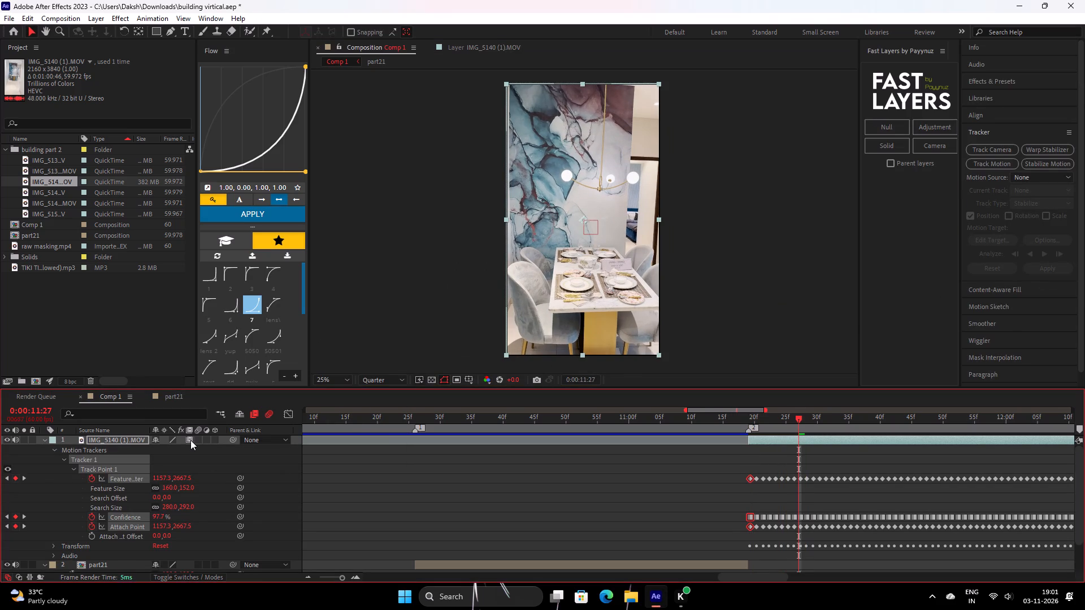
left_click(197, 439)
left_click_drag(792, 425, 515, 454)
key("space")
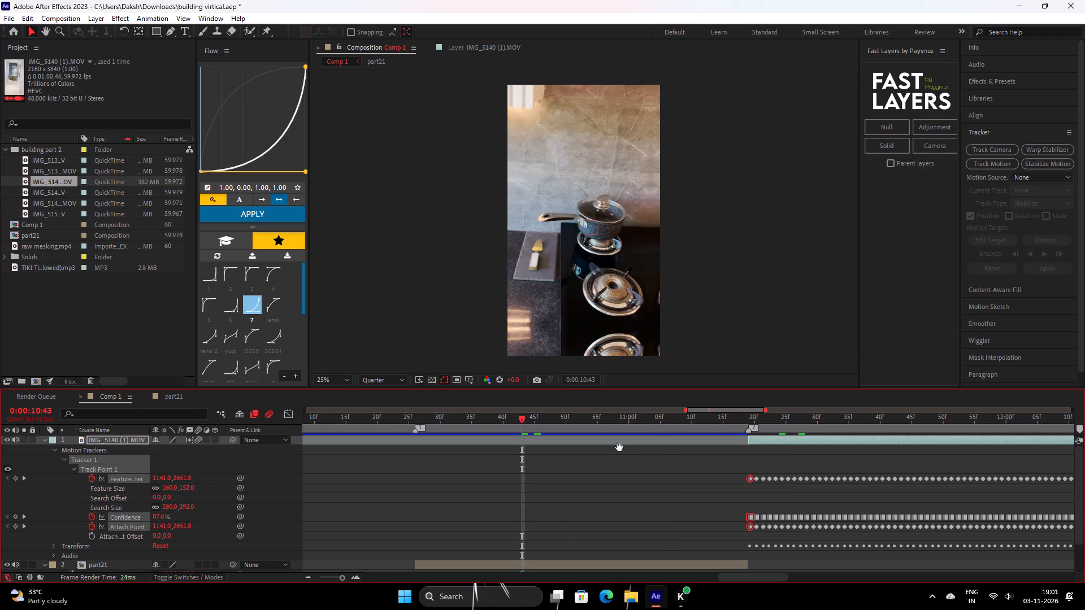
key("space")
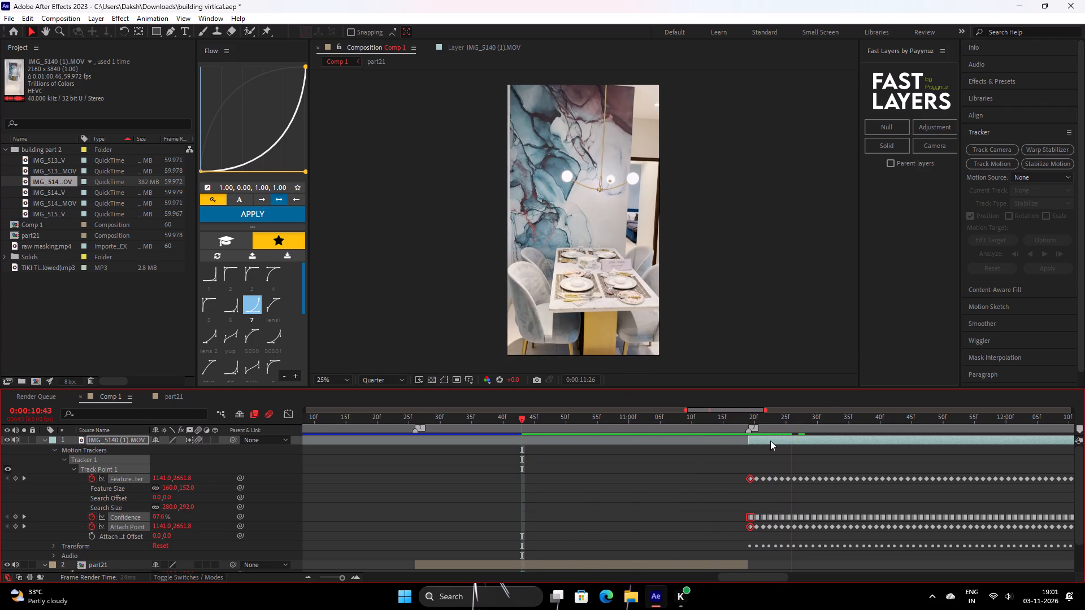
Pre-compose the IMG_5140 (1).MOV layer as 23, moving all attributes into the new composition.
right_click(770, 441)
left_click(810, 367)
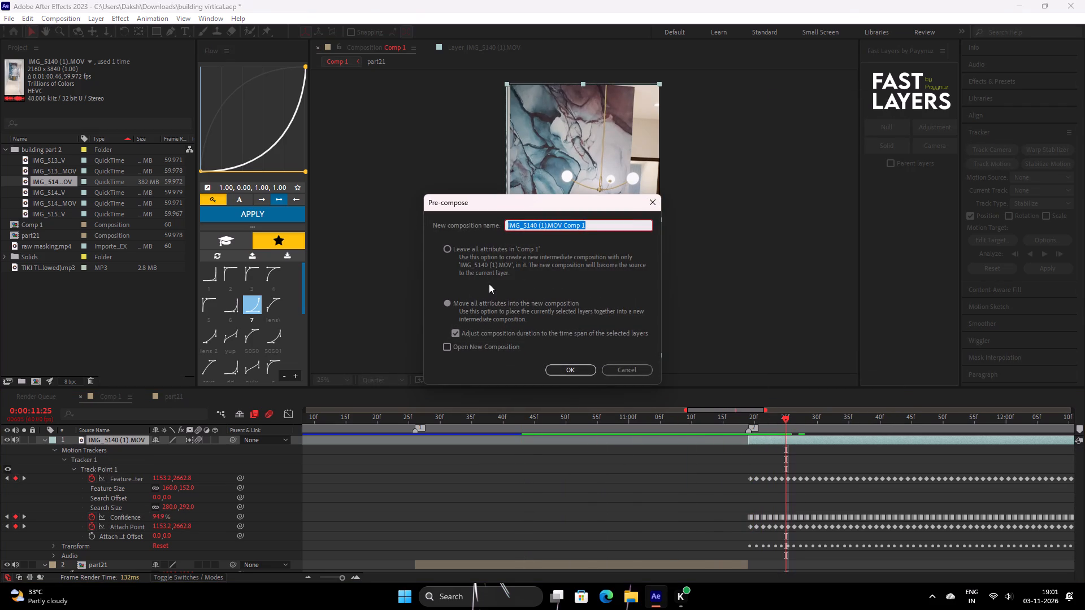
type("23")
left_click(587, 365)
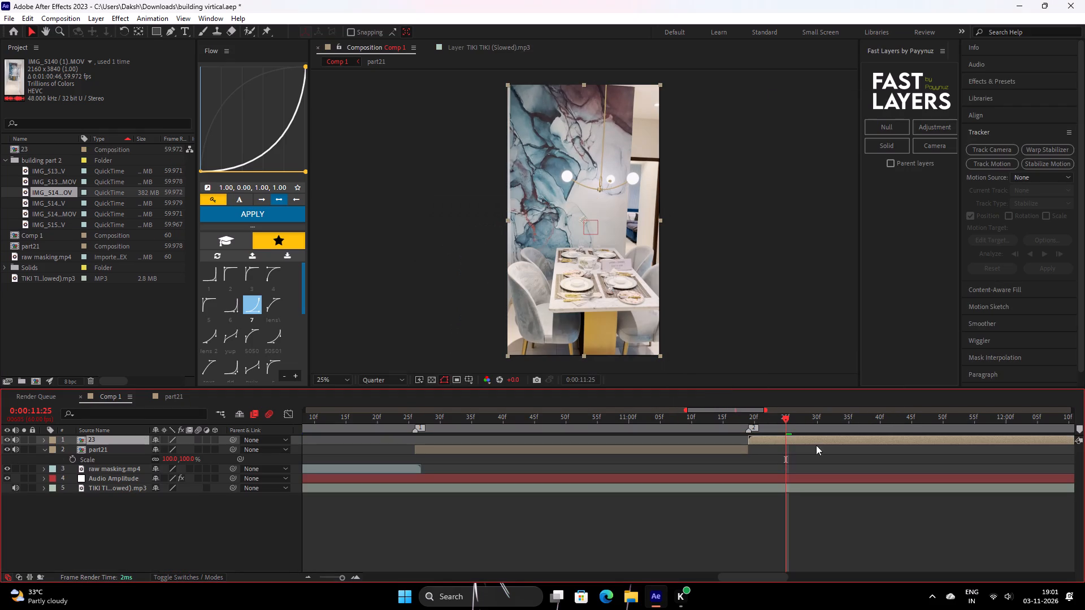
Enable time remapping on layer 23 and set its end keyframe's value to 0:00:05:02.
key("ctrl+alt+t")
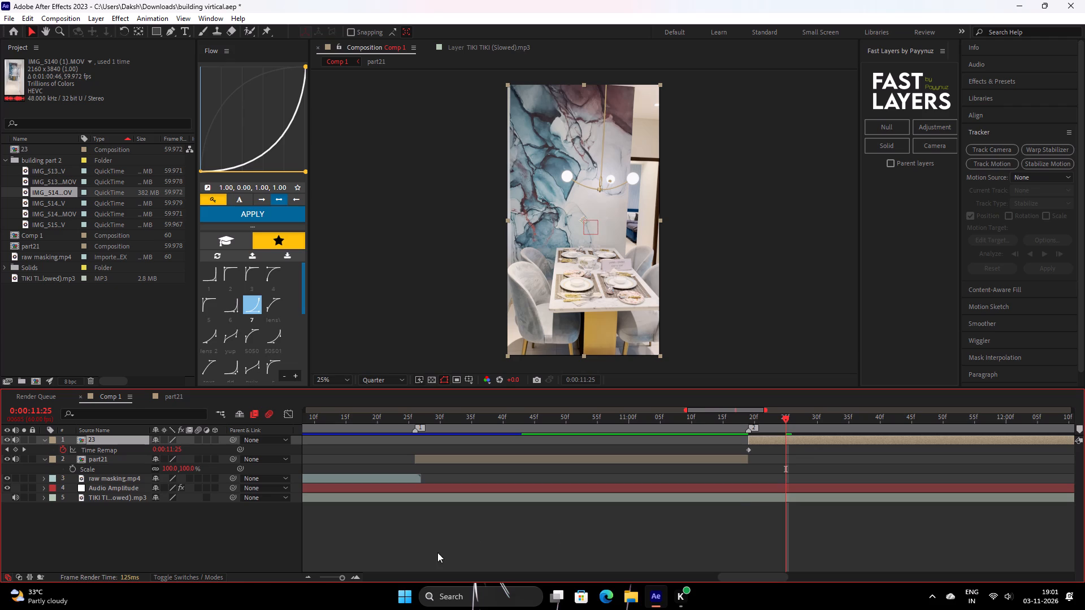
triple_click(314, 577)
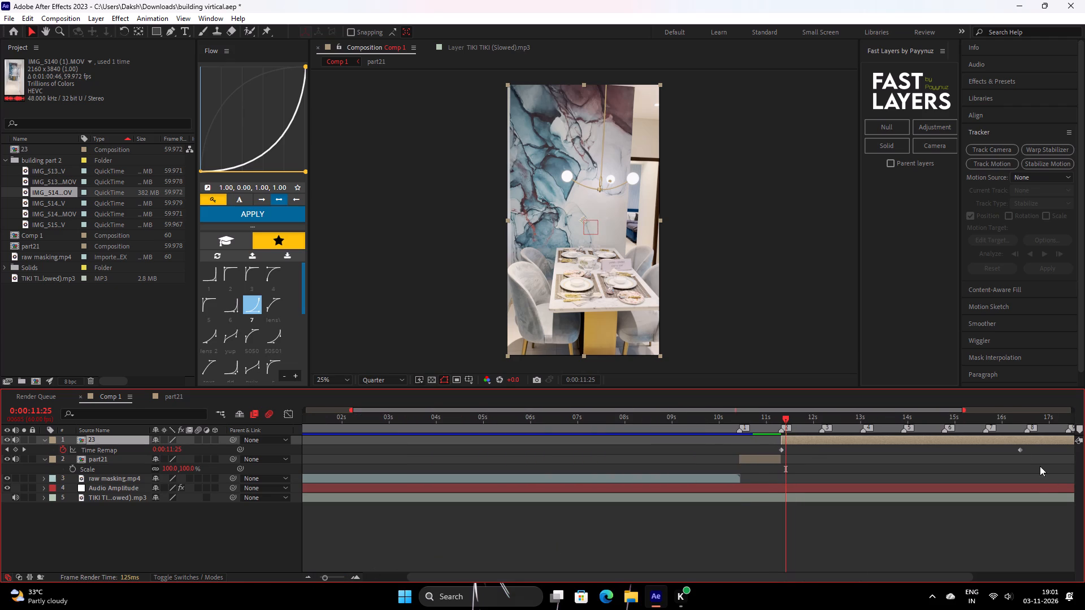
double_click(1019, 452)
left_click(489, 286)
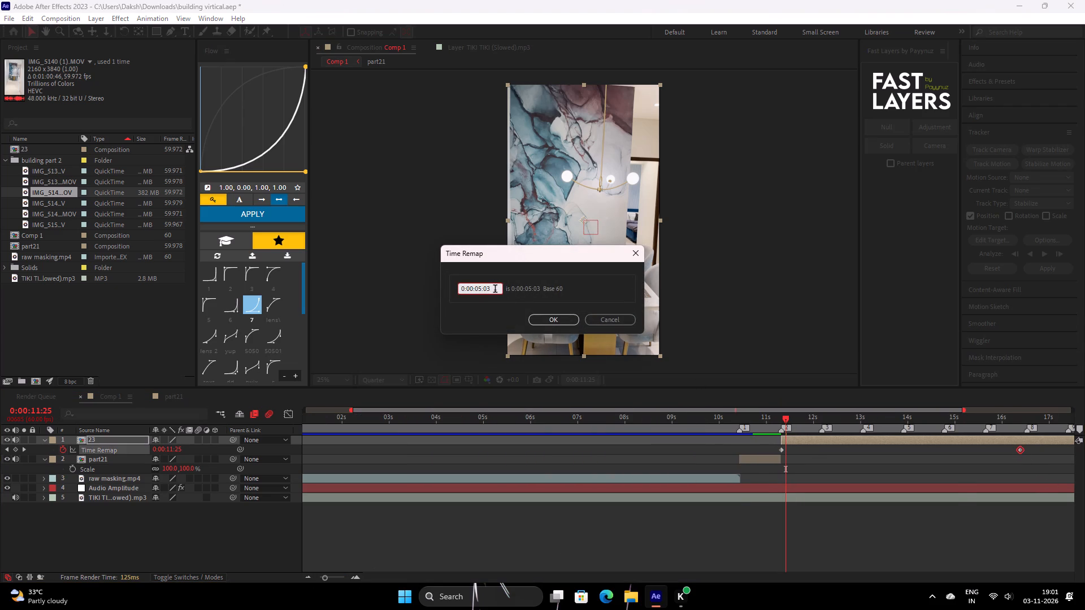
left_click(495, 290)
key("BackSpace")
key("2")
key("Return")
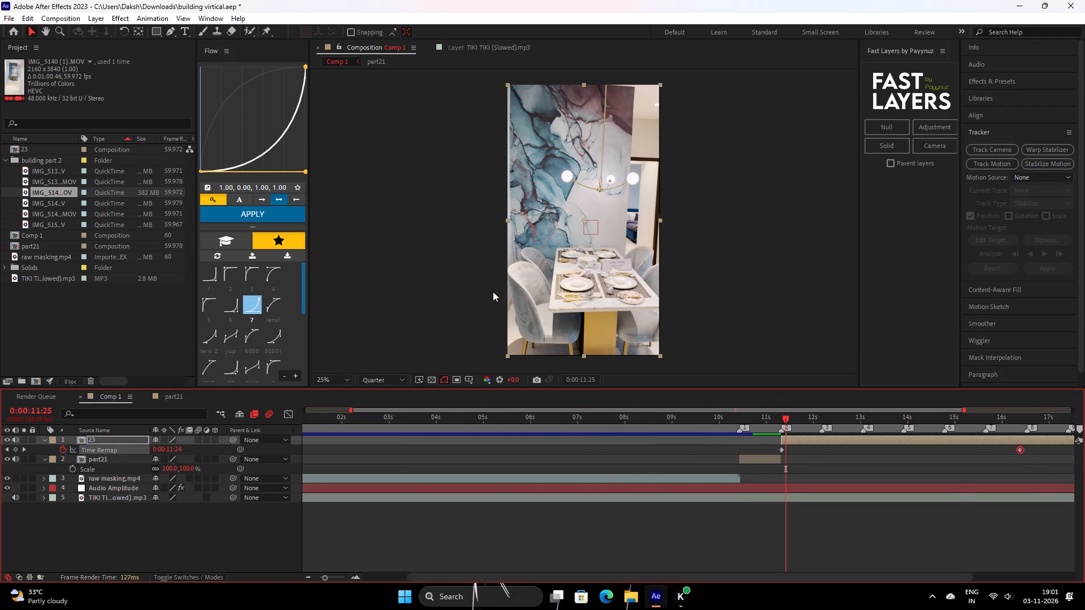
Move layer 23's end Time Remap keyframe to 0:00:11:43.
double_click(354, 574)
left_click_drag(810, 425, 504, 496)
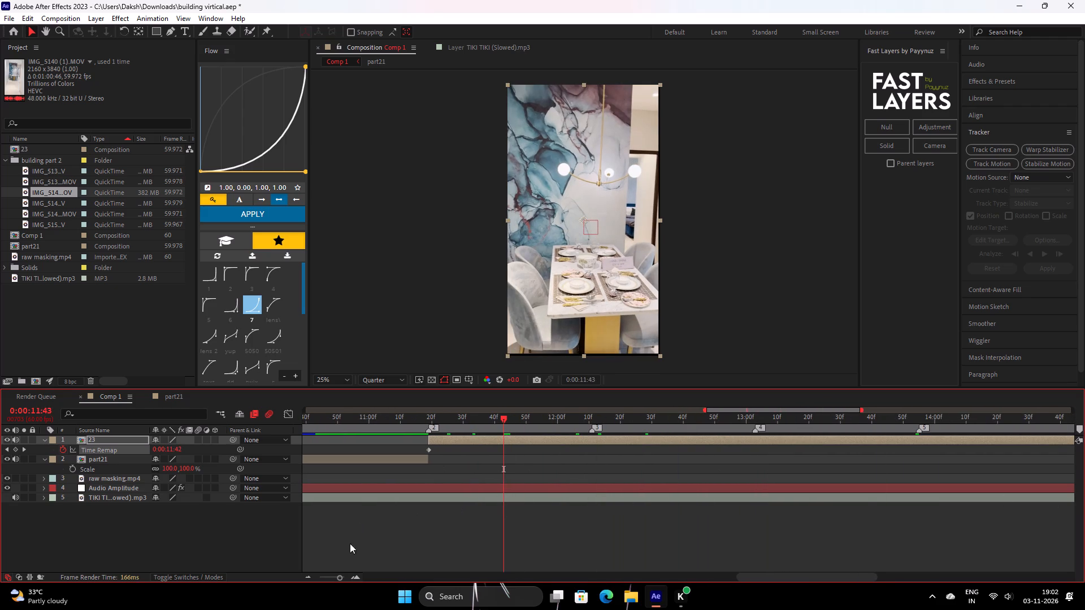
double_click(307, 574)
left_click_drag(837, 449, 643, 490)
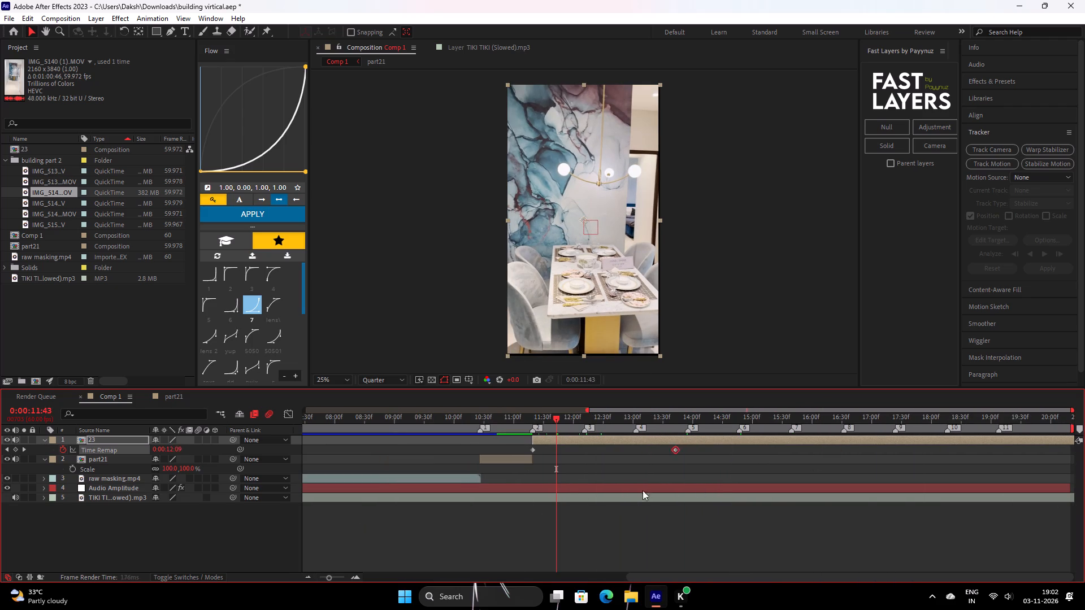
left_click_drag(643, 490, 558, 499)
Copy layer 23's first Time Remap keyframe to beat marker 3 at 0:00:12:11 and nudge the middle keyframe slightly later.
left_click(355, 574)
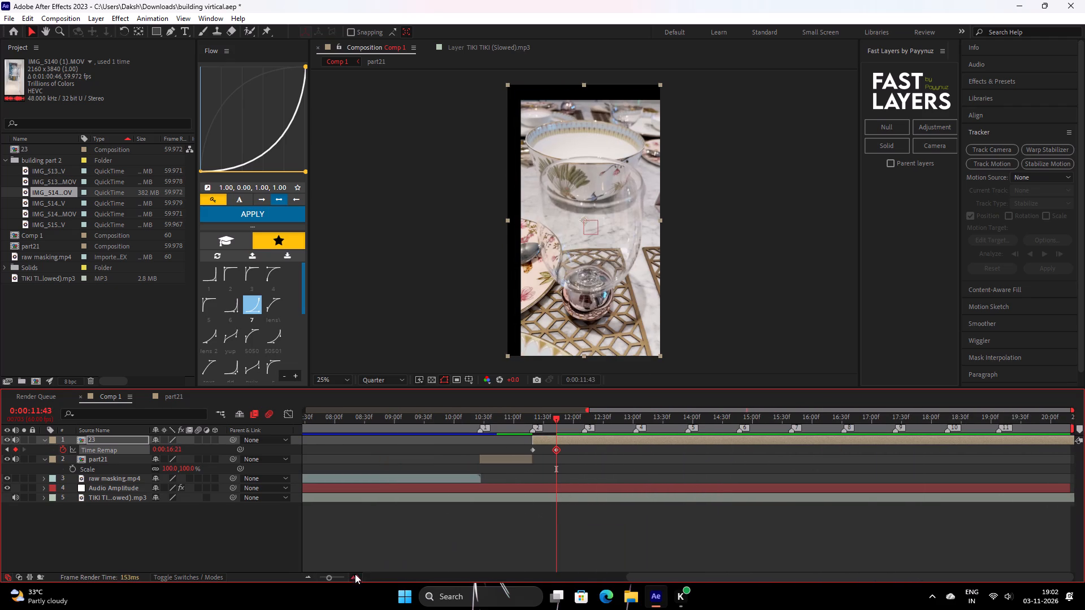
left_click_drag(589, 428, 612, 441)
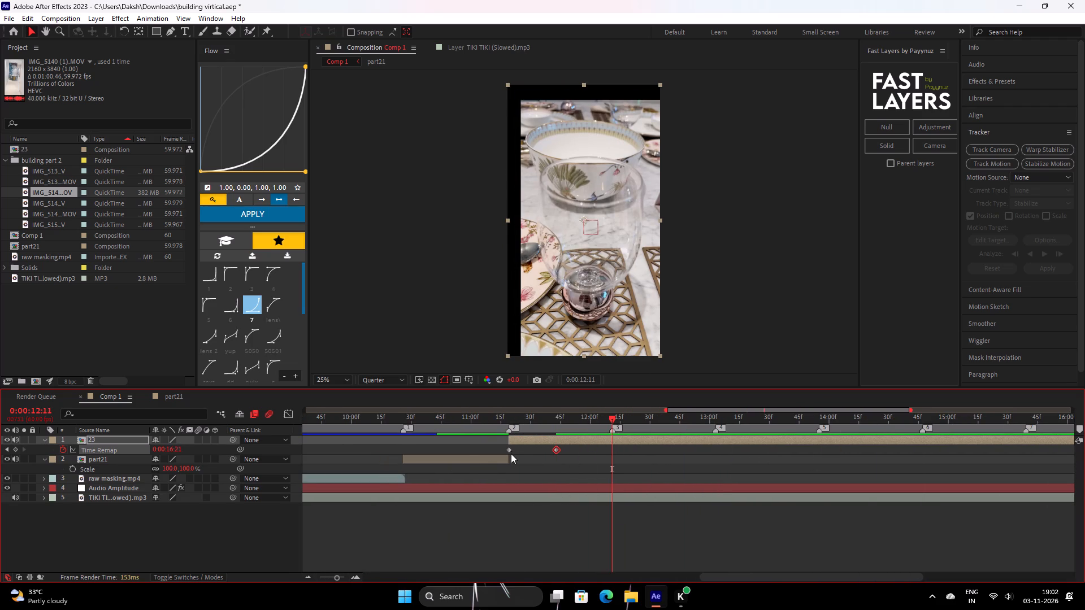
left_click(510, 450)
key("ctrl+c")
key("ctrl+v")
left_click_drag(559, 448, 561, 455)
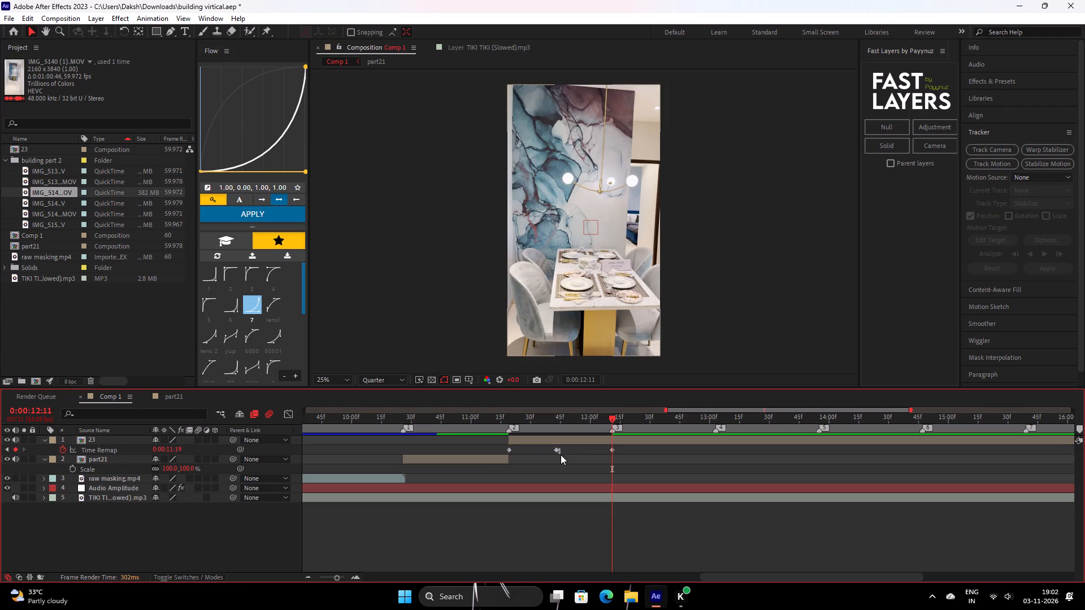
left_click_drag(561, 455, 562, 457)
left_click_drag(557, 452, 563, 461)
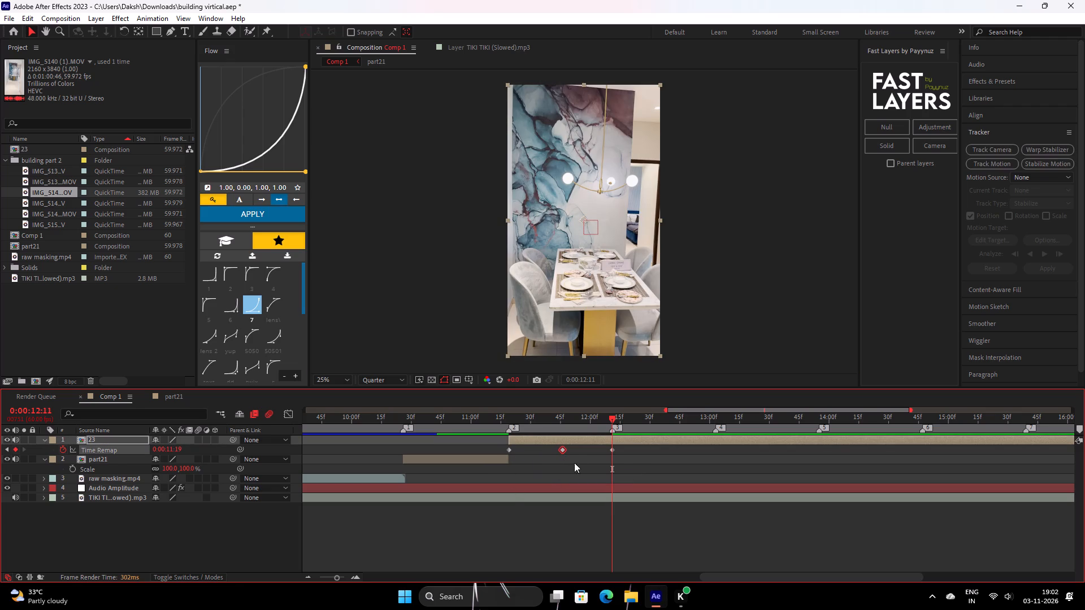
Apply Flow curve preset 4 to layer 23's first two Time Remap keyframes and preset 7 to the last two.
left_click_drag(579, 461, 459, 437)
left_click(257, 273)
left_click(269, 277)
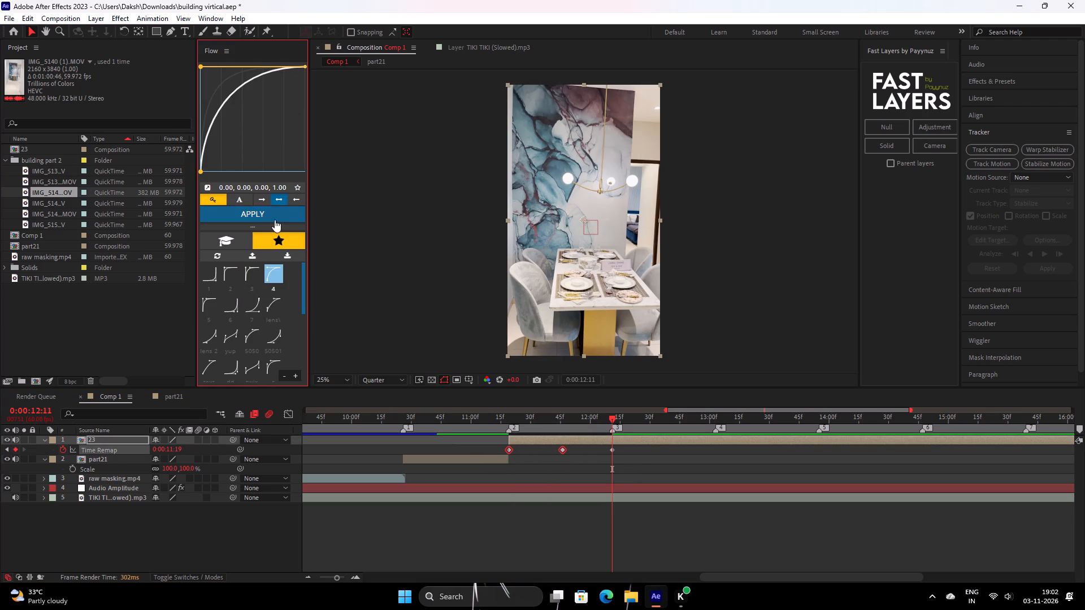
left_click(275, 217)
left_click_drag(639, 464, 522, 441)
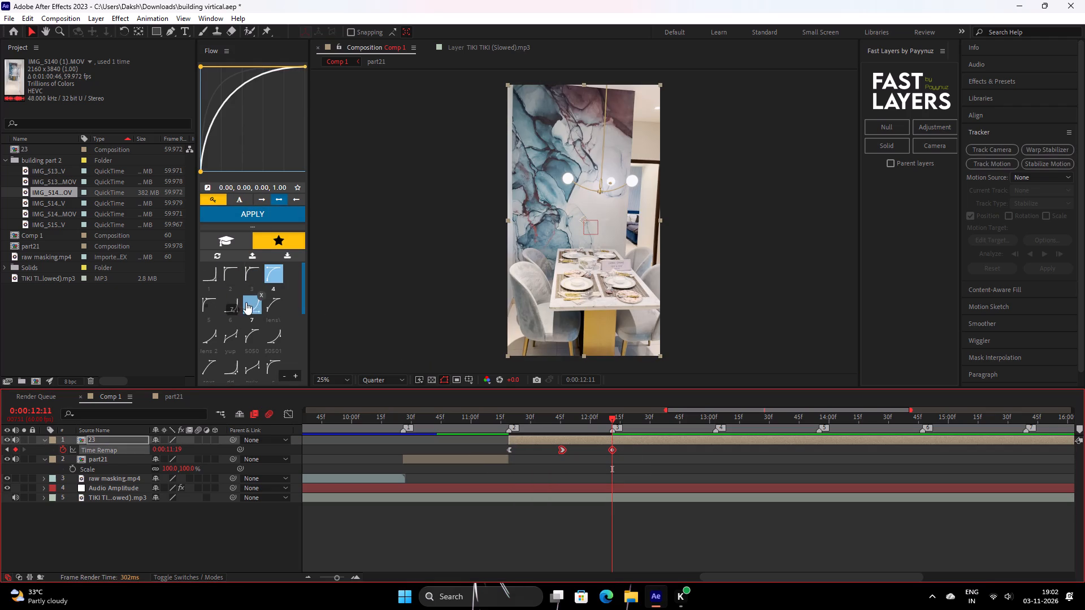
left_click(246, 302)
left_click(270, 212)
Split layer 23 at 0:00:12:11 and delete the part after the split.
key("ctrl+shift+d")
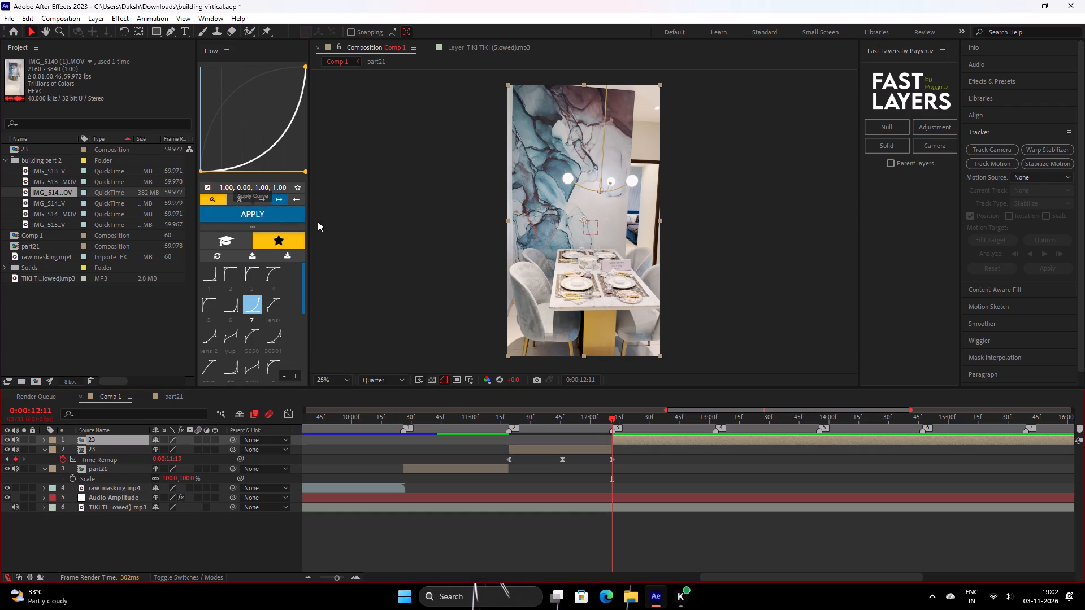
key("BackSpace")
Preview the speed-ramped clip 23 in Comp 1 from 0:00:10:43, checking the frame edges.
left_click_drag(599, 420, 437, 465)
key("space")
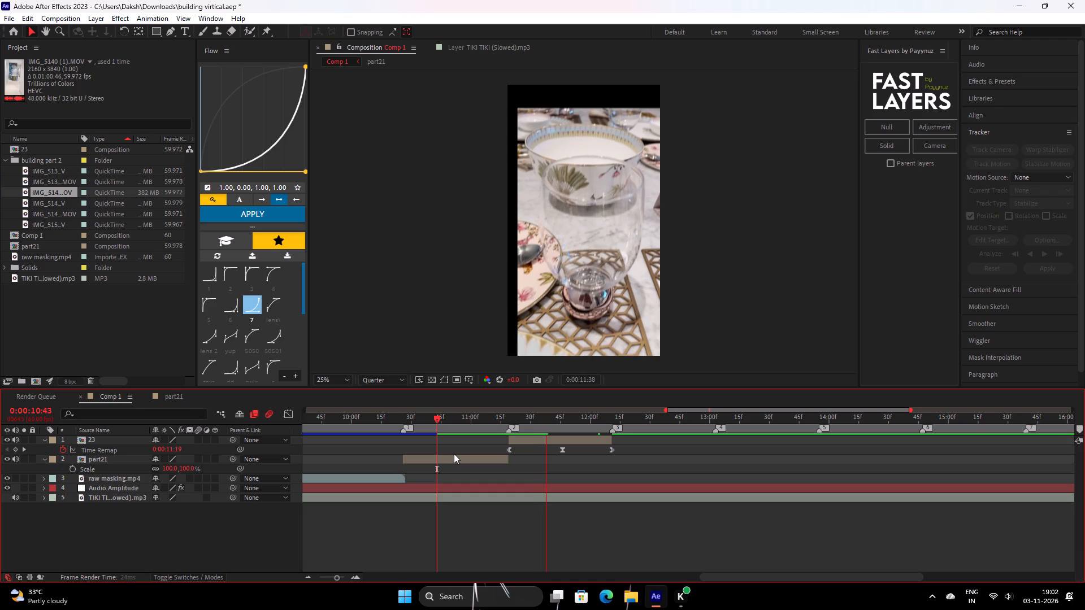
key("space")
Copy the Motion Tile effect from IMG_5137 (1).MOV in part21 onto IMG_5140 (1).MOV in composition 23.
double_click(560, 442)
left_click(383, 440)
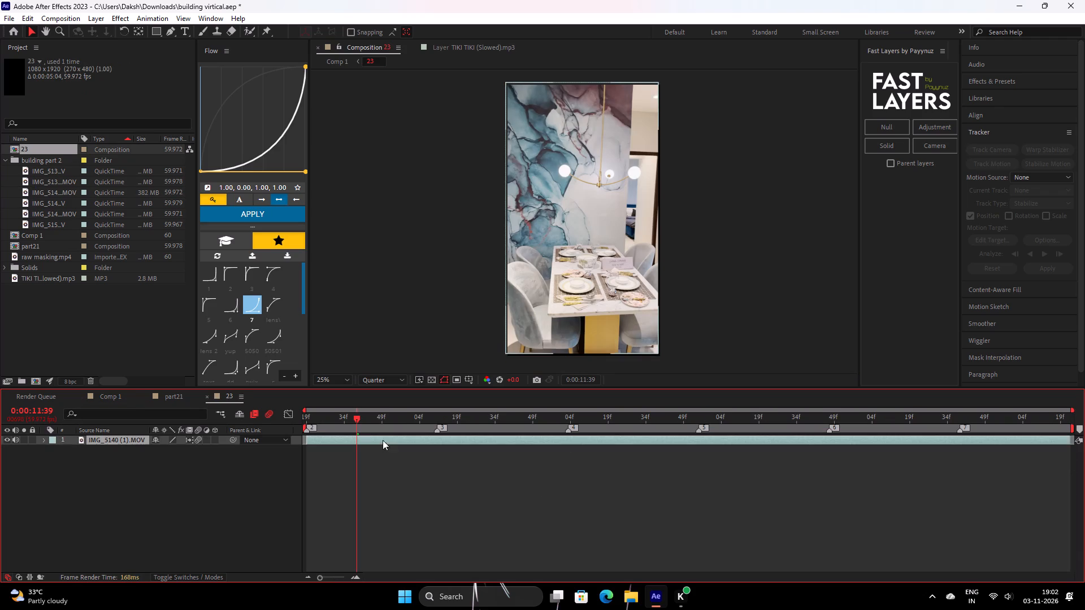
left_click(185, 404)
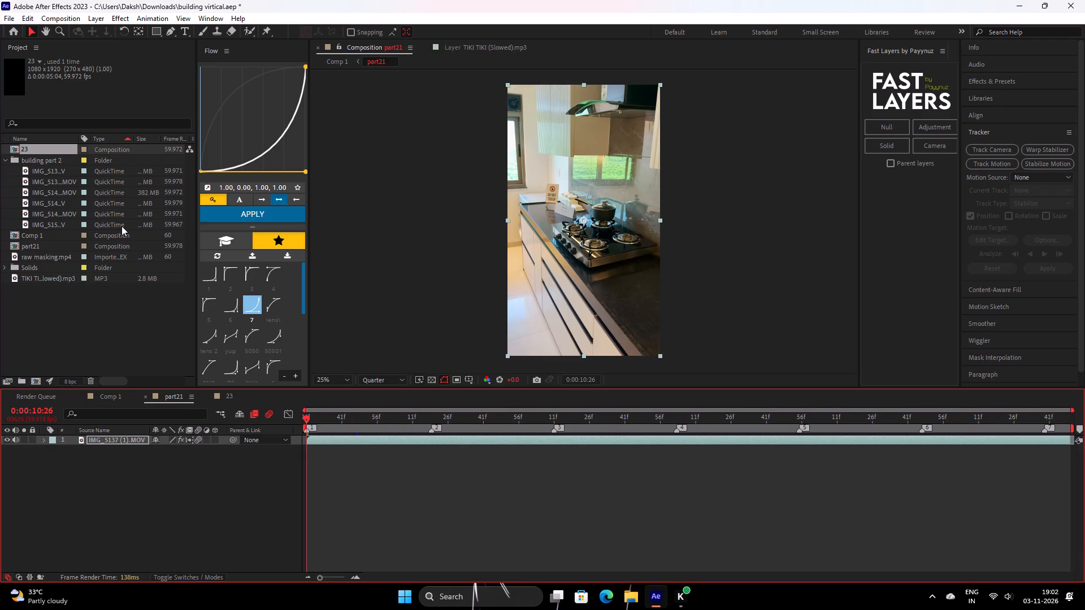
key("F3")
key("ctrl+c")
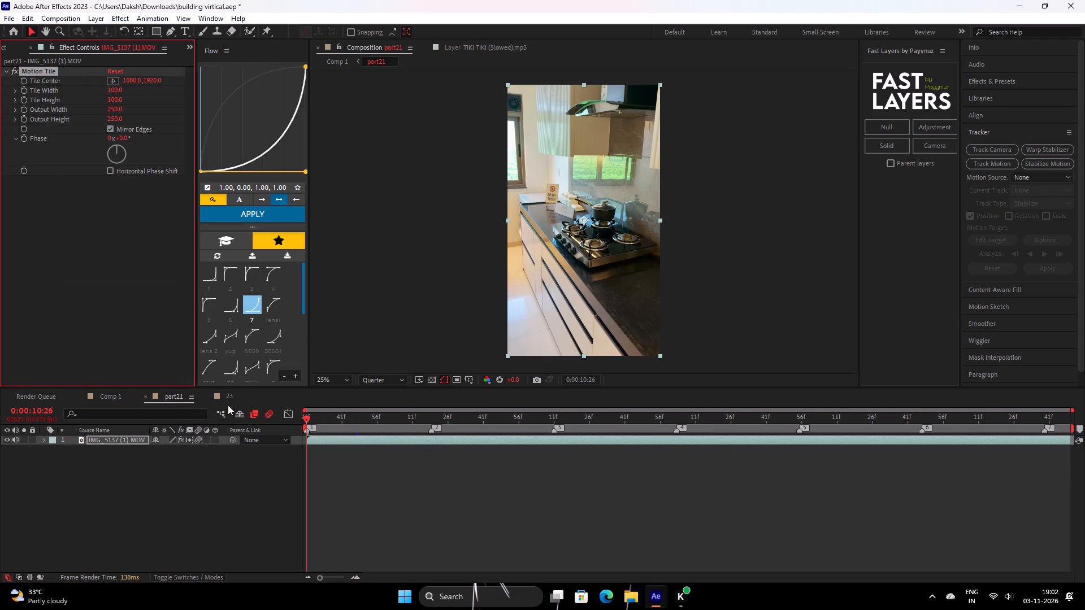
left_click(230, 400)
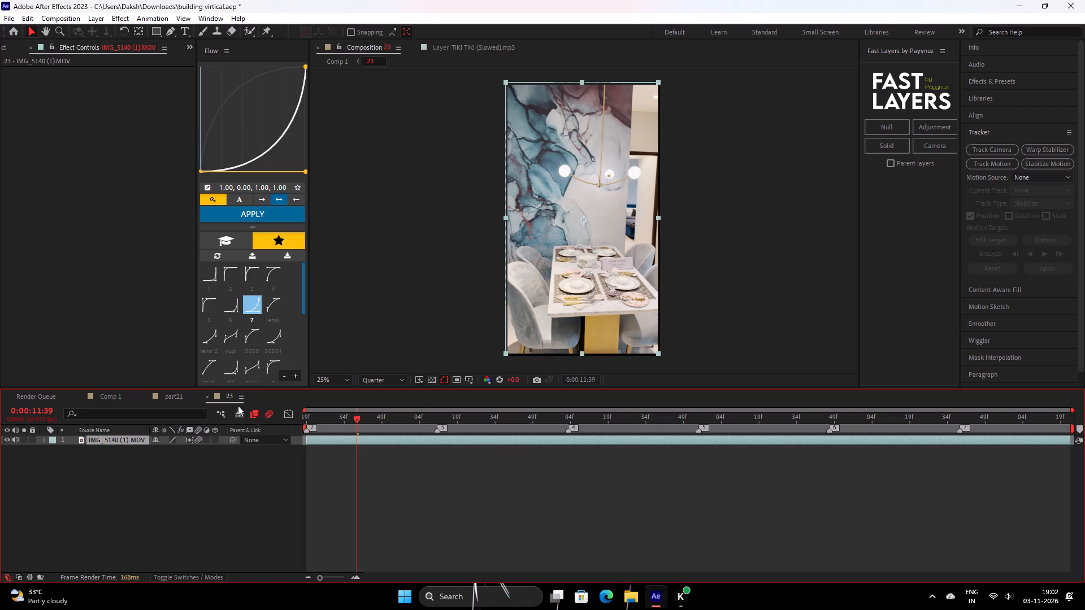
left_click_drag(364, 430, 596, 430)
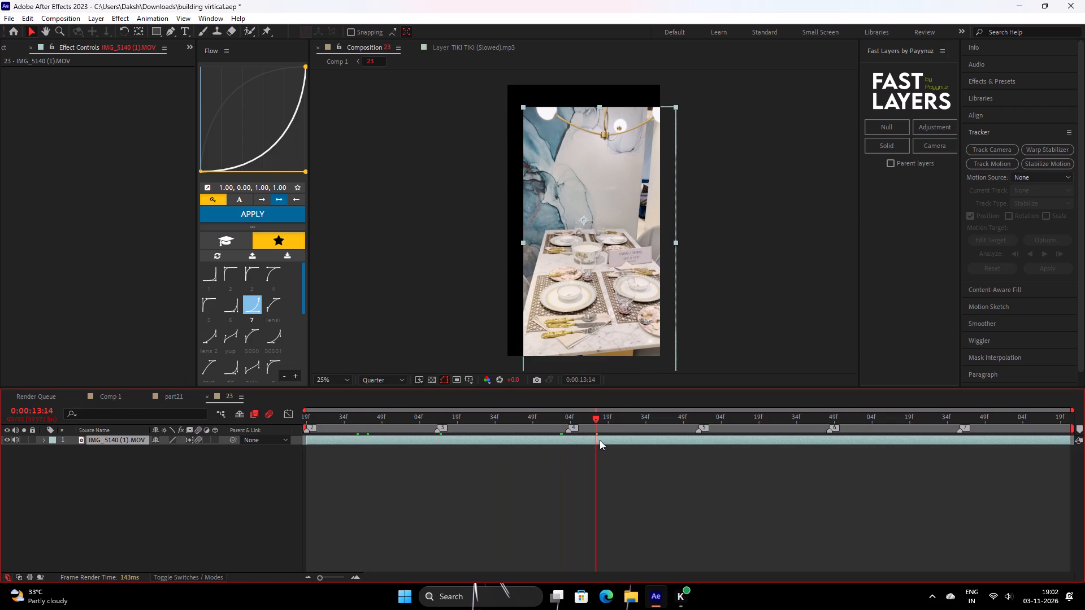
key("ctrl+v")
Play back Comp 1 from 0:00:10:17 and 0:00:10:52, and inspect clip 23's frames up to 0:00:11:37.
left_click(106, 395)
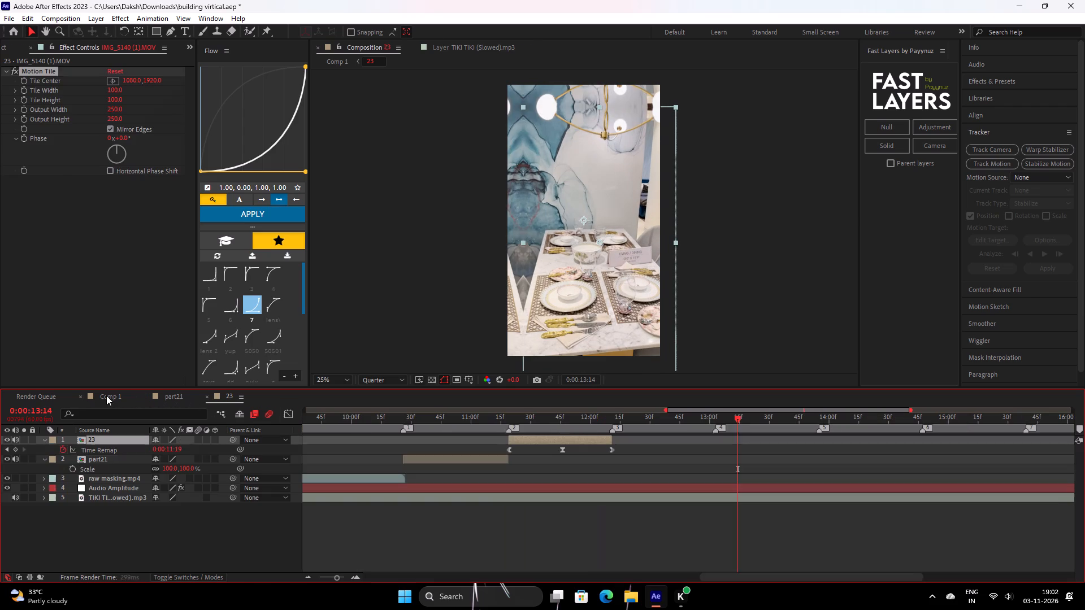
left_click_drag(580, 419, 384, 452)
key("space")
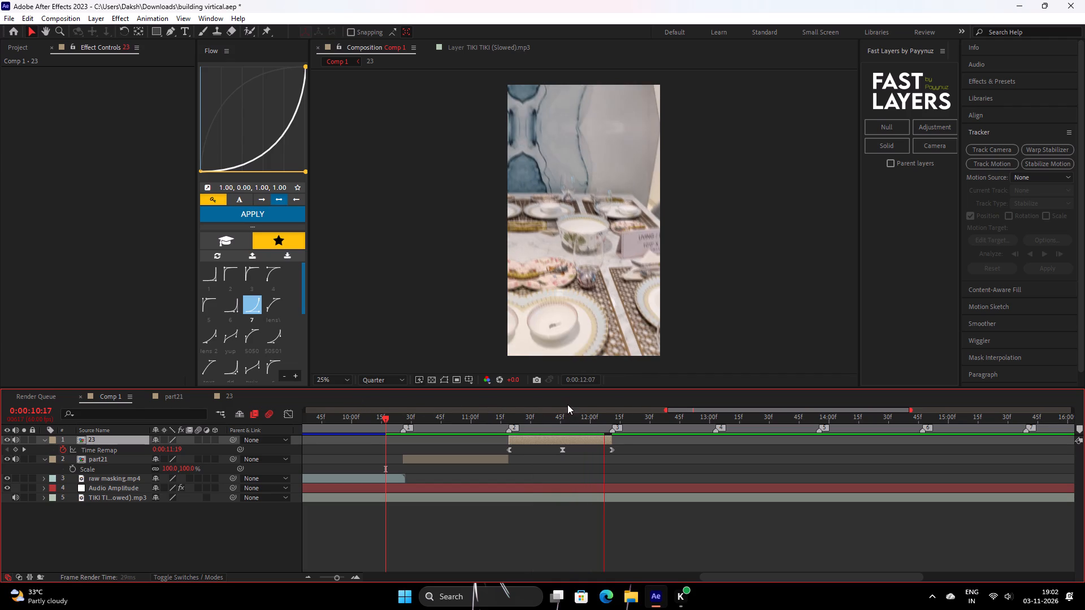
key("space")
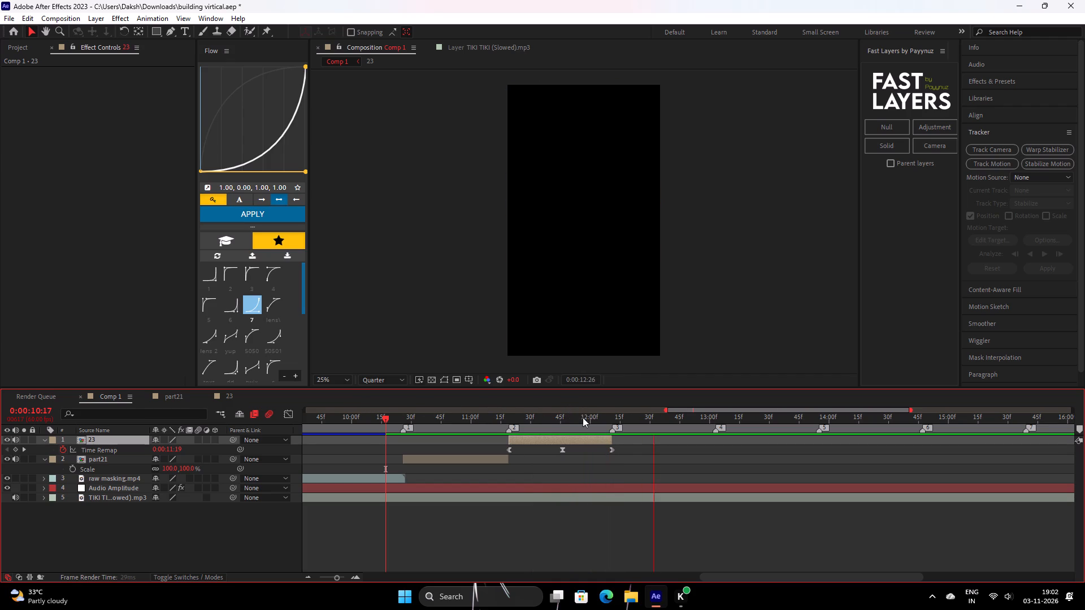
left_click_drag(581, 419, 453, 442)
key("space")
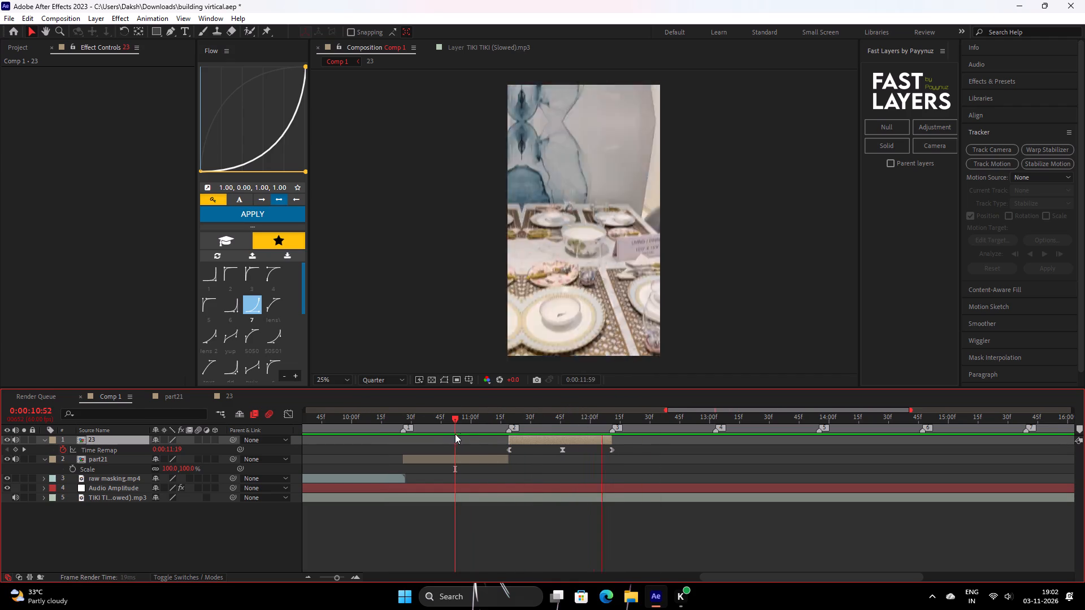
key("space")
left_click_drag(535, 421, 536, 433)
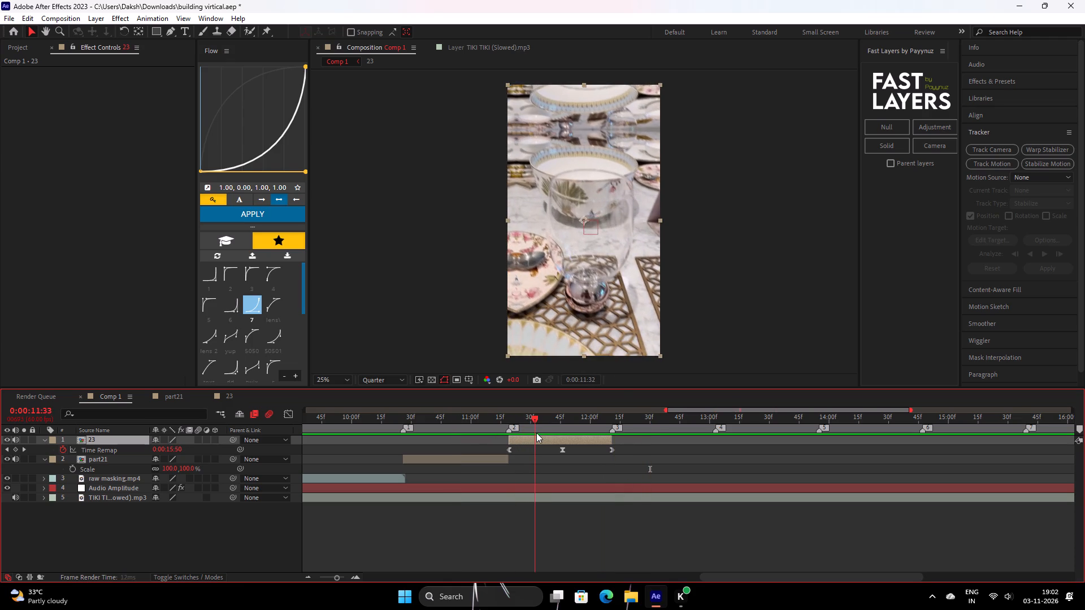
left_click_drag(536, 433, 545, 430)
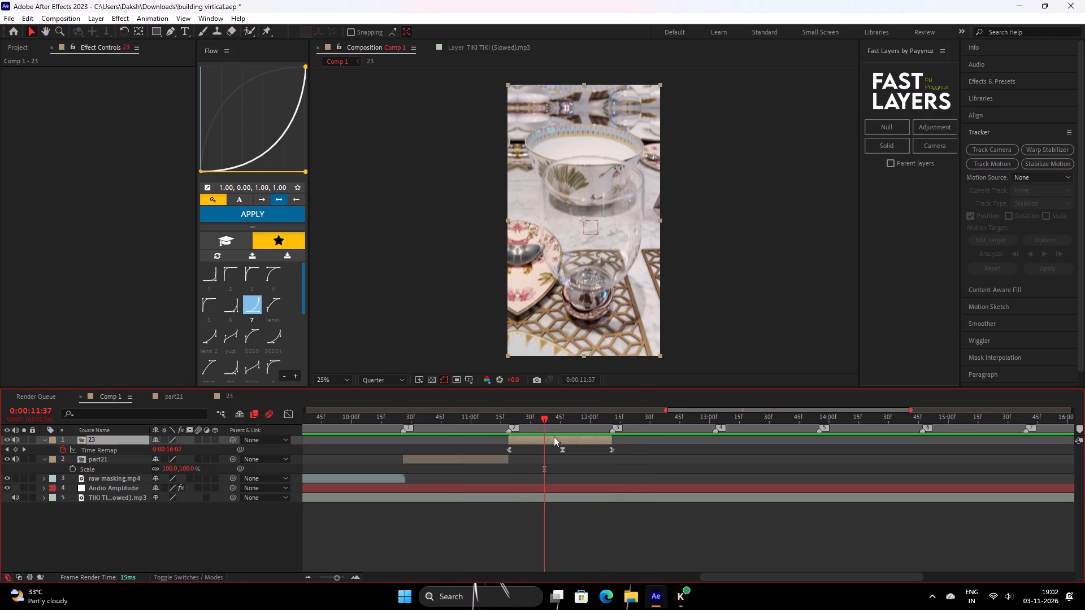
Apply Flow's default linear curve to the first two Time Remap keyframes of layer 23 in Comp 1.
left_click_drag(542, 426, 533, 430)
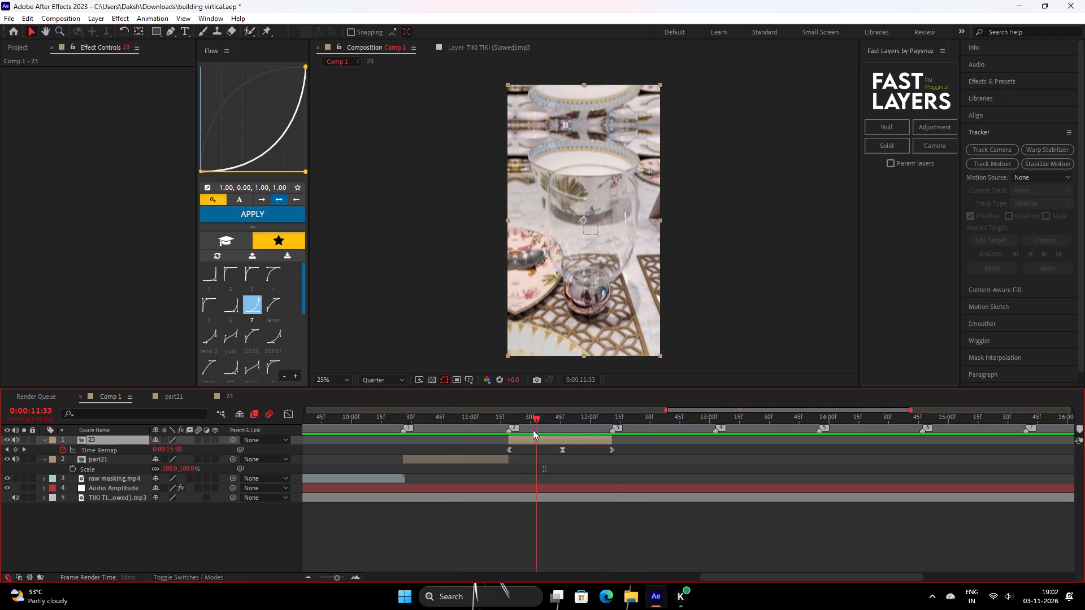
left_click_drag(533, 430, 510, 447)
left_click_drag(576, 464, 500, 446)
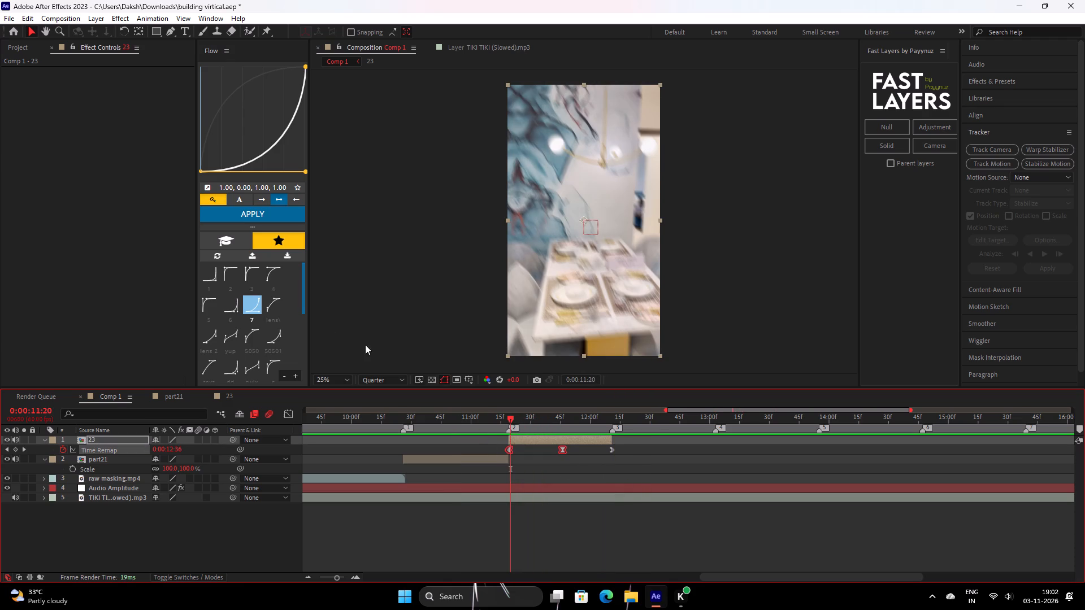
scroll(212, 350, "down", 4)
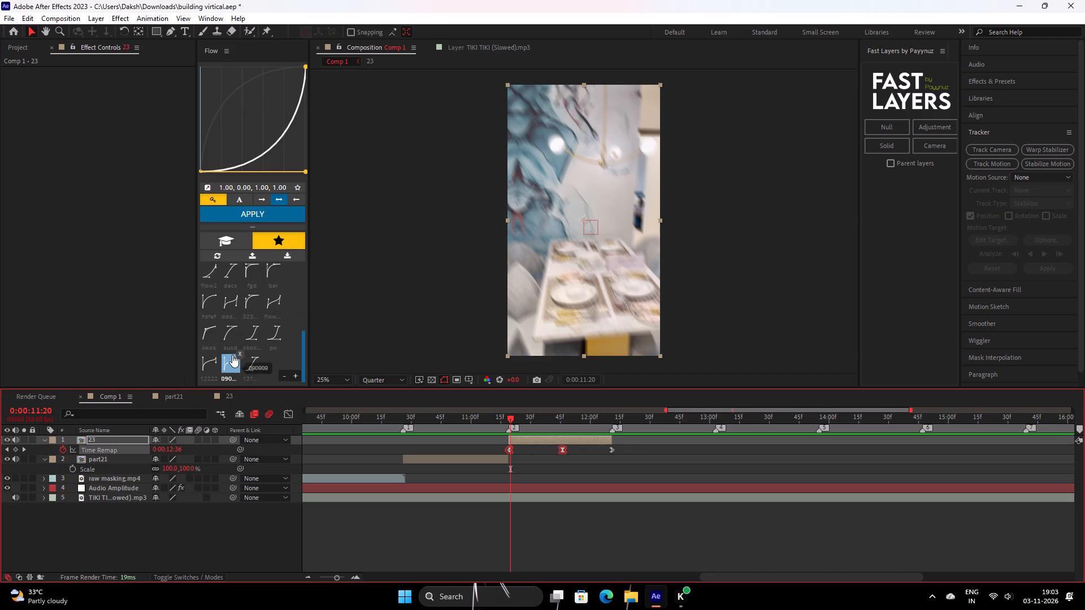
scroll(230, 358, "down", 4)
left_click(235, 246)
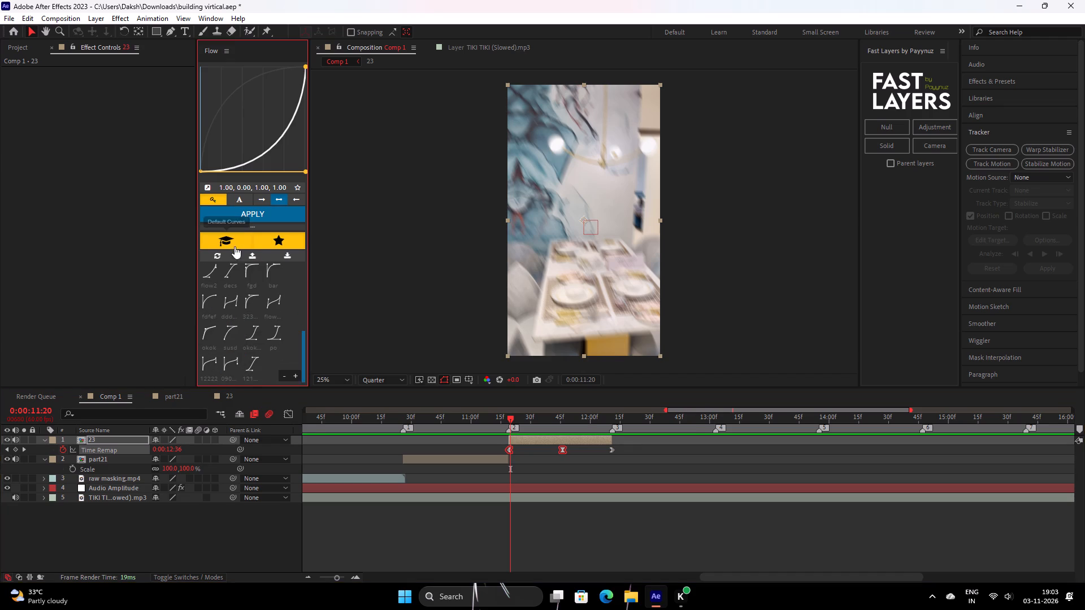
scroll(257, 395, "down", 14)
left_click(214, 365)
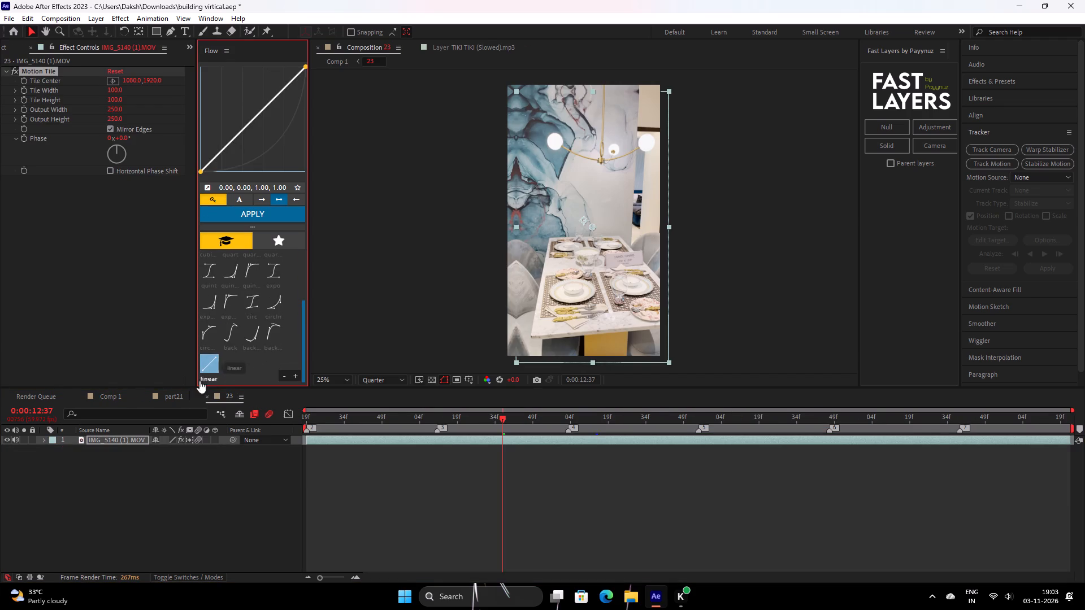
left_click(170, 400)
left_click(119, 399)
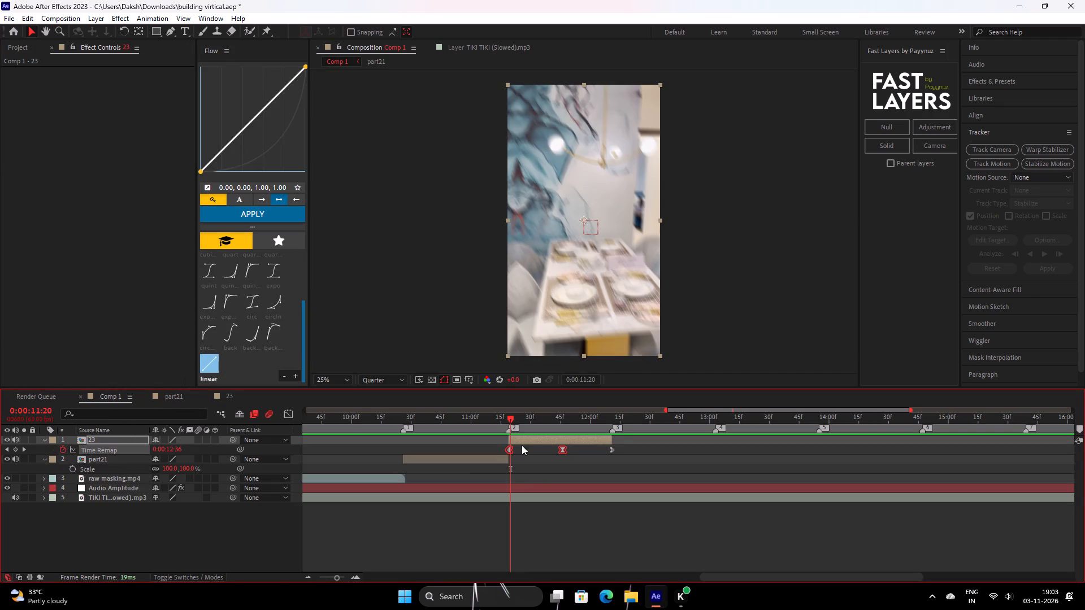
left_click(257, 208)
Preview clip 23's linear speed from 0:00:11:09 and 0:00:11:15, checking the frames around 0:00:11:41.
key("space")
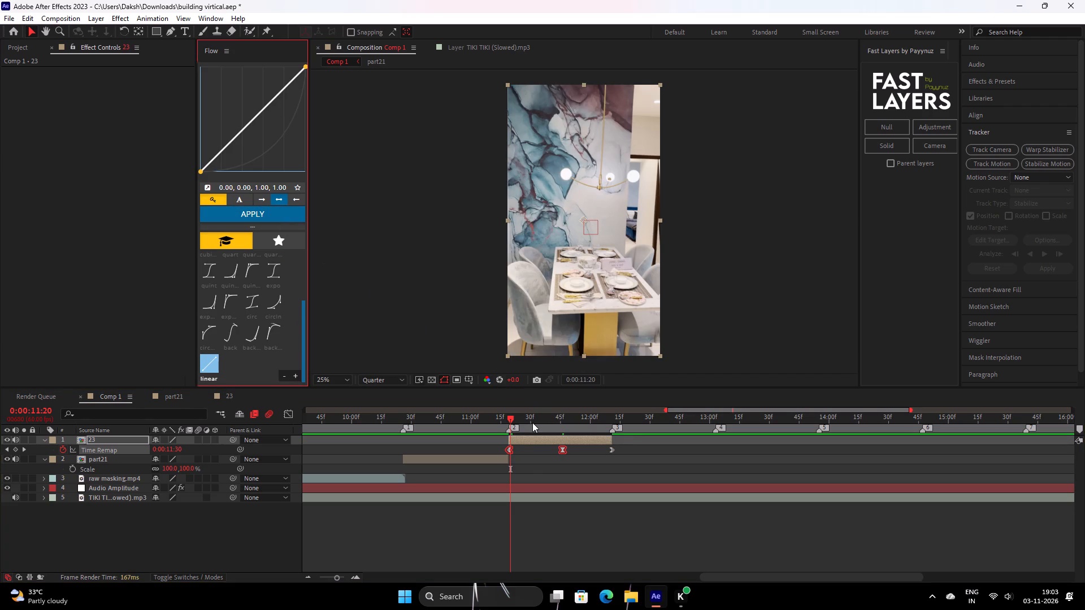
key("space")
double_click(358, 579)
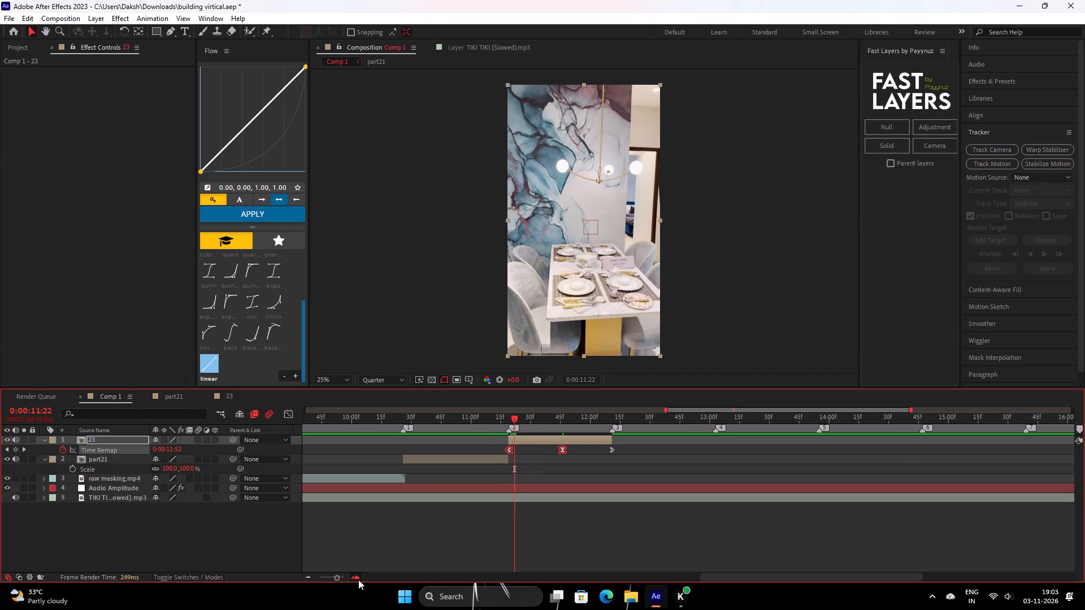
left_click_drag(517, 419, 666, 419)
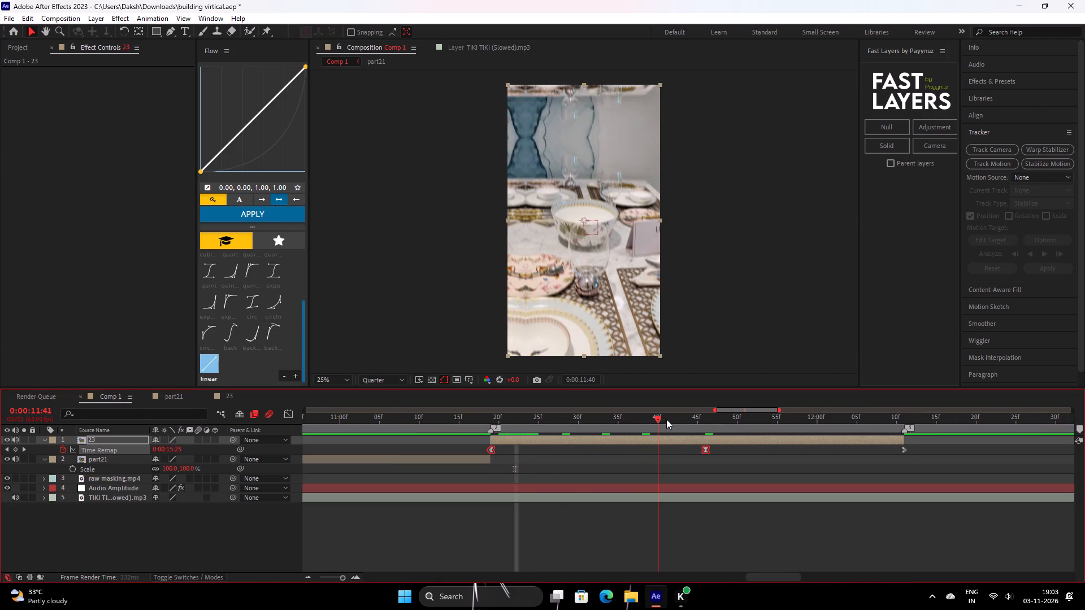
left_click_drag(666, 419, 656, 423)
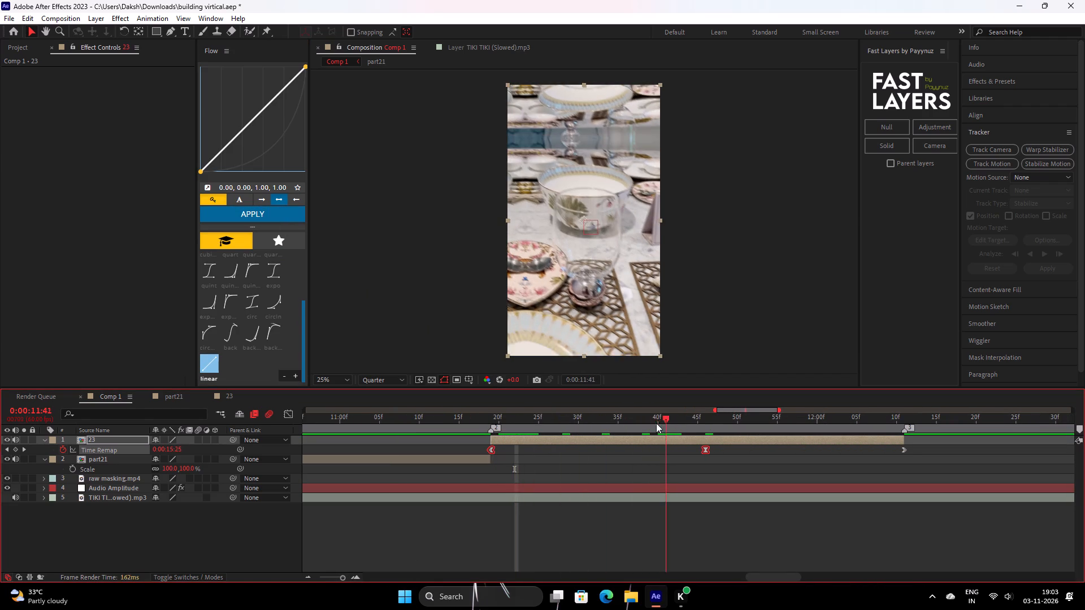
left_click_drag(656, 423, 416, 473)
key("space")
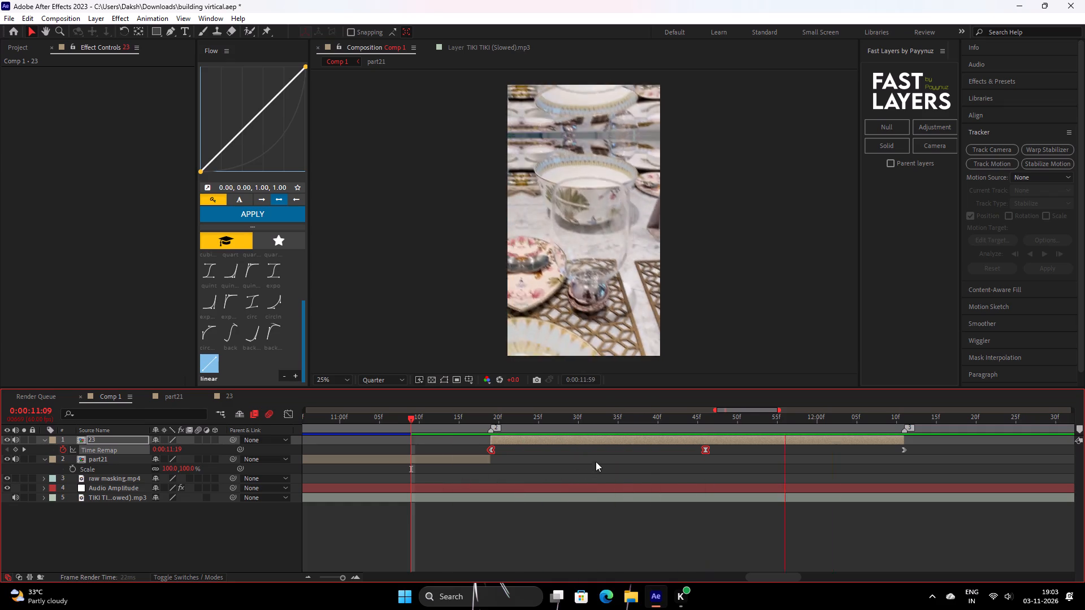
key("space")
left_click_drag(701, 426, 459, 473)
key("space")
Add a Time Remap keyframe to layer 23 at 0:00:11:40.
left_click_drag(570, 423, 558, 428)
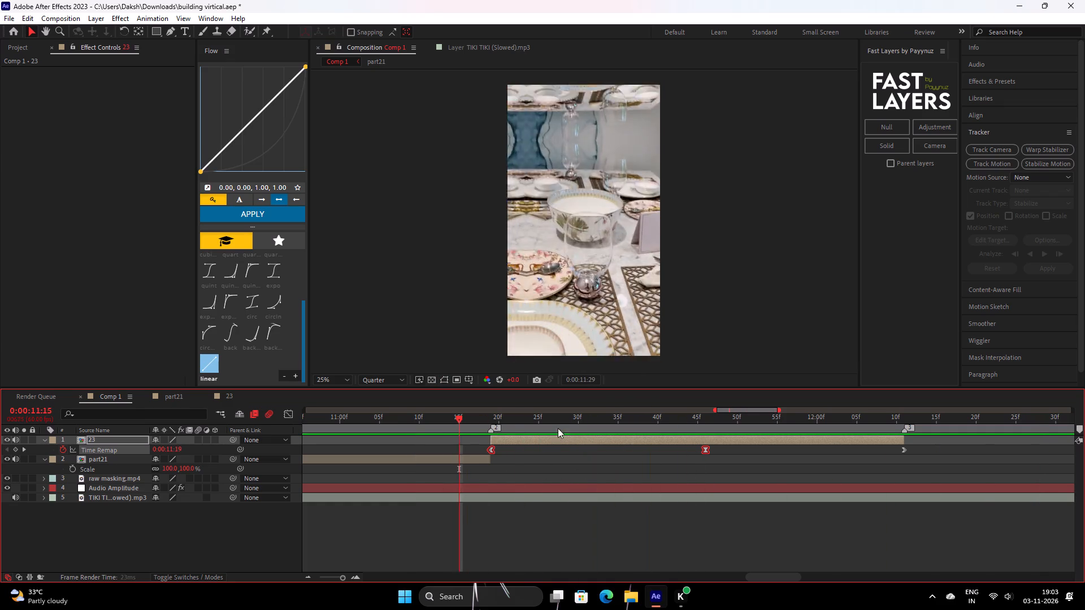
left_click_drag(558, 428, 614, 425)
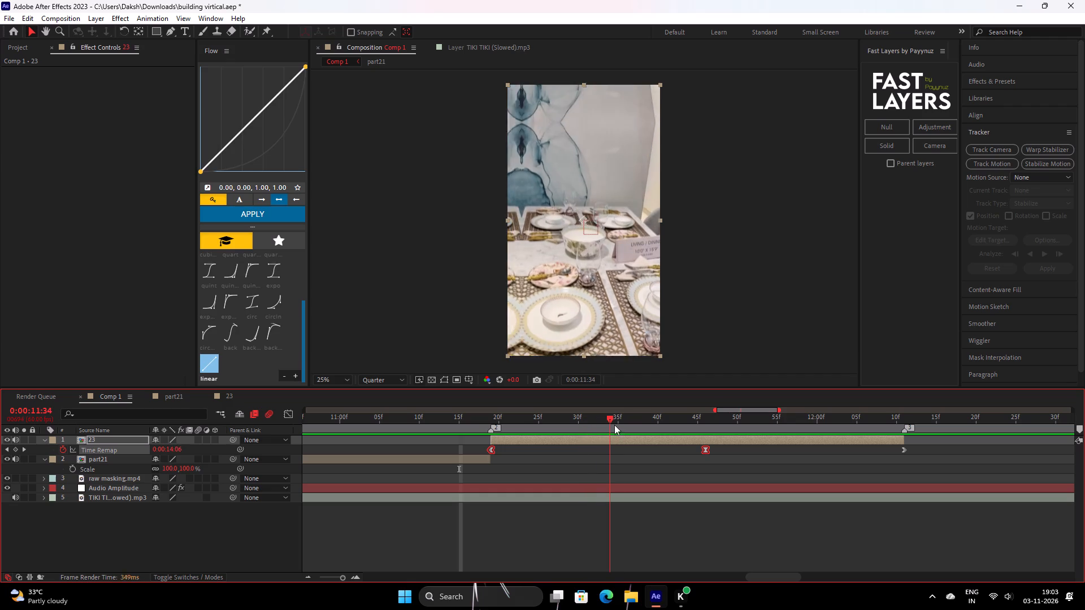
left_click_drag(614, 425, 650, 415)
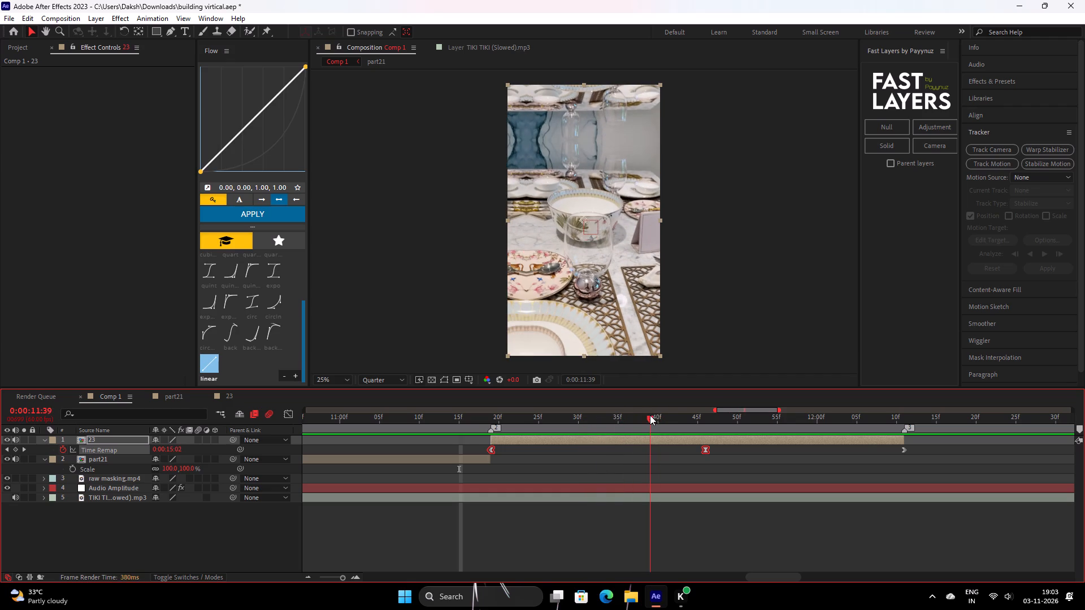
left_click_drag(650, 415, 659, 415)
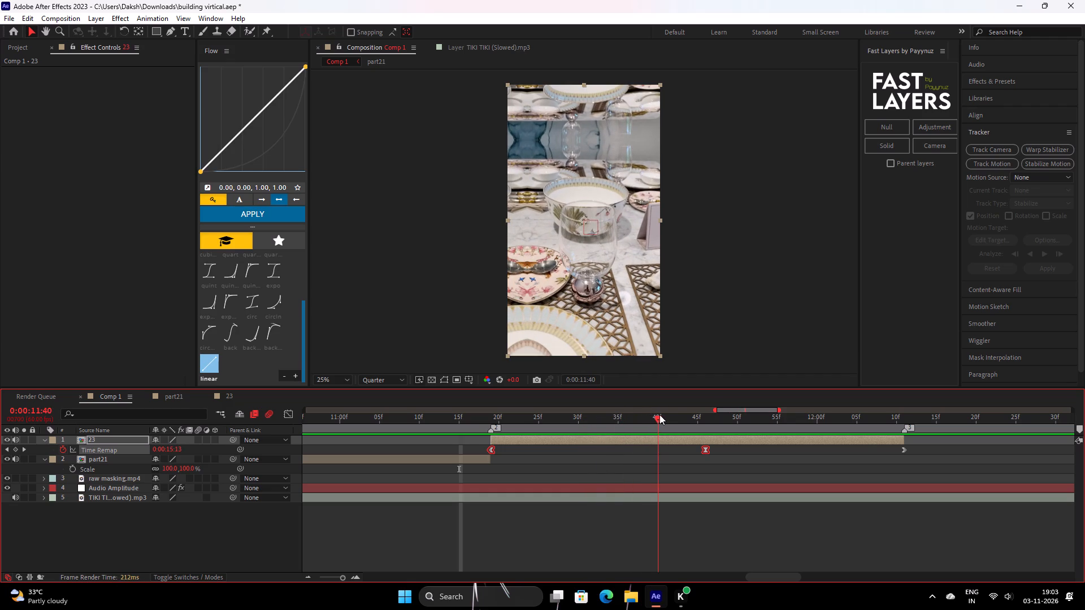
left_click_drag(659, 415, 667, 415)
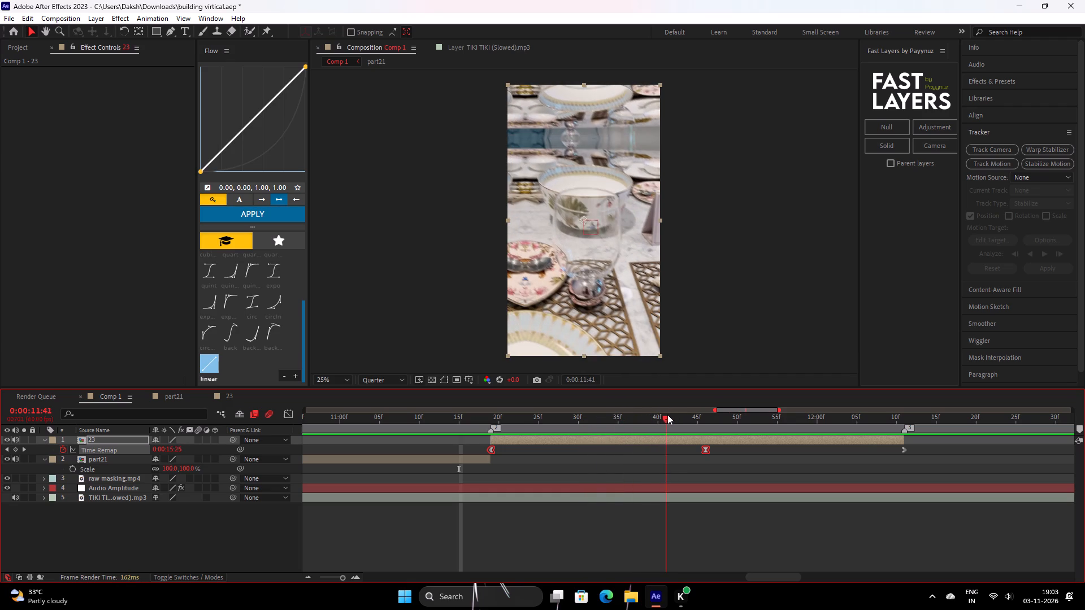
left_click_drag(667, 415, 665, 422)
left_click_drag(665, 422, 659, 427)
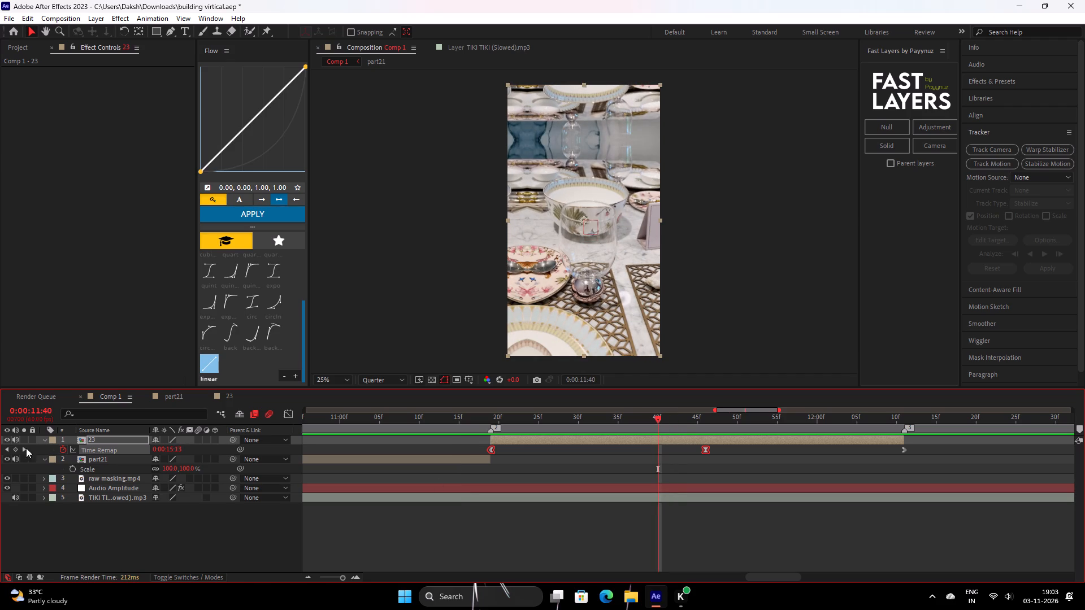
left_click(18, 449)
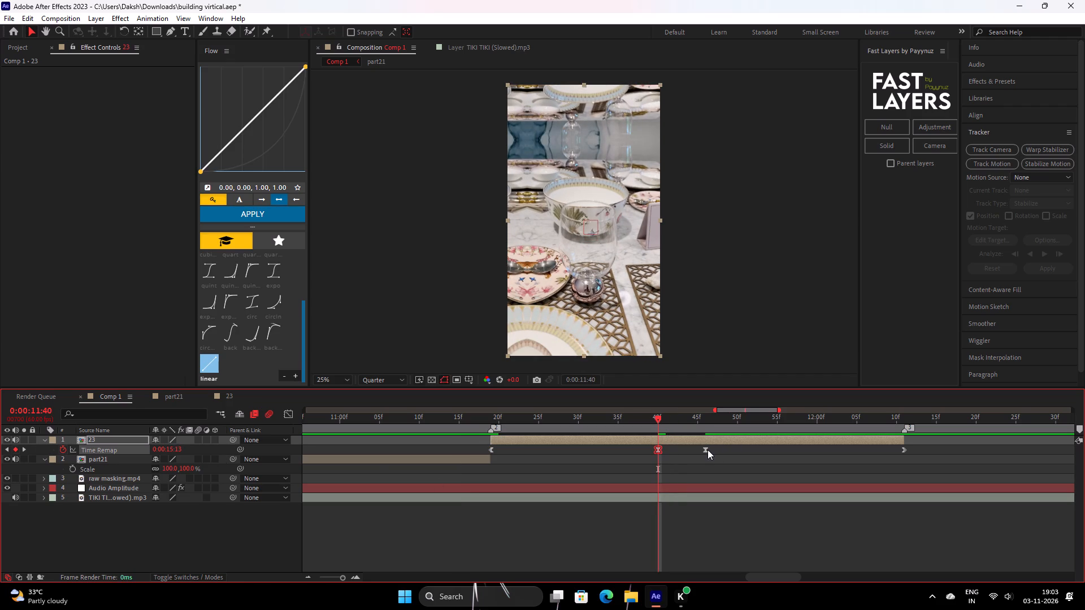
Delete layer 23's old middle Time Remap keyframe at 0:00:11:46 and move the 0:00:11:40 keyframe to 0:00:11:45.
left_click(705, 451)
double_click(705, 451)
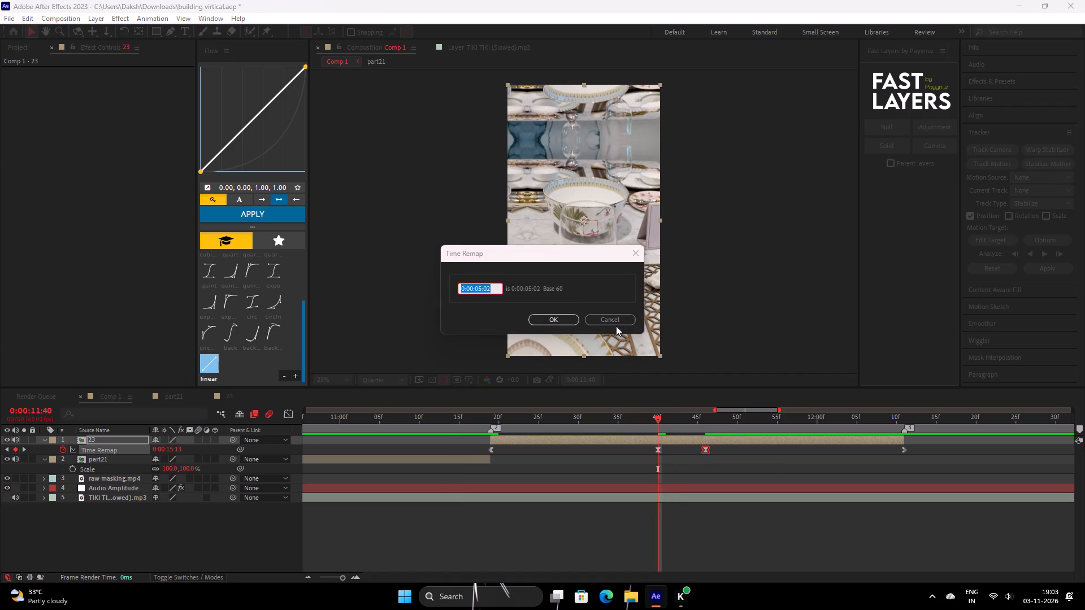
left_click(615, 323)
key("BackSpace")
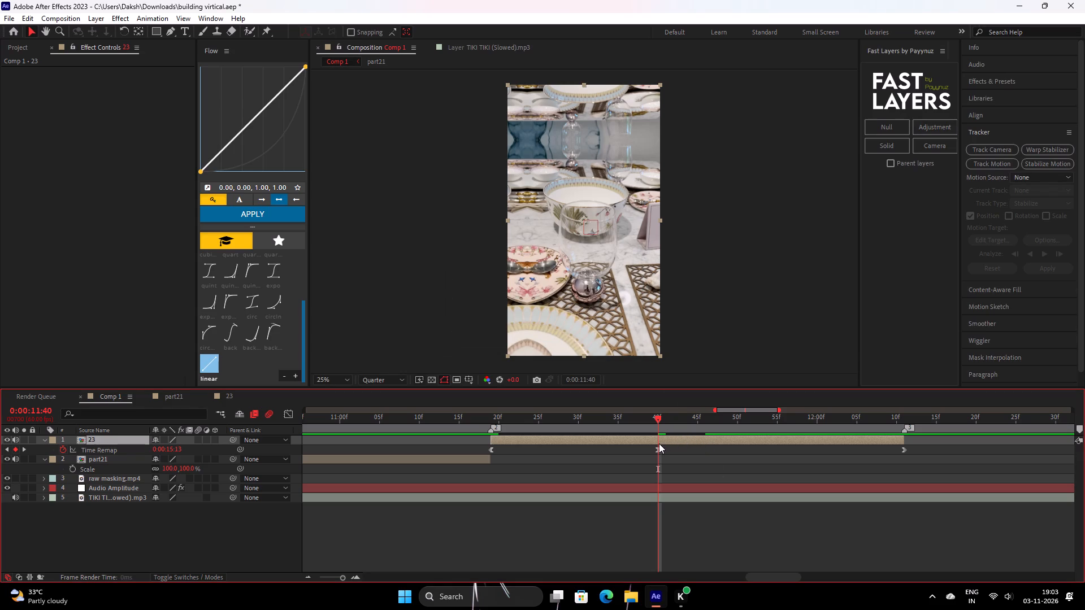
left_click_drag(658, 447, 698, 456)
Apply the saved Flow curve 4 (0.00, 0.00, 0.00, 1.00) to layer 23's first two Time Remap keyframes.
left_click_drag(725, 465, 457, 431)
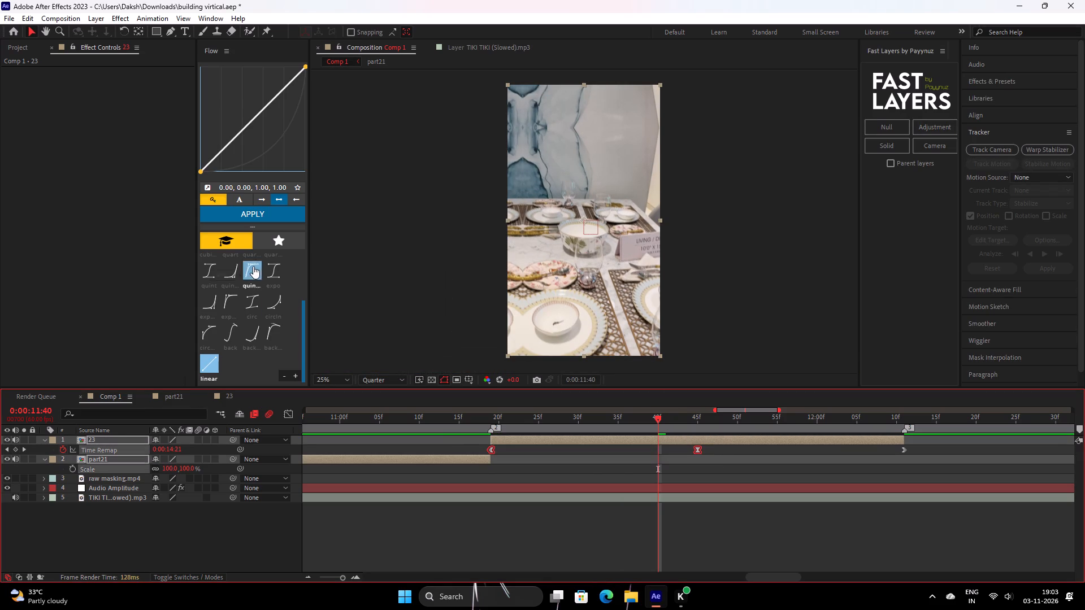
scroll(231, 319, "up", 4)
left_click(269, 260)
left_click(275, 239)
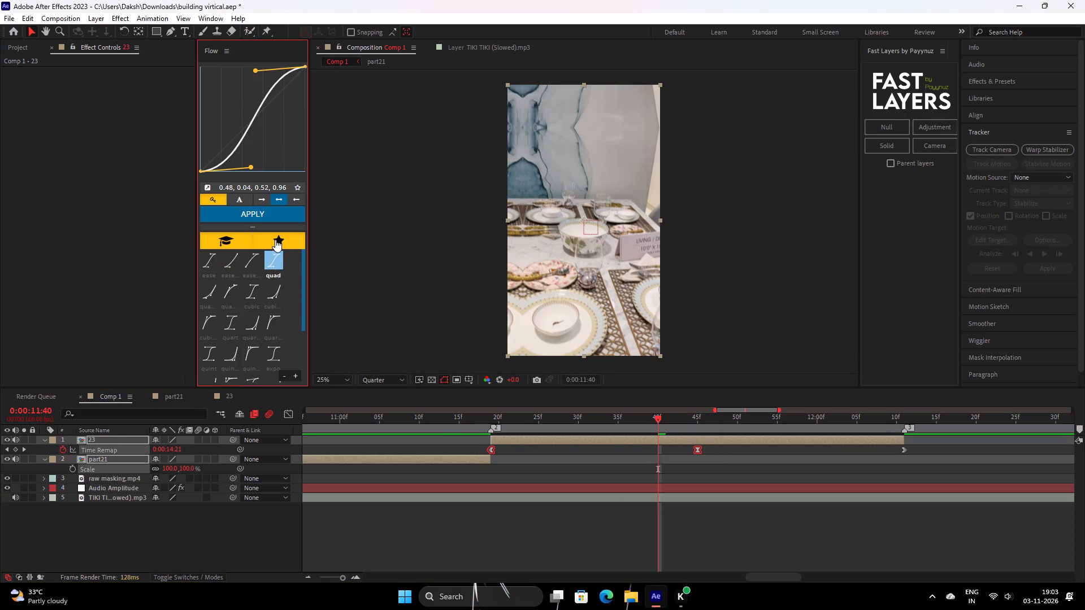
left_click(266, 267)
left_click(730, 455)
left_click_drag(737, 448, 448, 440)
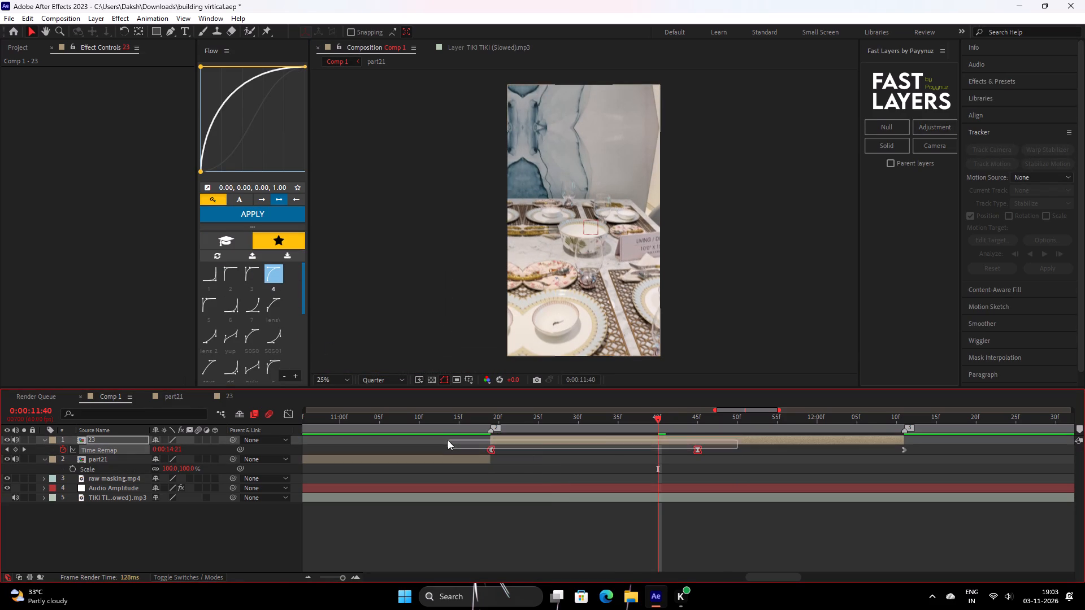
left_click_drag(448, 440, 446, 439)
left_click(264, 214)
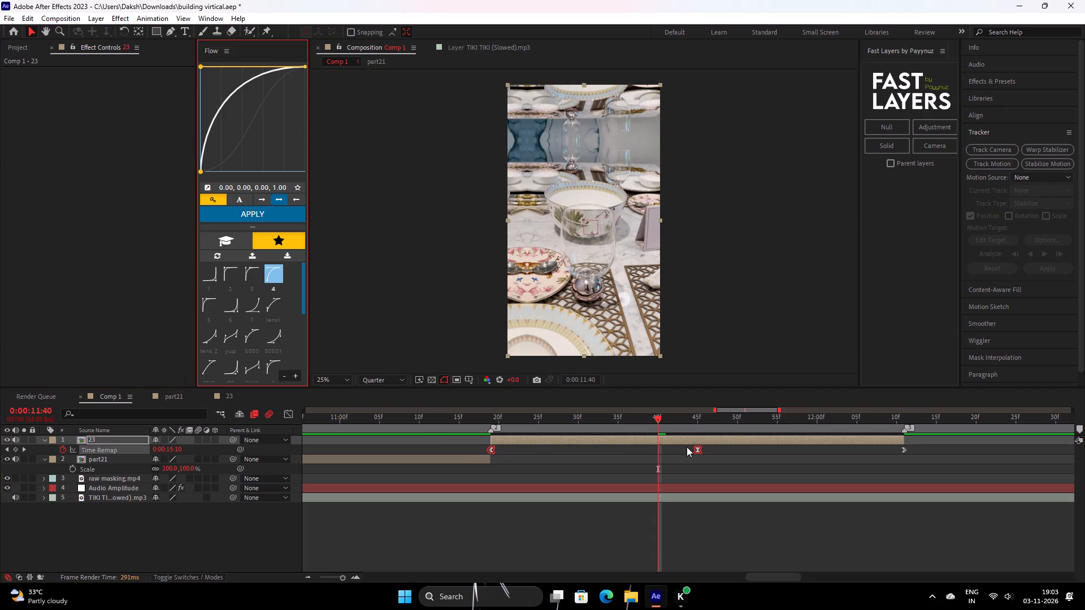
Apply the saved Flow curve 7 (1.00, 0.00, 1.00, 1.00) to layer 23's last two Time Remap keyframes.
left_click_drag(687, 447, 931, 444)
left_click(248, 302)
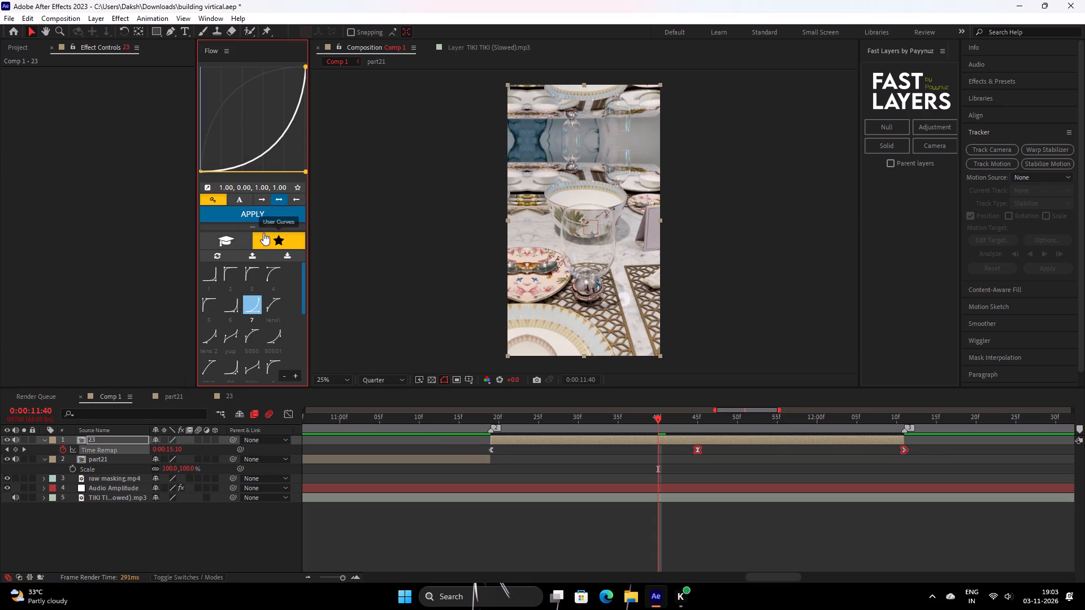
left_click(271, 218)
Play back Comp 1 from several points between 0:00:10:12 and 0:00:11:05, and inspect clip 23's frame at 0:00:11:34.
left_click_drag(660, 424, 325, 449)
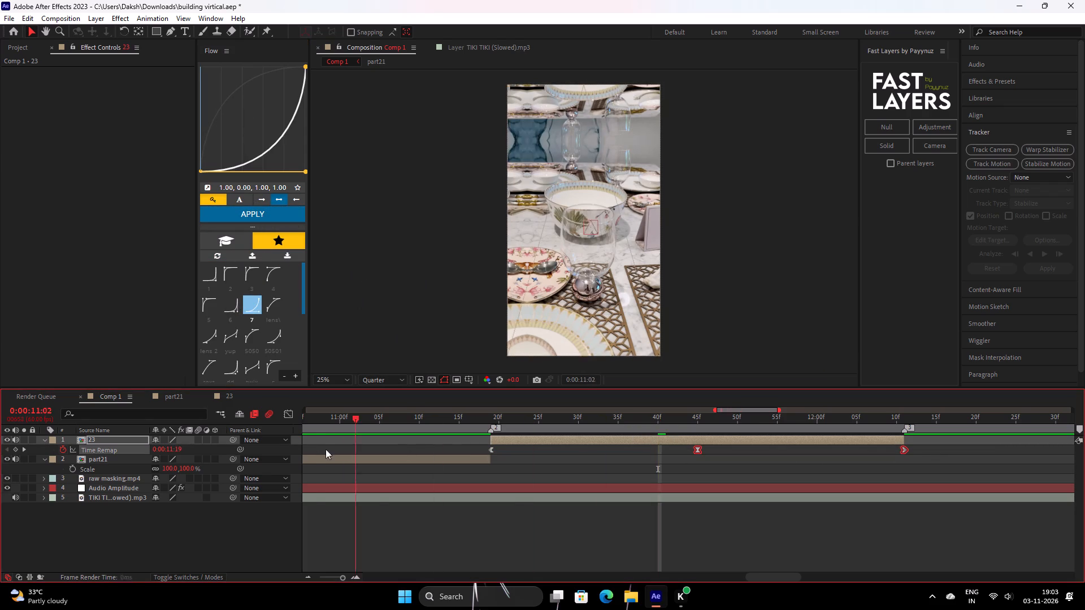
left_click_drag(325, 449, 294, 448)
key("space")
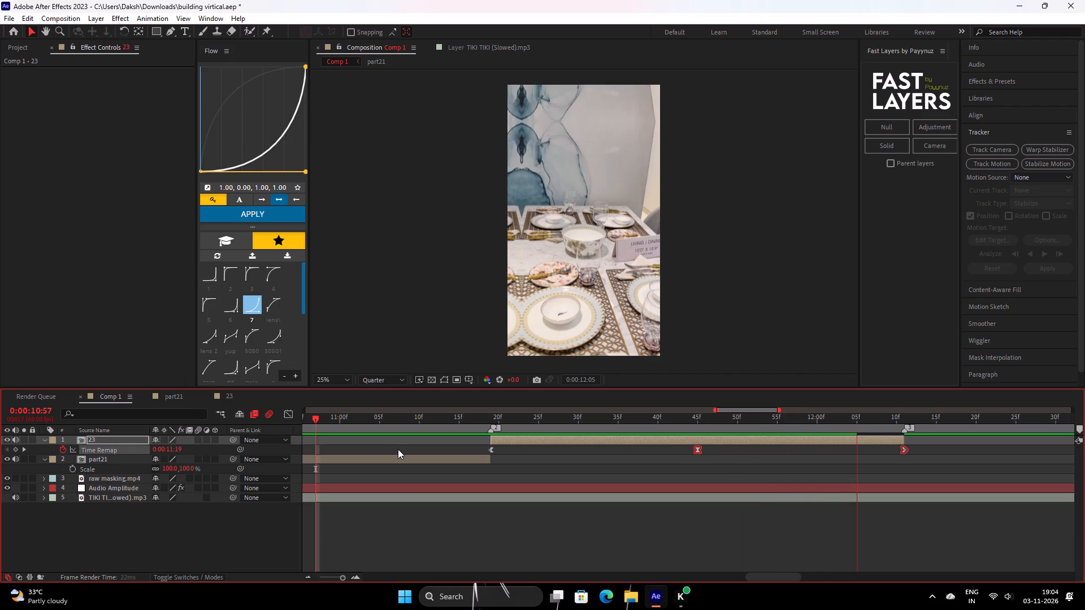
key("space")
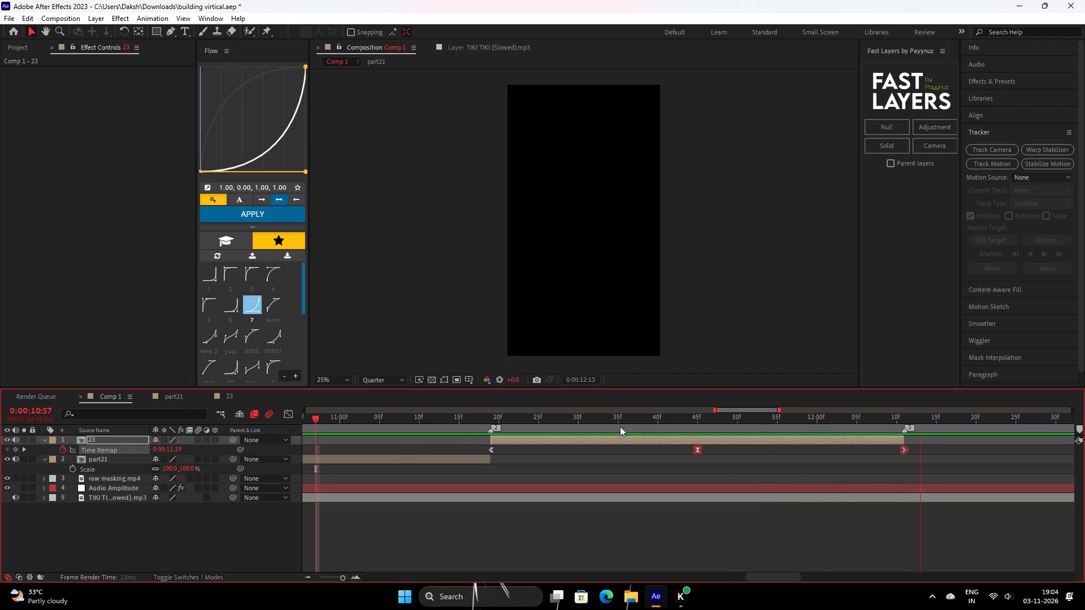
left_click_drag(609, 428, 380, 473)
key("space")
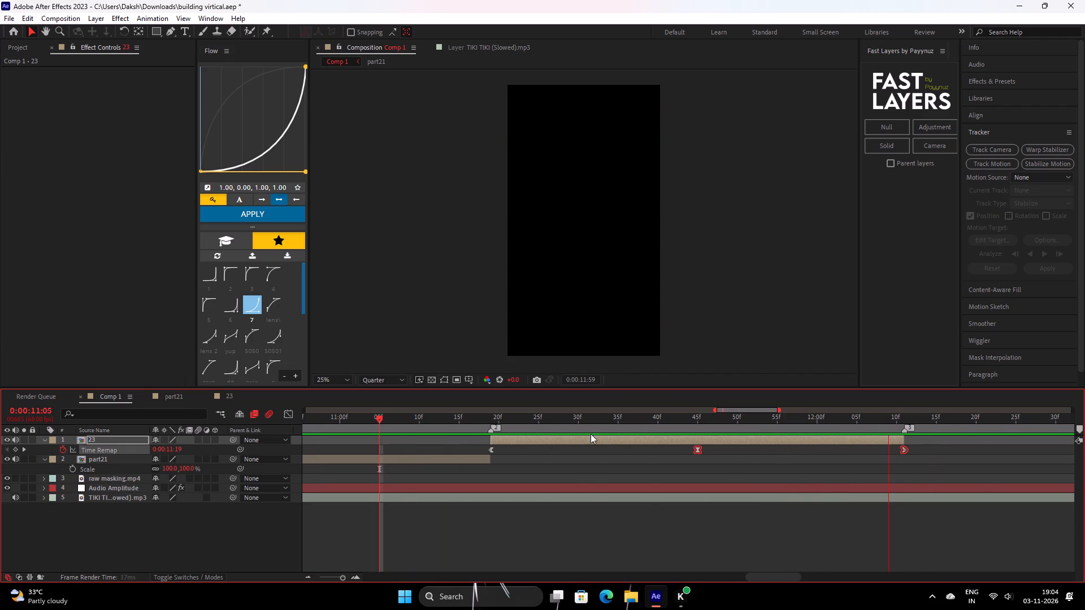
key("space")
left_click_drag(625, 426, 179, 486)
key("space")
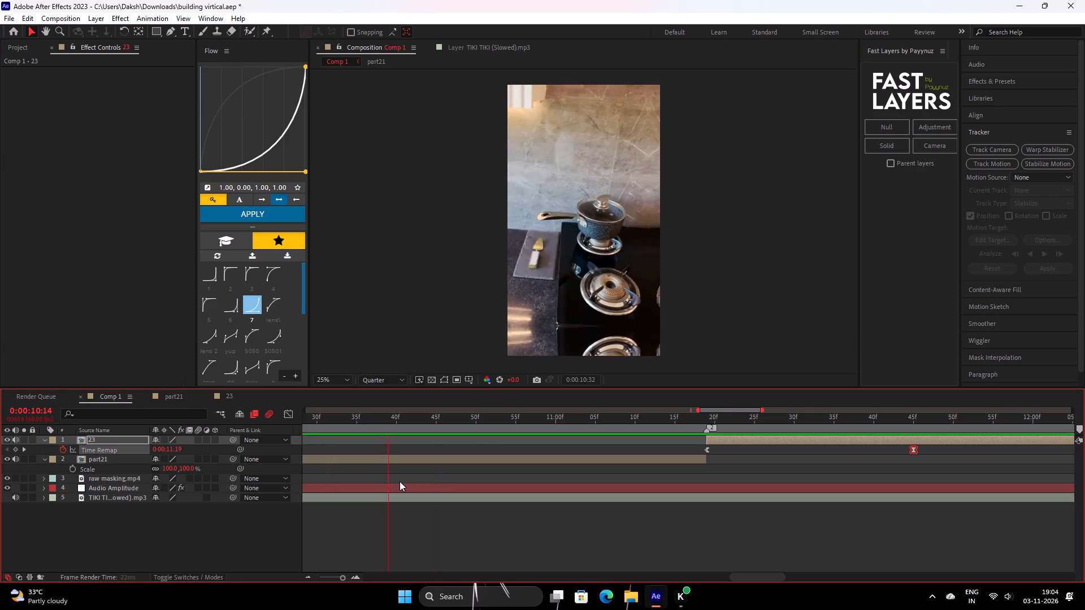
key("space")
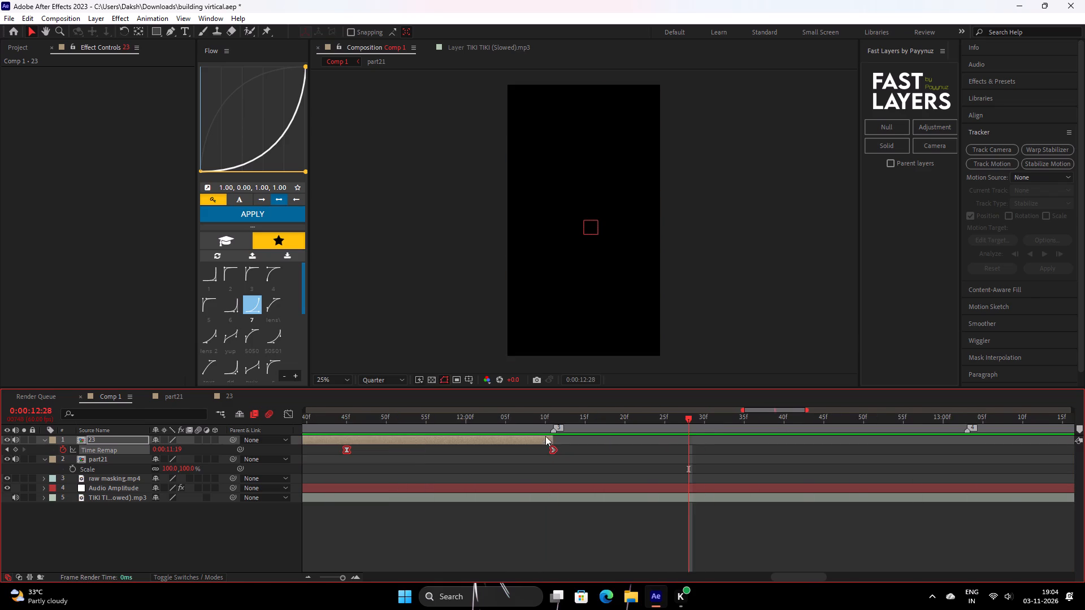
left_click_drag(551, 418, 847, 465)
key("space")
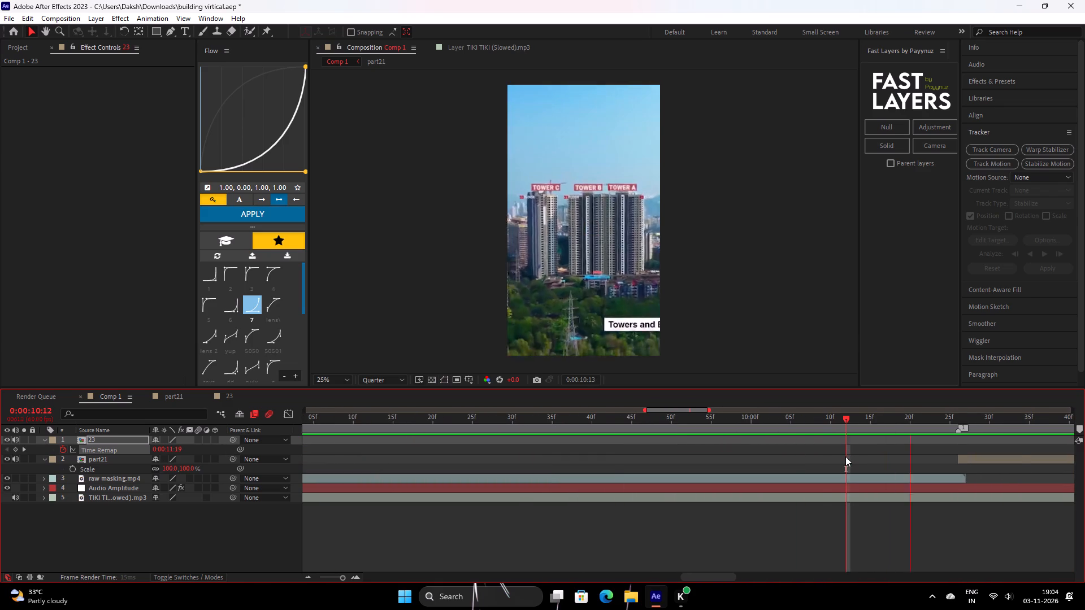
key("space")
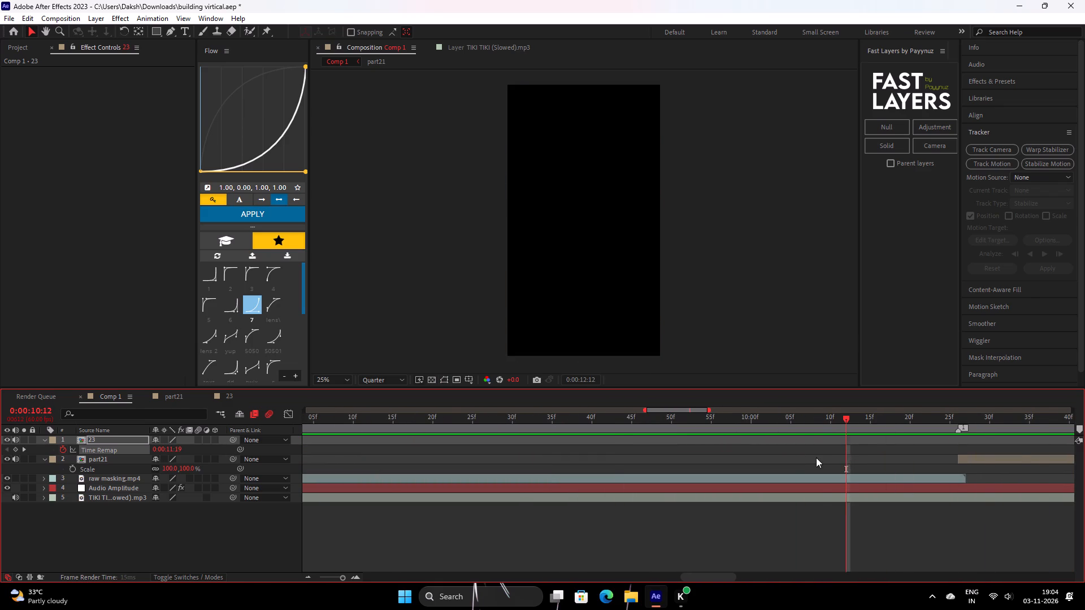
left_click_drag(570, 422, 578, 452)
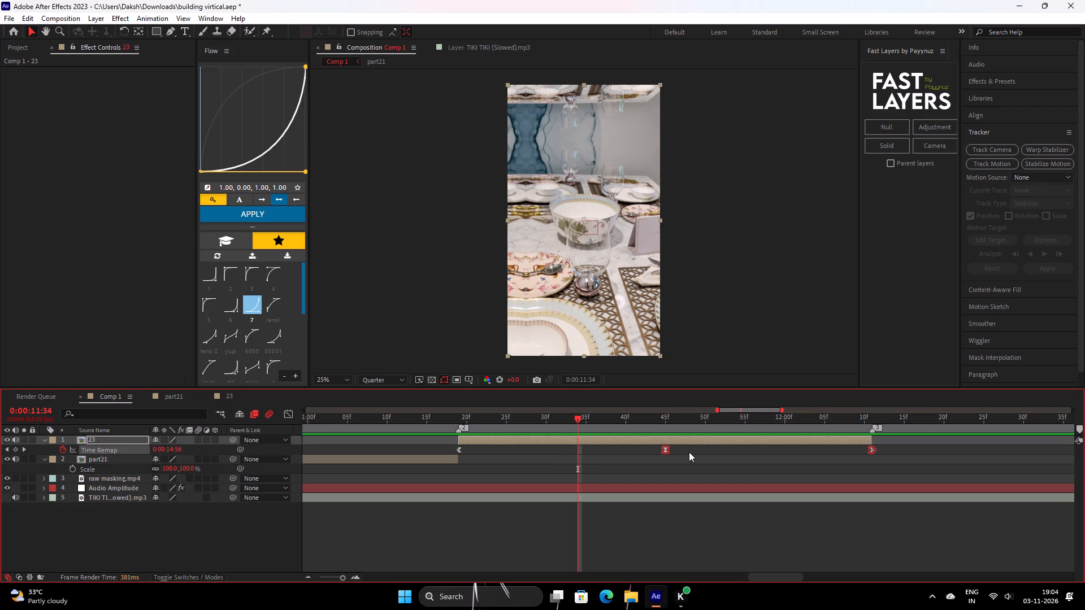
Apply the saved Flow curve s (0.00, 0.75, 0.25, 1.00) to layer 23's first two Time Remap keyframes.
left_click_drag(692, 452, 418, 451)
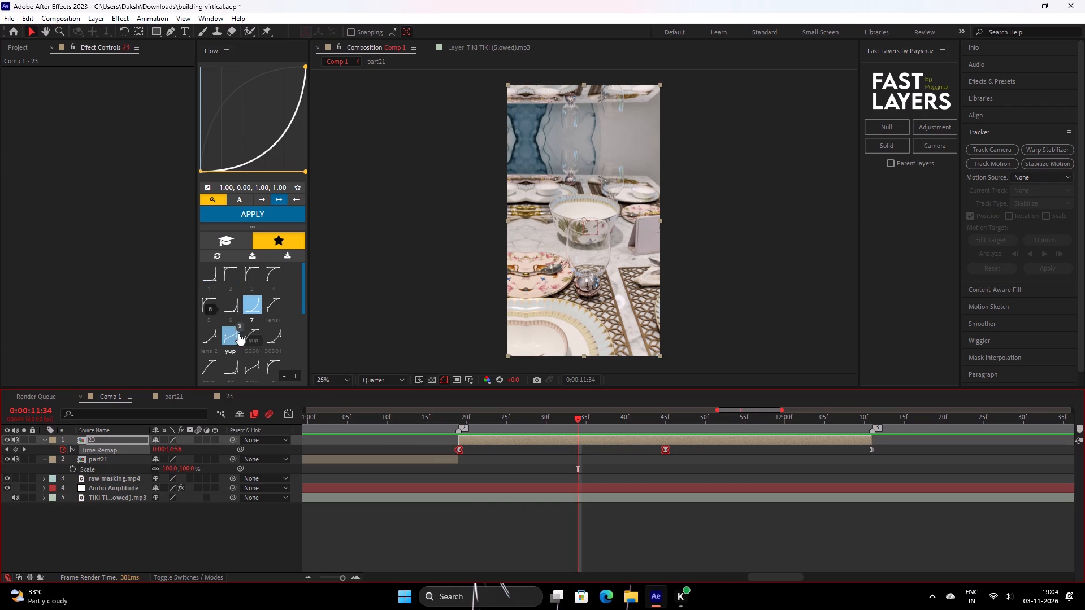
scroll(234, 363, "down", 1)
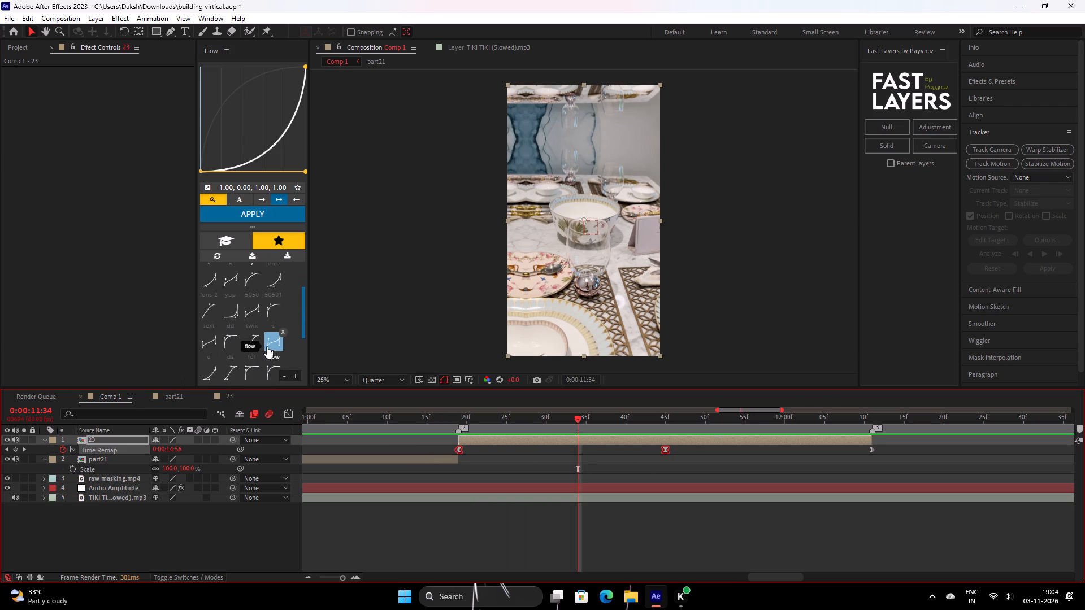
left_click(231, 347)
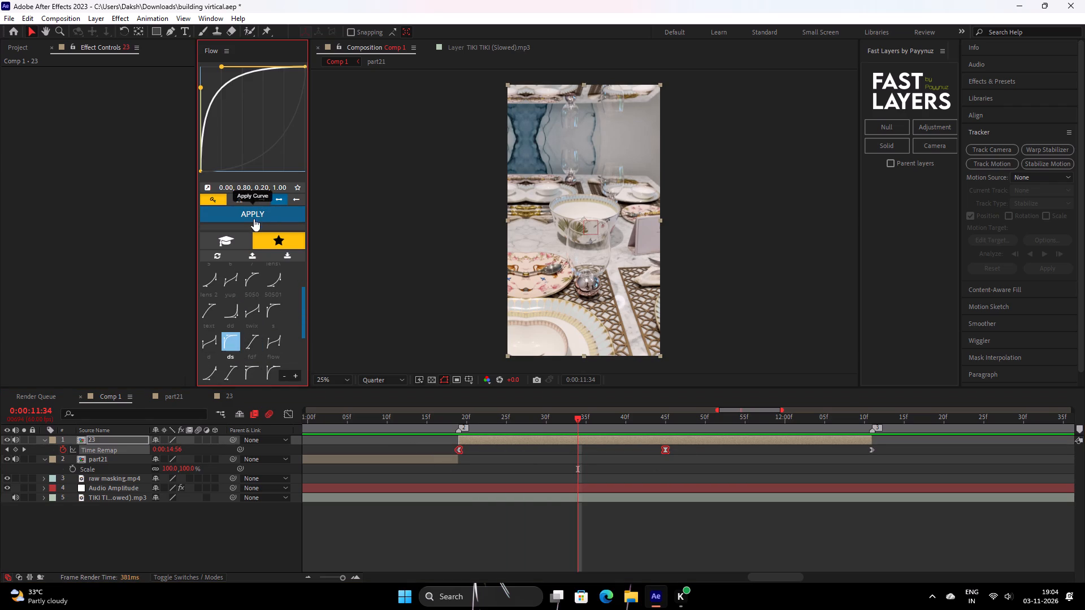
scroll(251, 338, "up", 1)
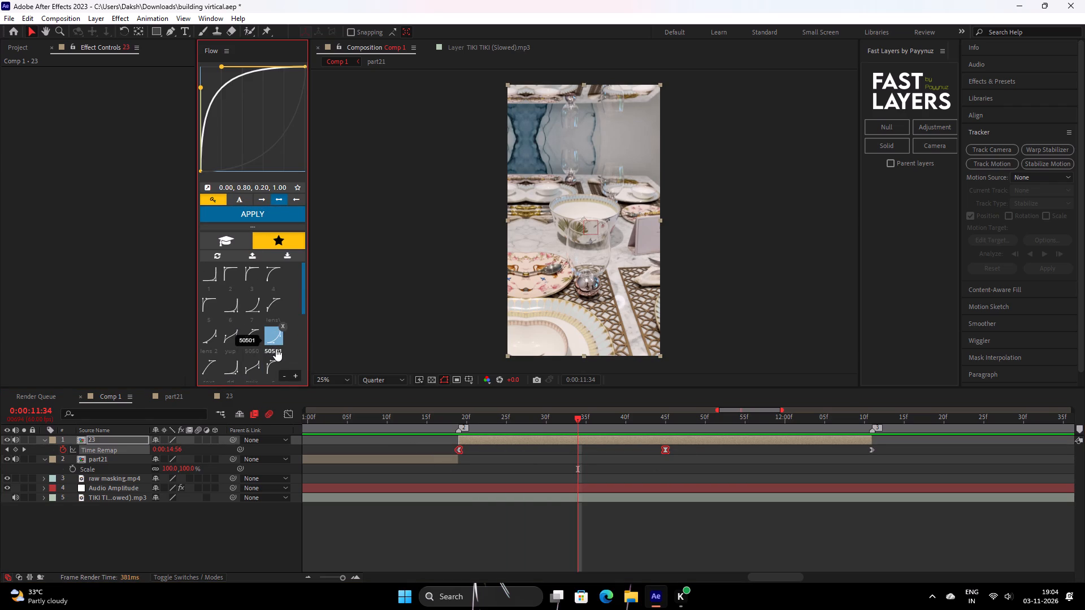
scroll(277, 350, "down", 1)
left_click(265, 320)
left_click(255, 220)
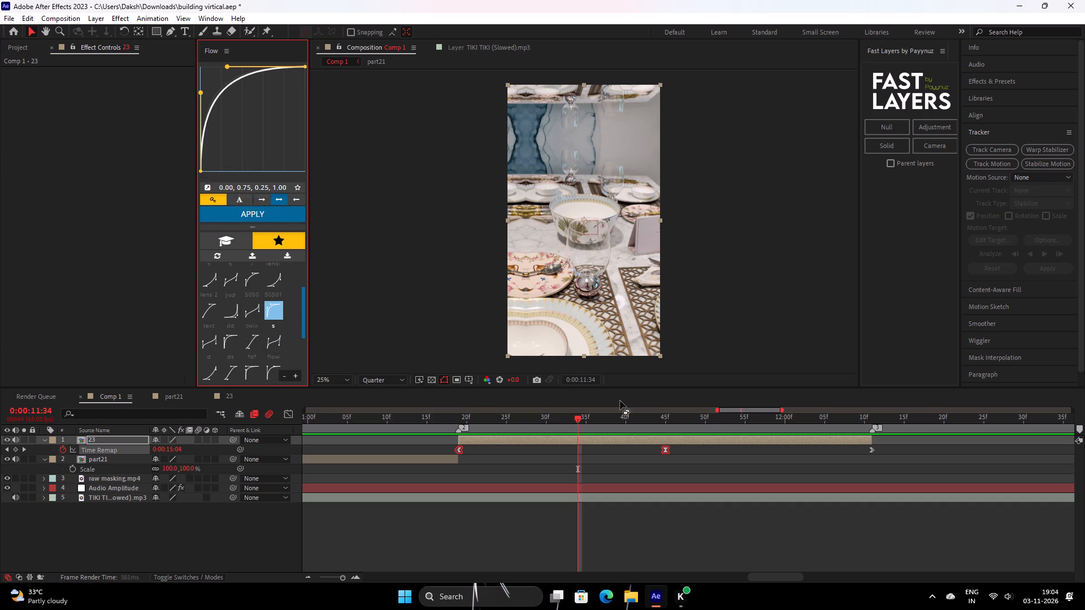
Reverse the Flow curve to 0.75, 0.00, 1.00, 0.25 and apply it to layer 23's last two Time Remap keyframes.
left_click_drag(909, 454, 608, 443)
right_click(236, 146)
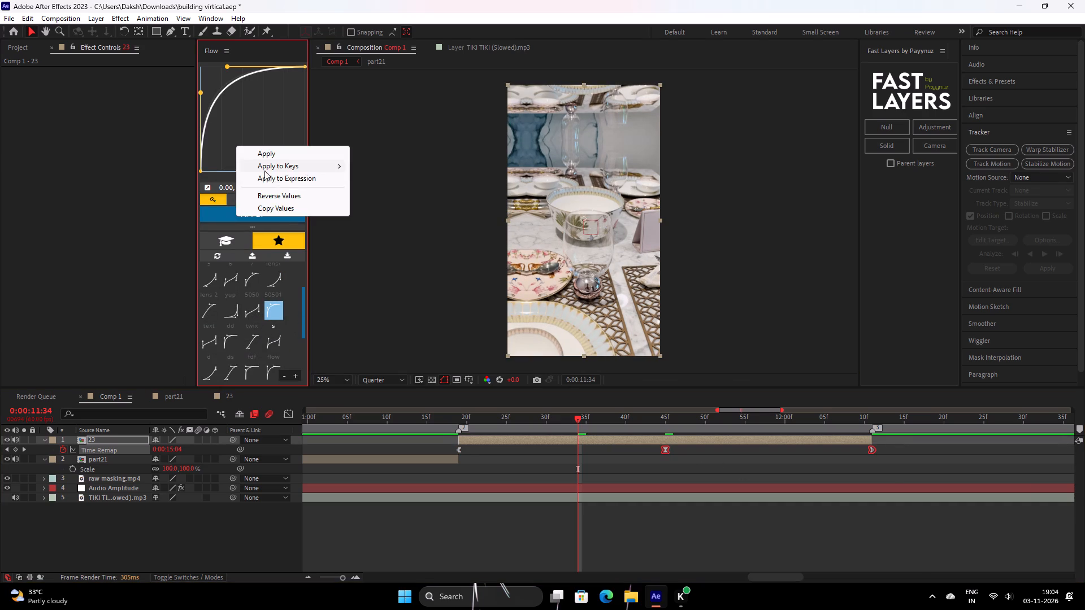
left_click(280, 193)
left_click(275, 215)
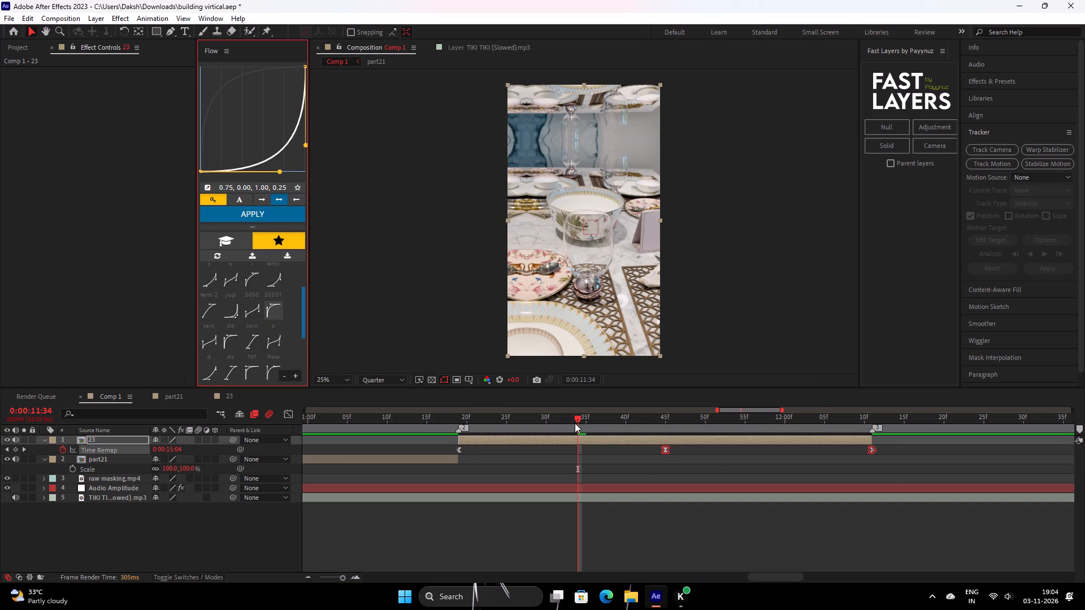
Play back clip 23's speed ramp in Comp 1 from several points between 0:00:10:49 and 0:00:11:15.
left_click_drag(575, 423, 363, 450)
key("space")
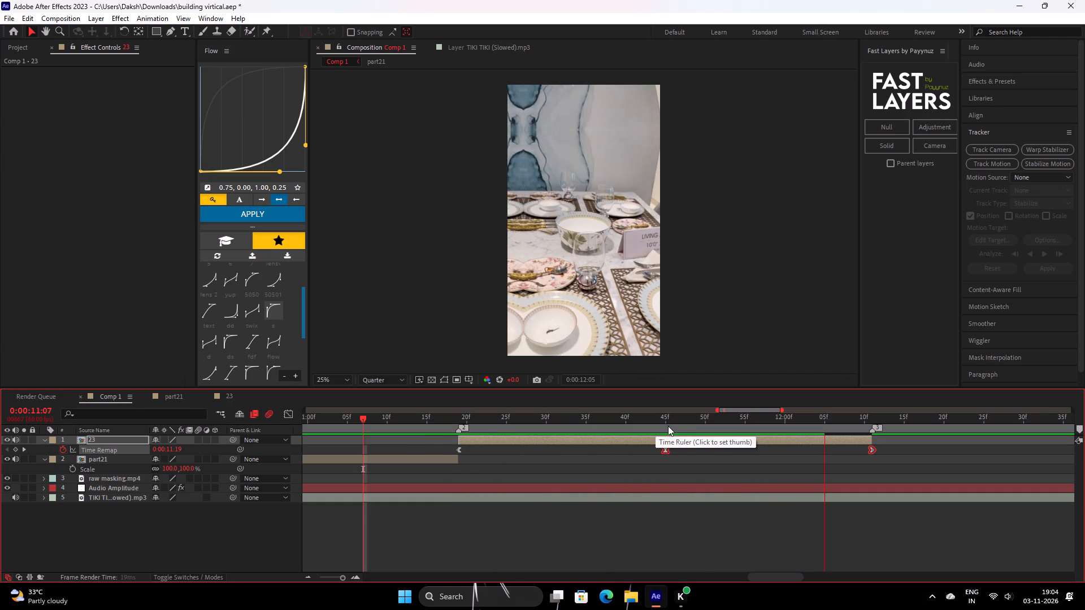
key("space")
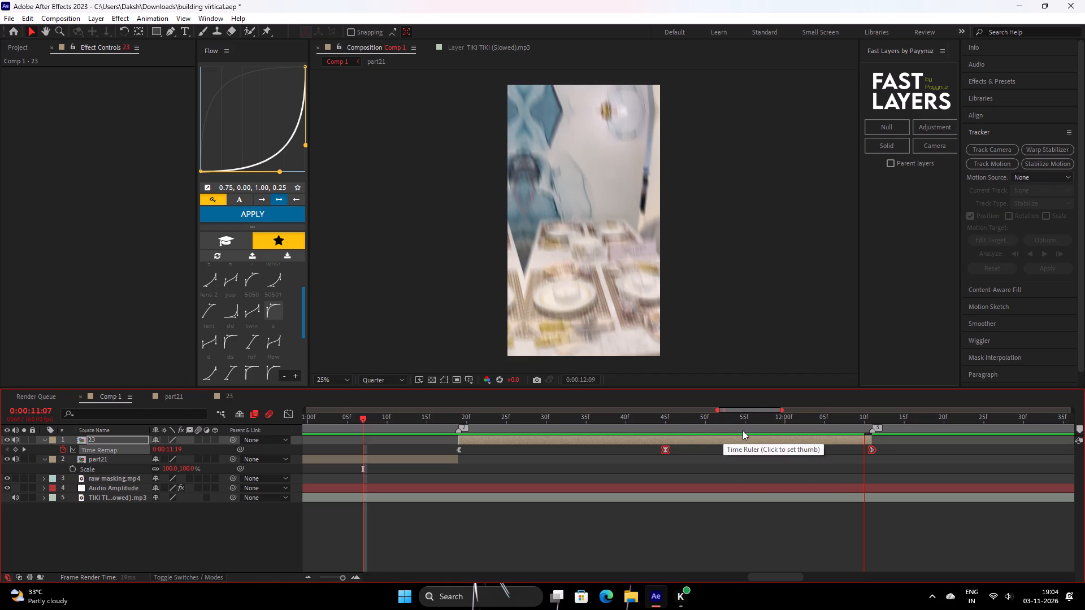
left_click_drag(738, 425, 256, 465)
key("space")
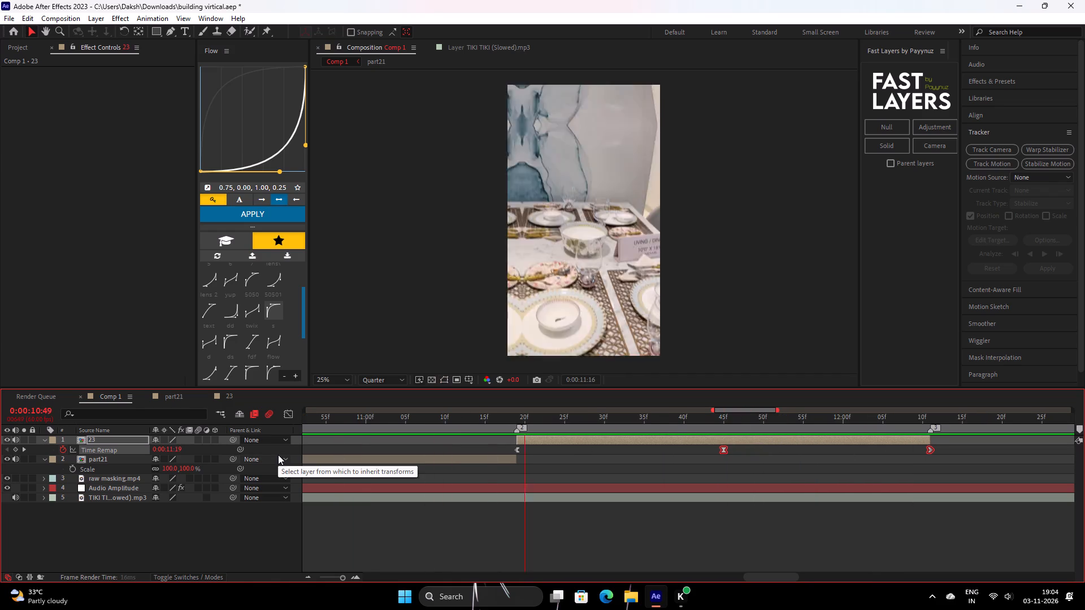
key("space")
left_click_drag(614, 426, 488, 451)
key("space")
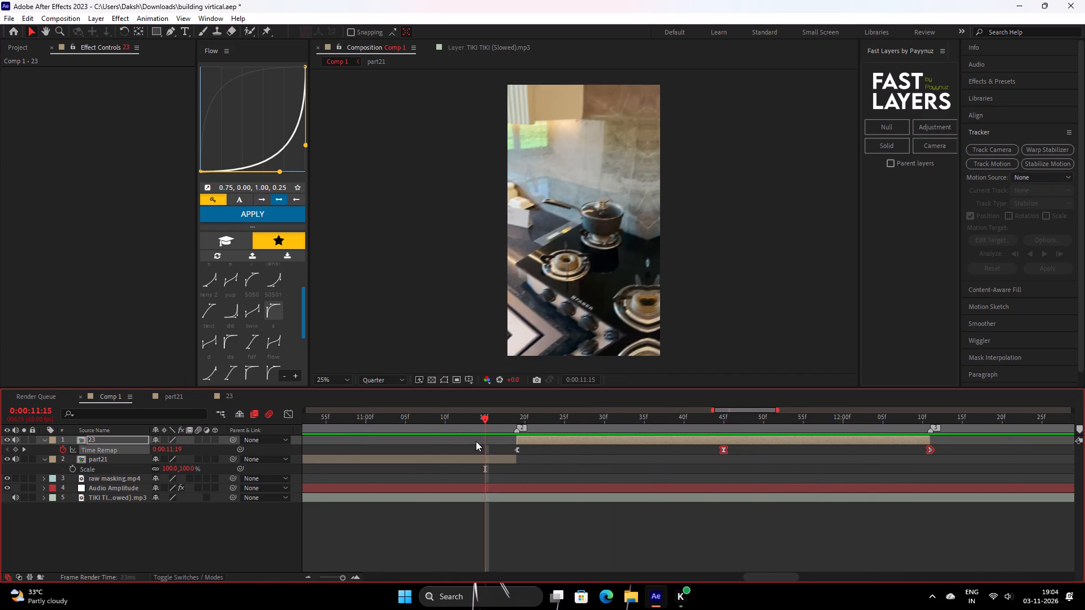
key("space")
left_click_drag(705, 424, 489, 477)
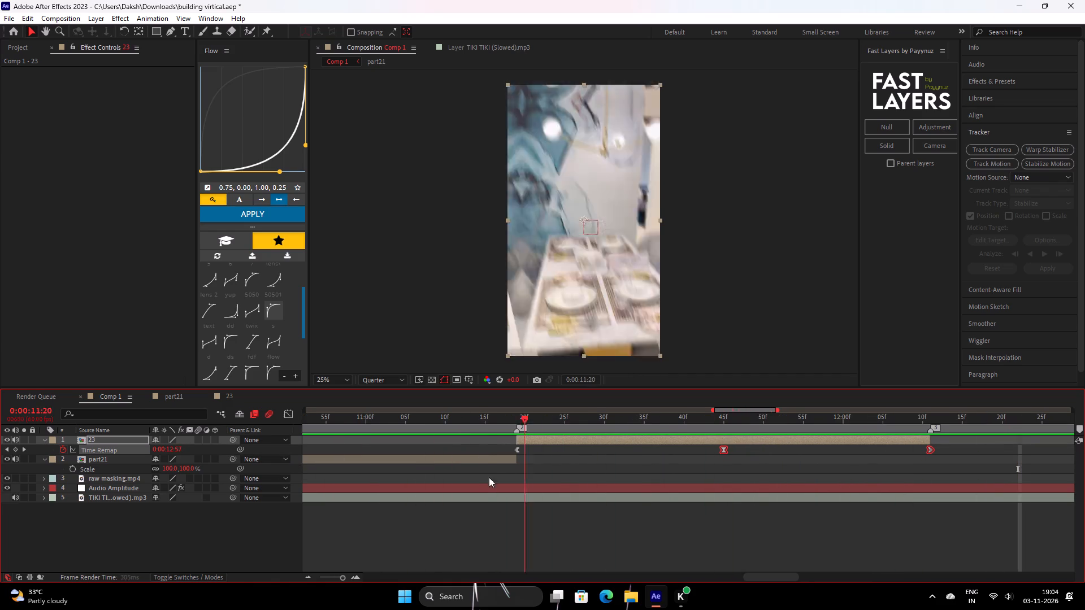
left_click_drag(489, 477, 486, 476)
key("space")
key("space")
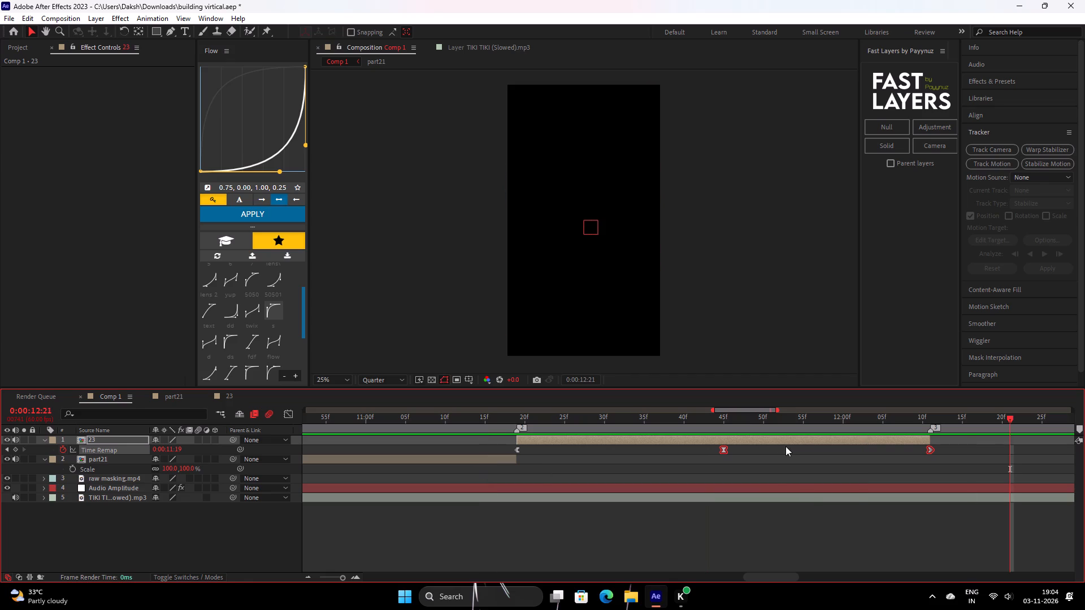
Move the playhead to the beat marker at 0:00:12:11 and collapse the layers' expanded properties.
left_click_drag(962, 427, 934, 446)
left_click(952, 447)
key("s")
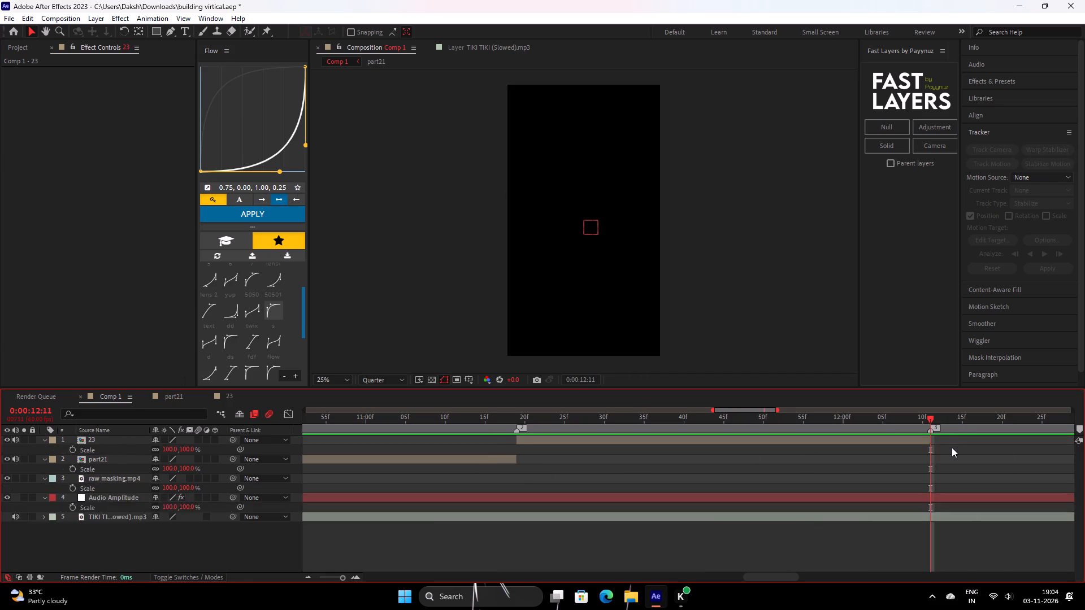
key("s")
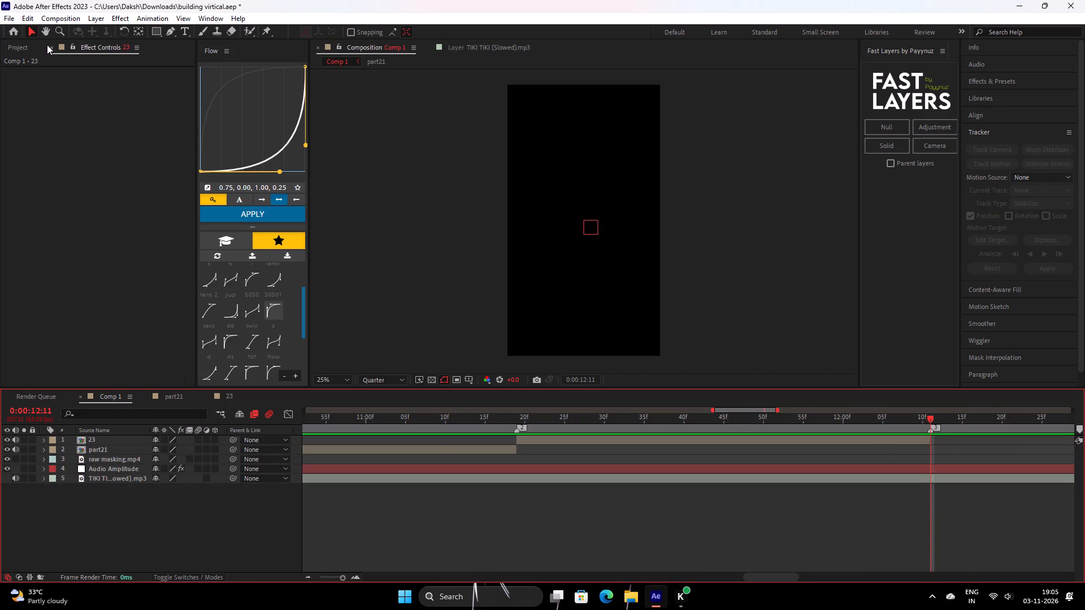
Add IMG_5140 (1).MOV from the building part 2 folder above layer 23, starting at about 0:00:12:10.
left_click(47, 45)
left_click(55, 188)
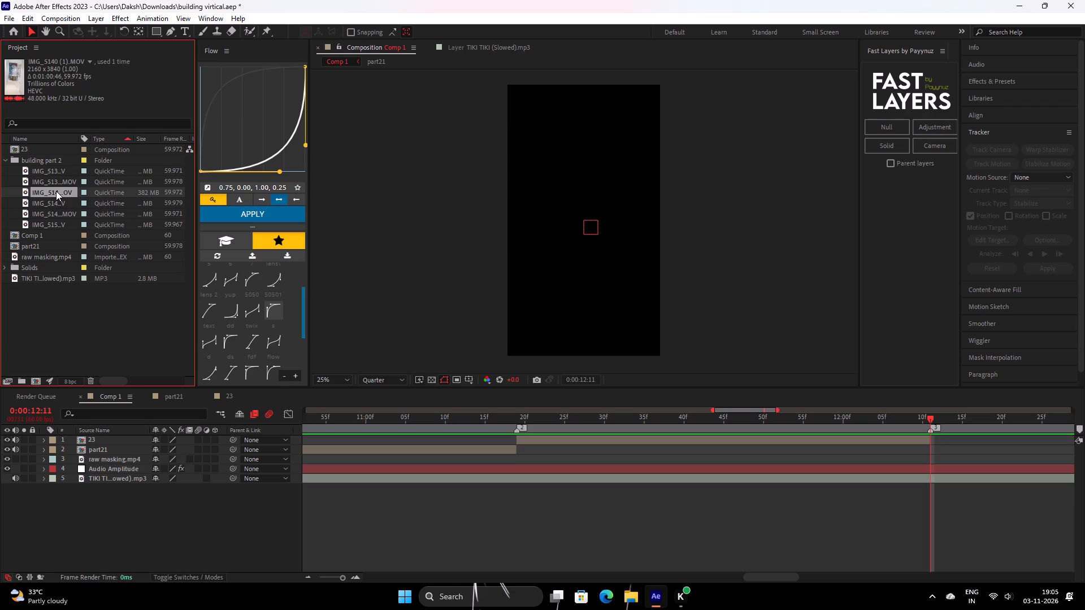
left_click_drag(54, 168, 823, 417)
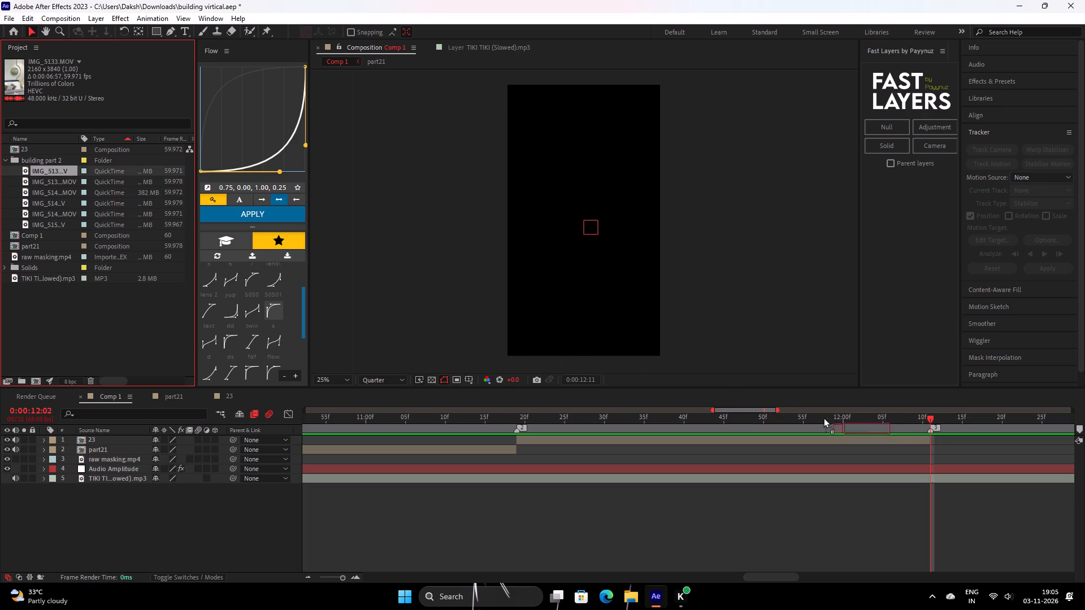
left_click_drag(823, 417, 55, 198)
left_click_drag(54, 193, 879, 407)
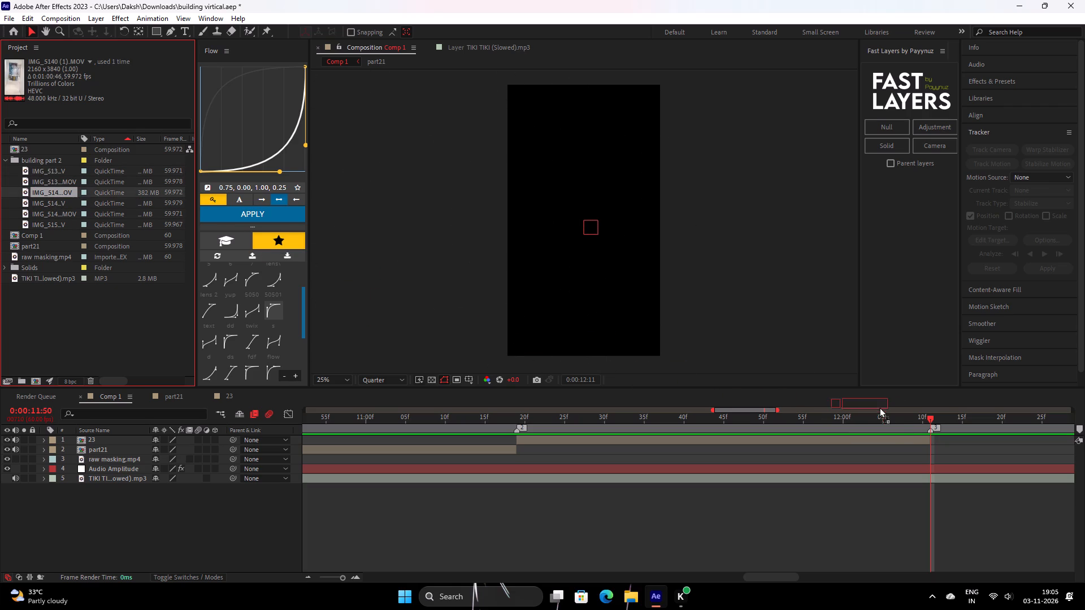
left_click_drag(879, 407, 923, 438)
Open the IMG_5140 (1).MOV layer and scrub through its footage to look for a usable section.
double_click(940, 442)
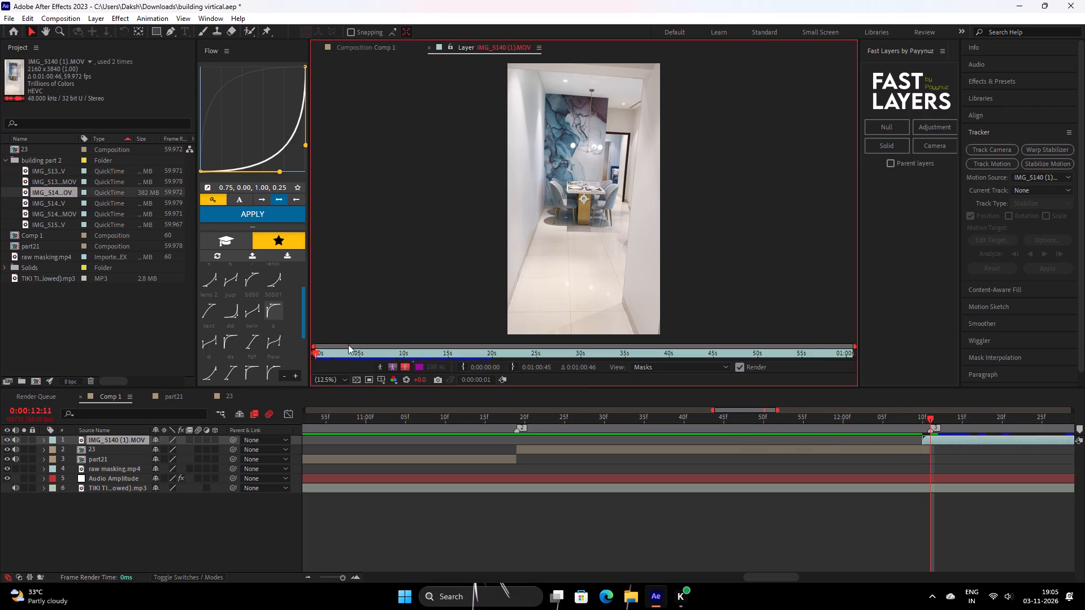
left_click_drag(326, 352, 383, 355)
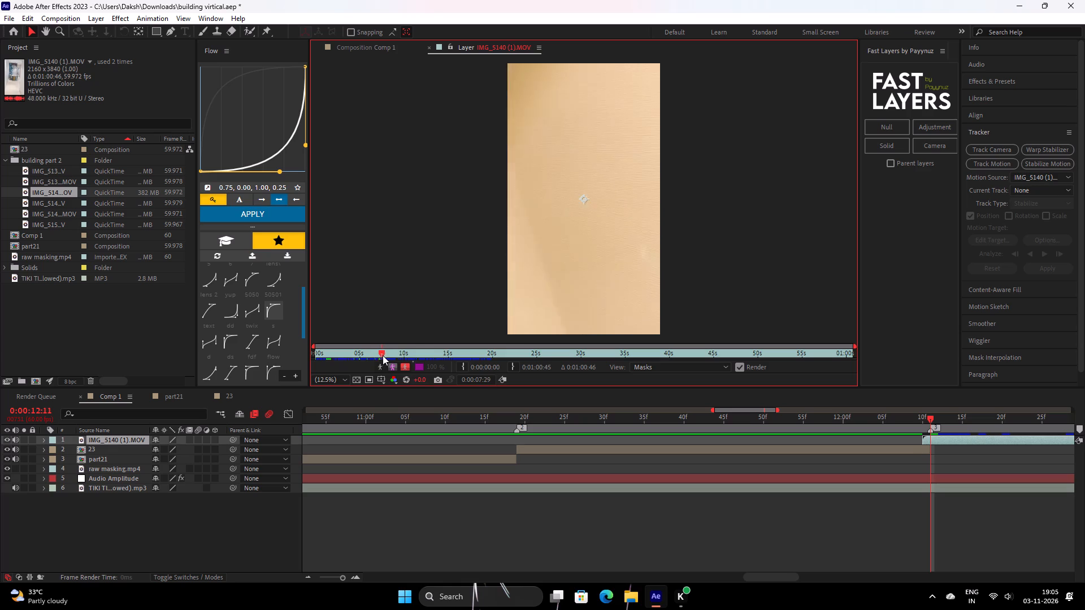
left_click_drag(383, 355, 518, 341)
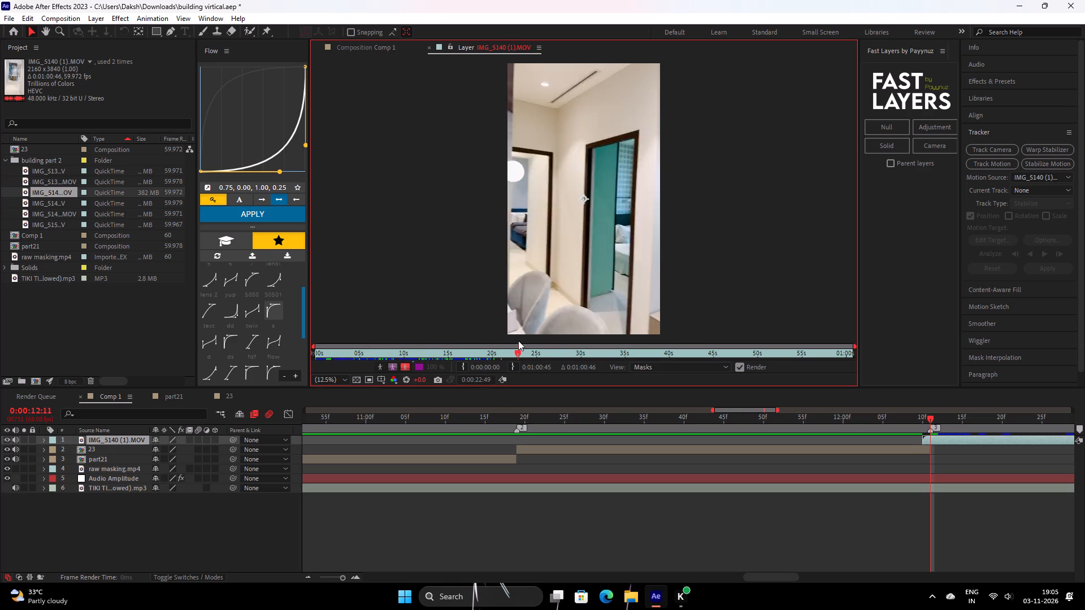
left_click_drag(518, 341, 571, 326)
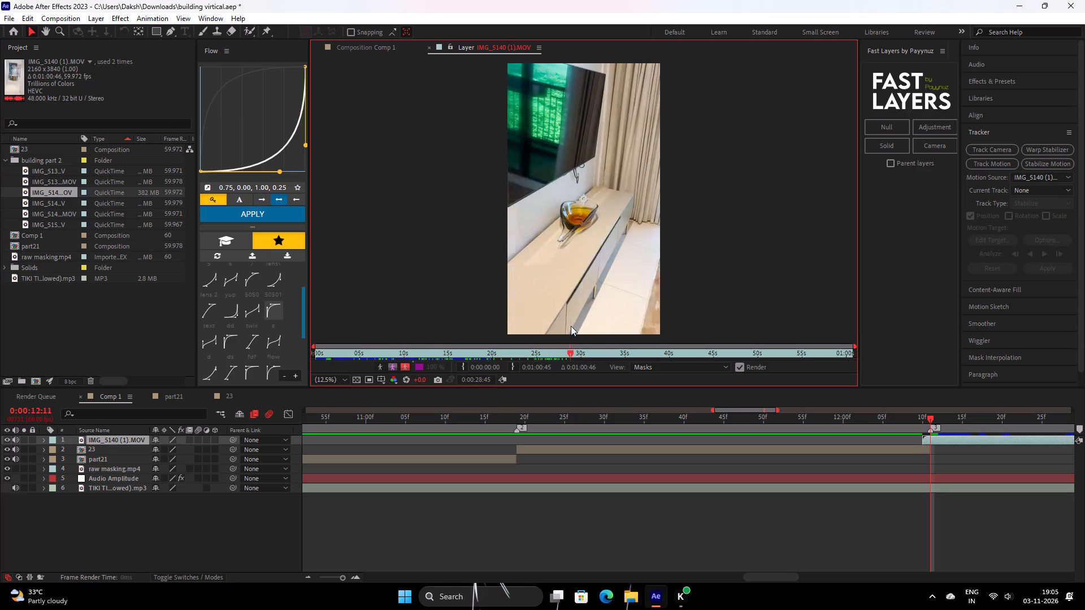
left_click_drag(571, 326, 669, 327)
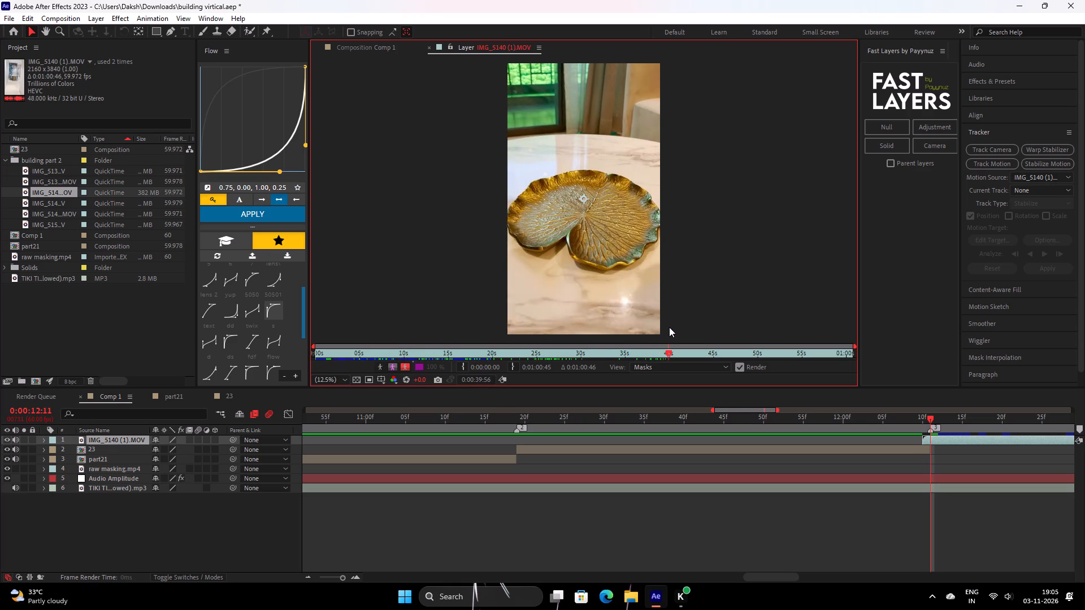
left_click_drag(669, 327, 676, 345)
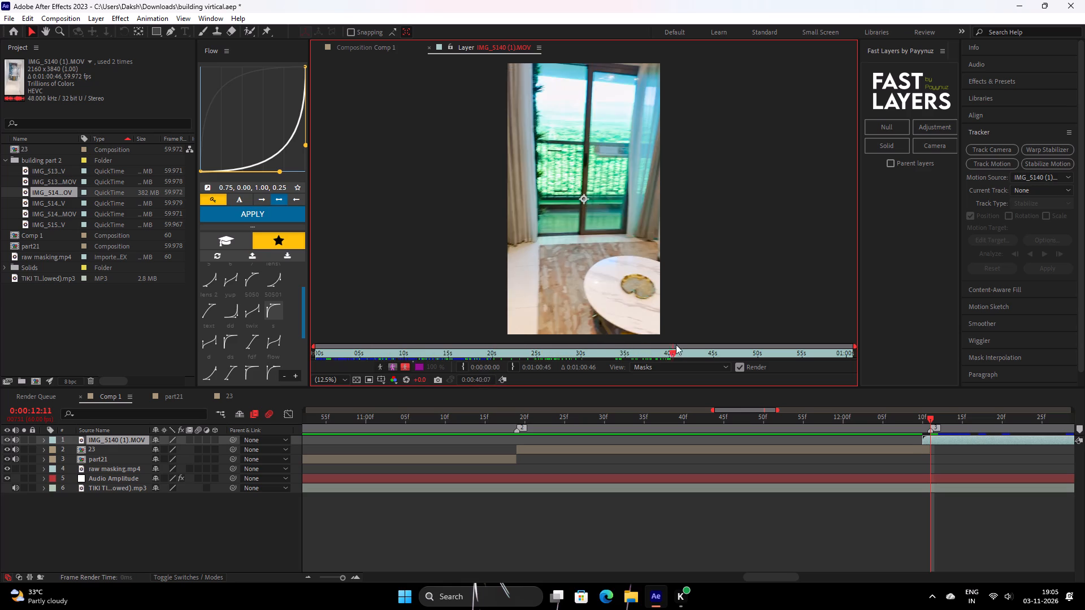
left_click_drag(676, 345, 738, 339)
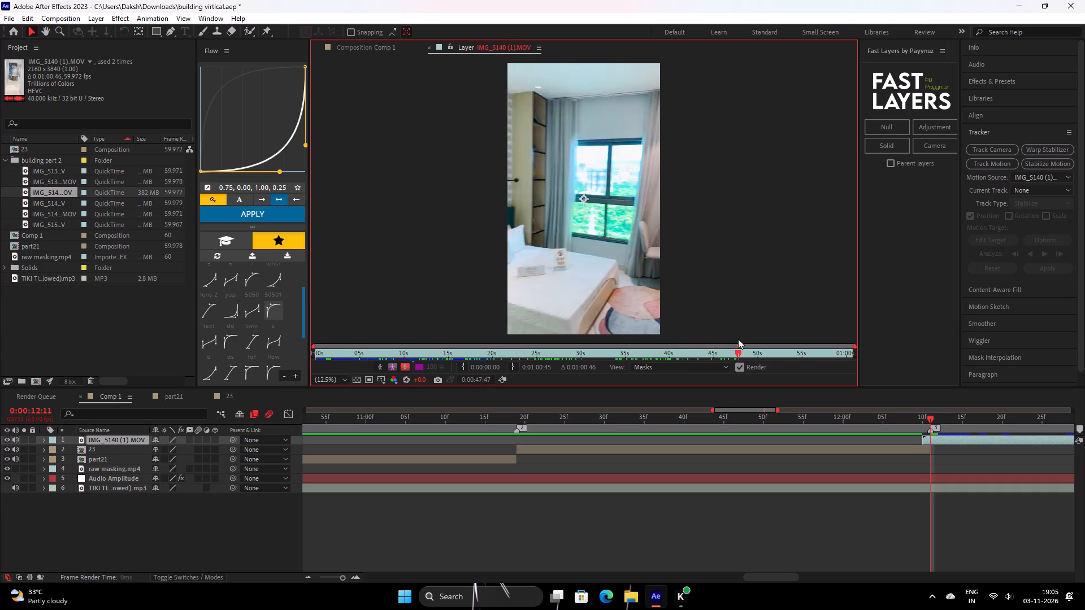
left_click_drag(738, 339, 779, 332)
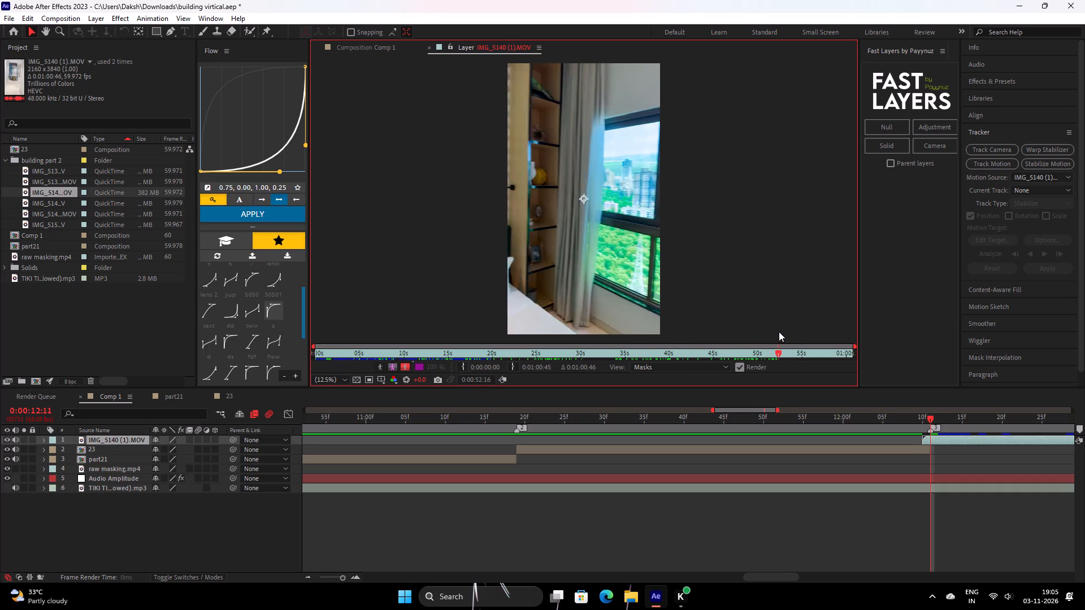
left_click_drag(779, 332, 818, 323)
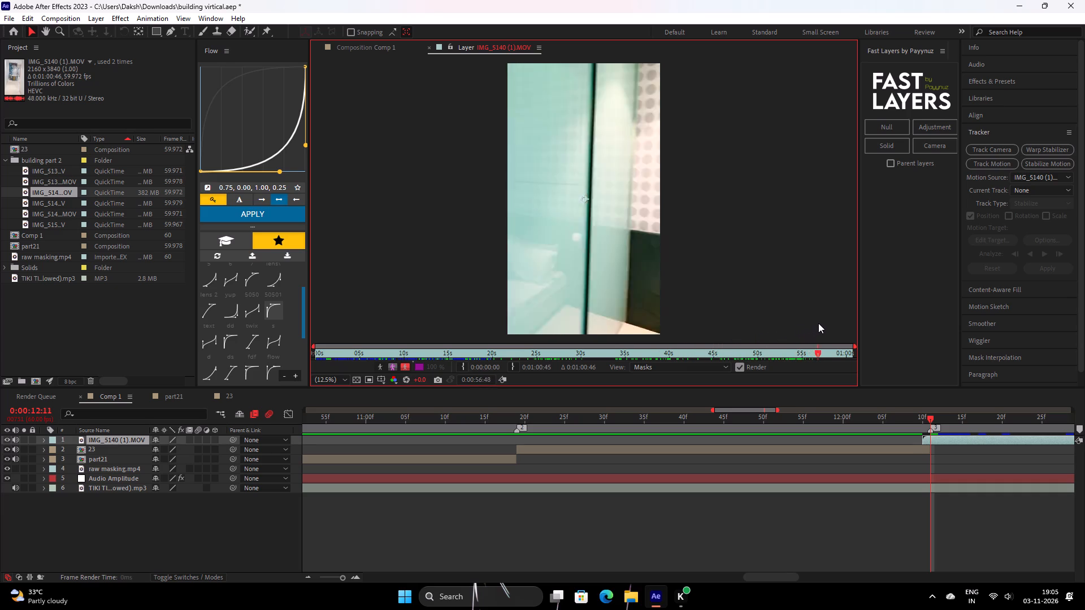
left_click_drag(818, 323, 745, 337)
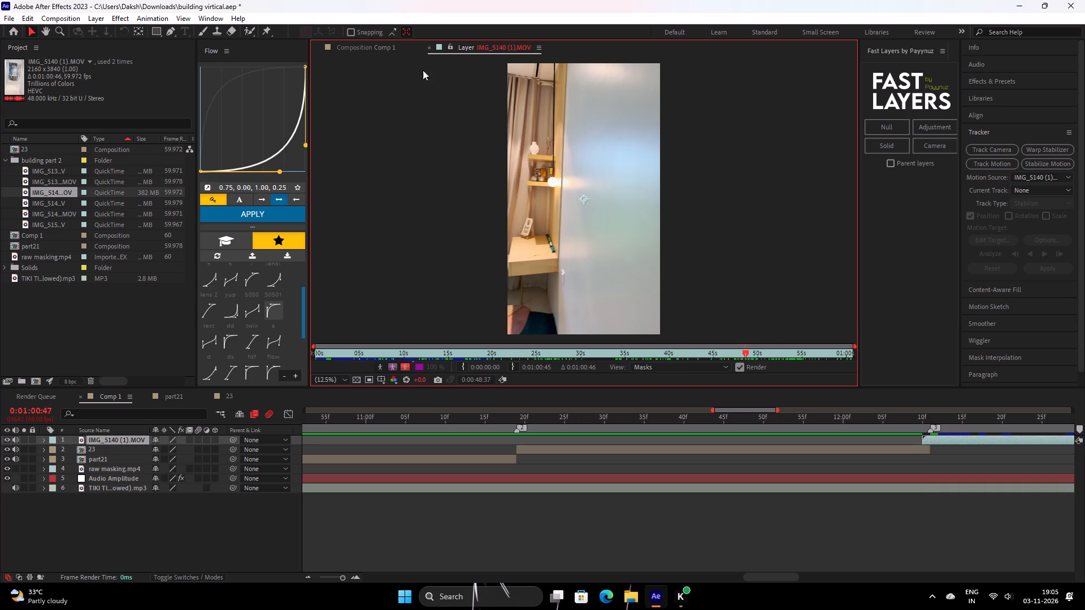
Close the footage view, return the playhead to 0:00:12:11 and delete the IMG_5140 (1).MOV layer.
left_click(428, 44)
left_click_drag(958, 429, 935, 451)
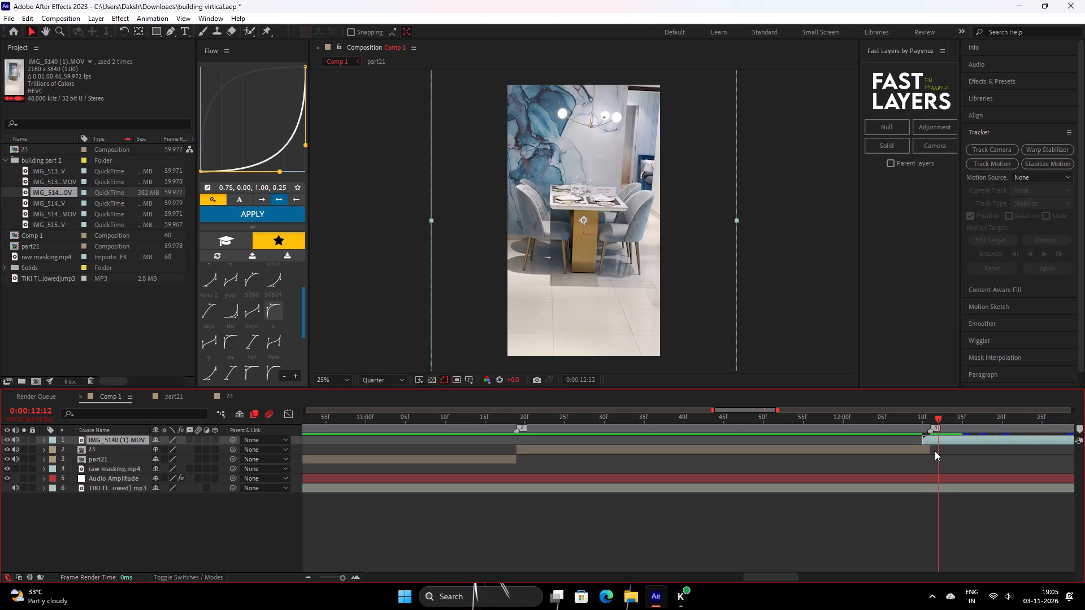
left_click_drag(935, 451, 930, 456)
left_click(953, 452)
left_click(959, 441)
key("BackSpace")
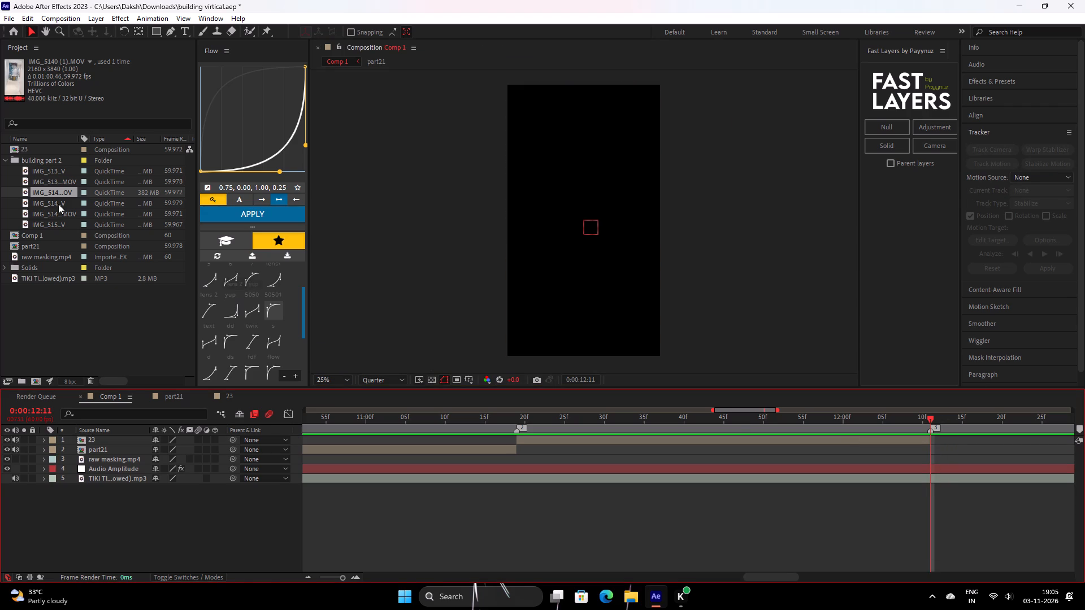
Add IMG_5146.MOV from the building part 2 folder as the top layer of Comp 1, starting at 0:00:12:11.
left_click(58, 207)
left_click_drag(55, 206, 899, 451)
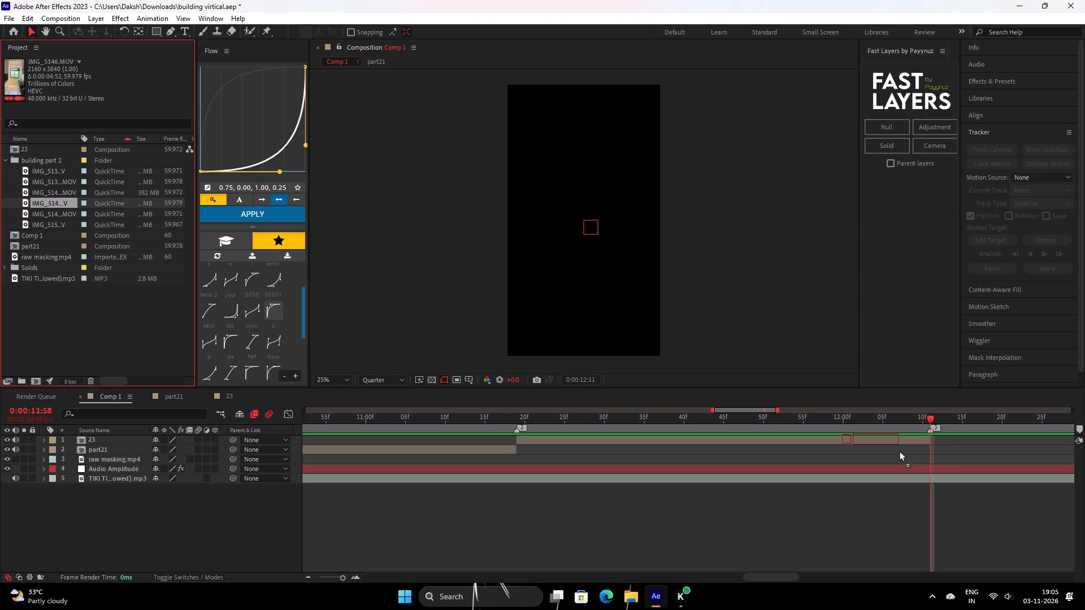
left_click_drag(899, 451, 933, 437)
left_click_drag(958, 442, 940, 448)
Open the IMG_5146.MOV layer and scrub back and forth through its kitchen footage.
double_click(945, 441)
left_click_drag(319, 352, 782, 350)
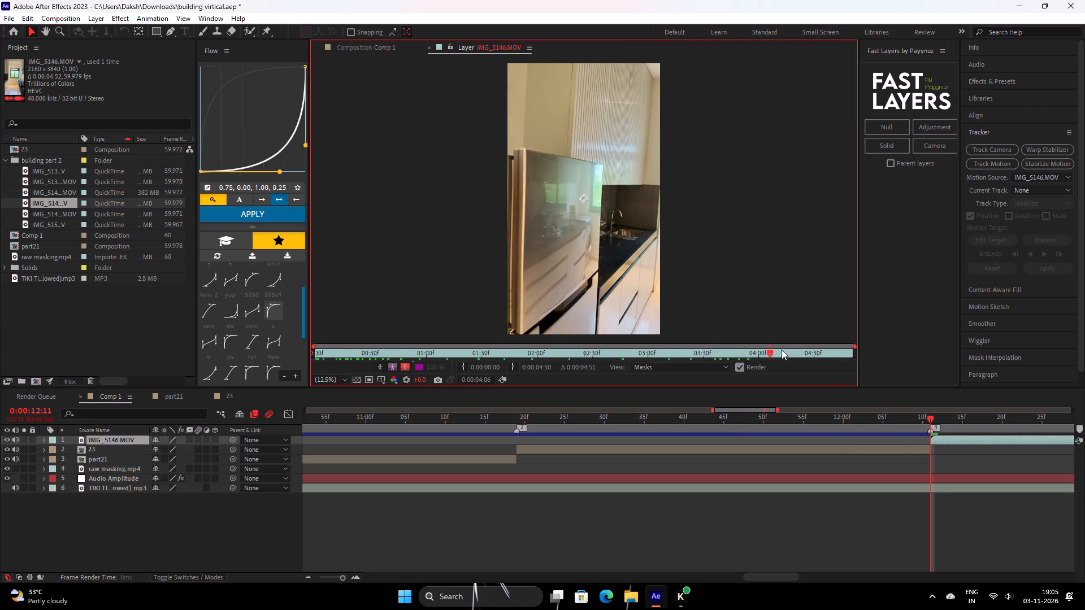
left_click_drag(782, 350, 334, 371)
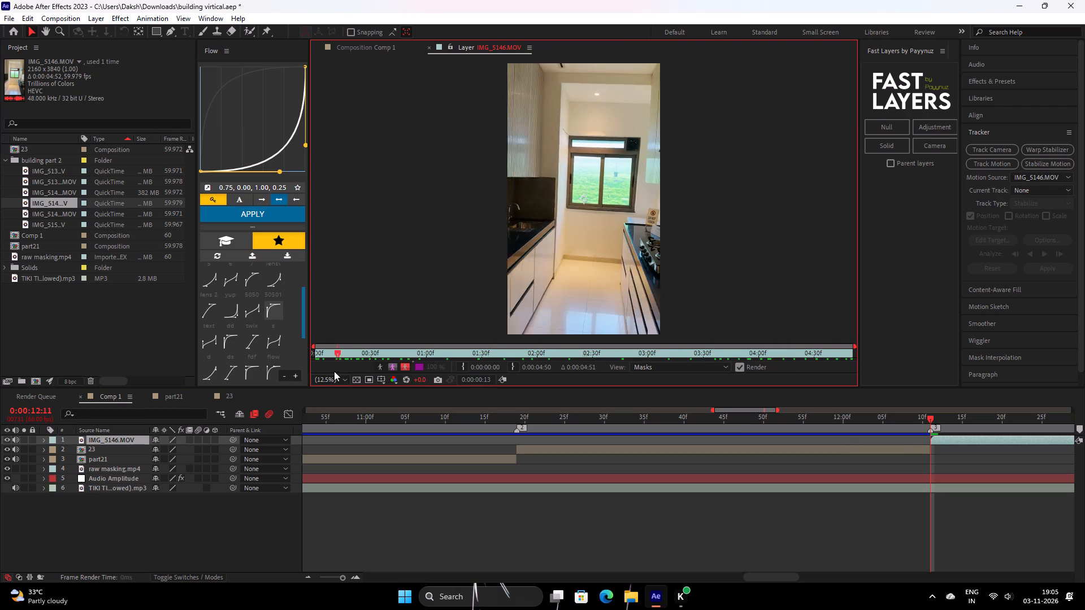
left_click_drag(334, 371, 743, 377)
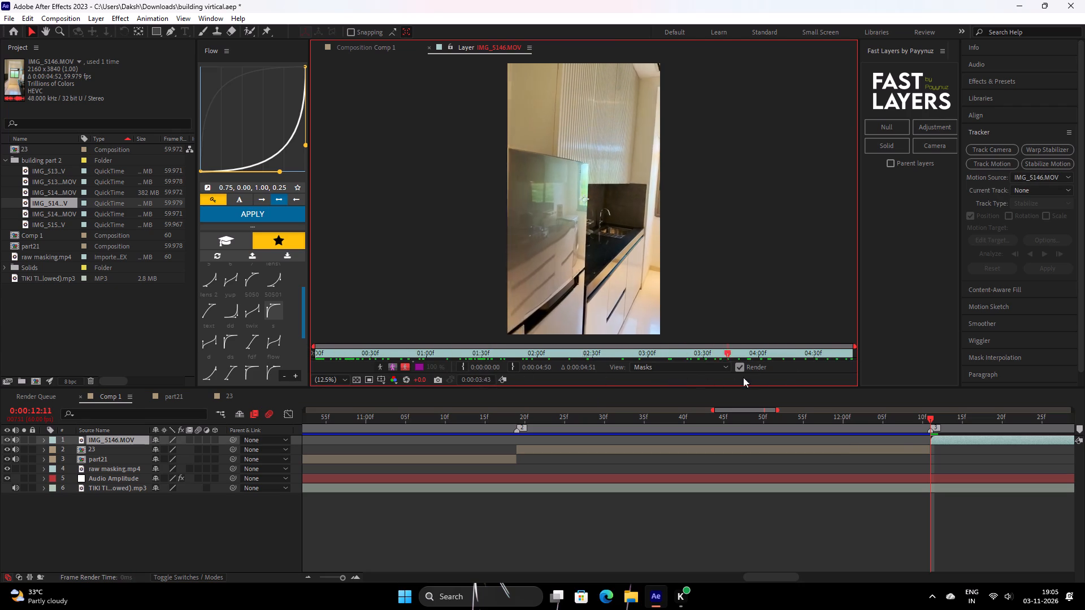
left_click_drag(743, 377, 254, 387)
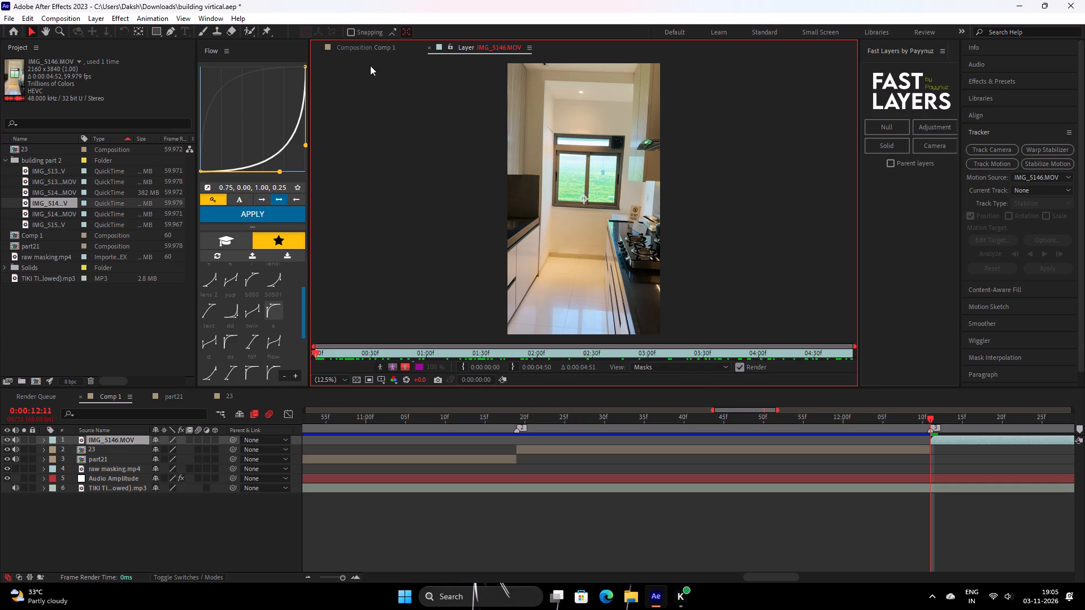
Close the IMG_5146.MOV footage view and play back Comp 1 through part21, clip 23 and into the kitchen clip.
left_click(429, 49)
left_click_drag(938, 422, 874, 437)
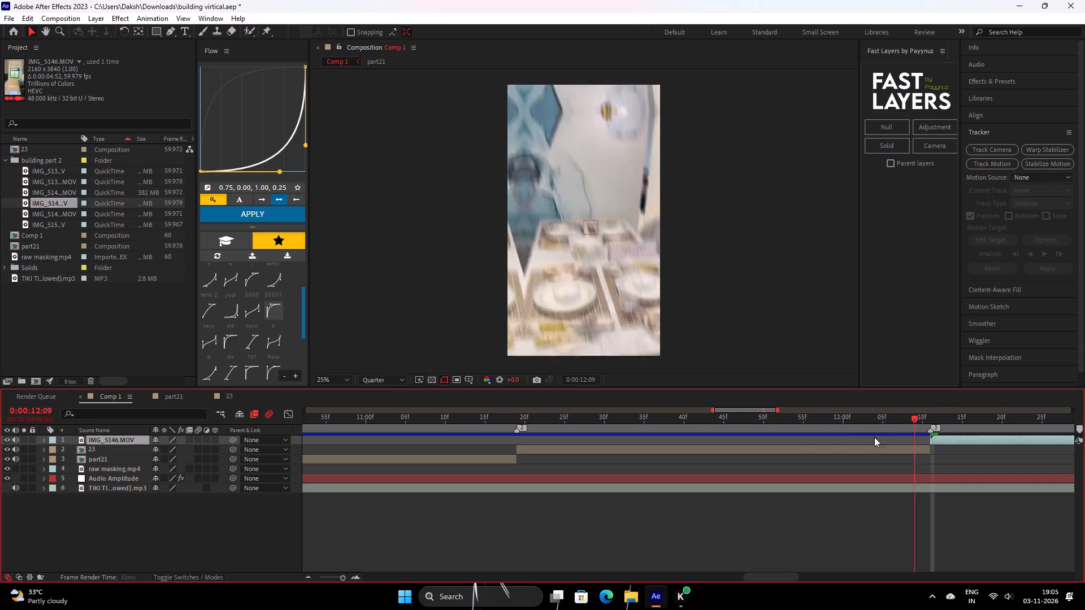
left_click_drag(874, 437, 275, 456)
key("space")
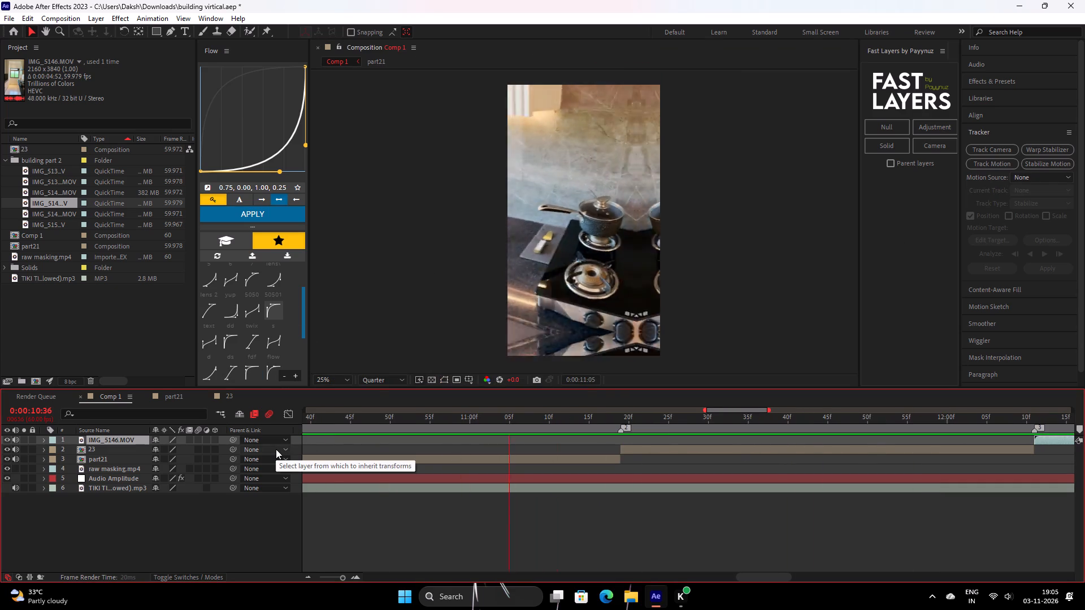
key("space")
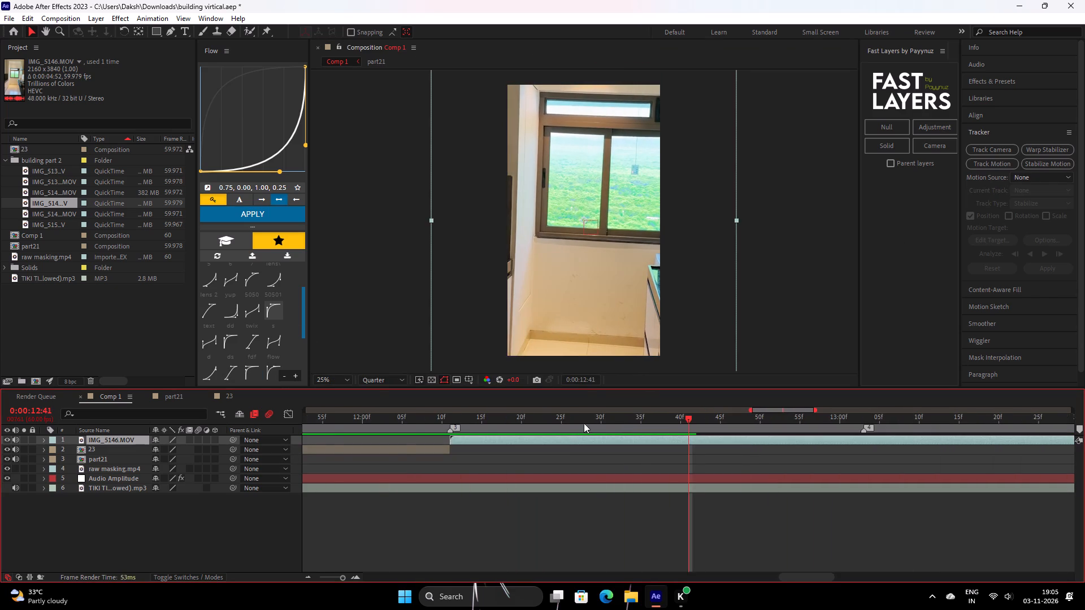
left_click_drag(584, 423, 379, 468)
key("space")
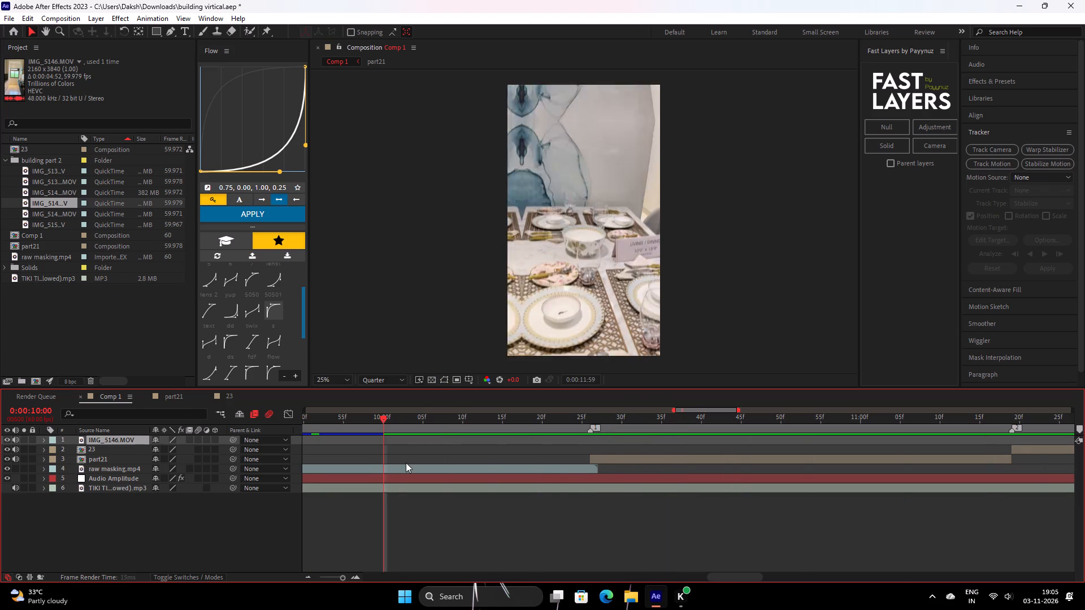
key("space")
At about 0:00:11:45, set the scale of layer 23 to 125%.
left_click_drag(551, 426, 567, 445)
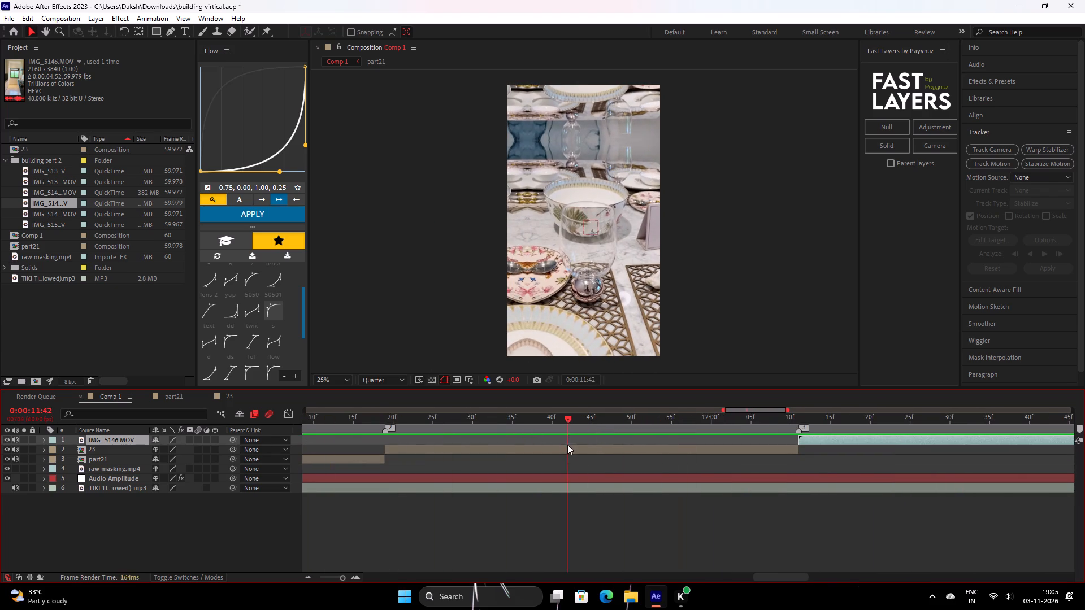
left_click_drag(567, 445, 588, 439)
left_click(588, 449)
key("s")
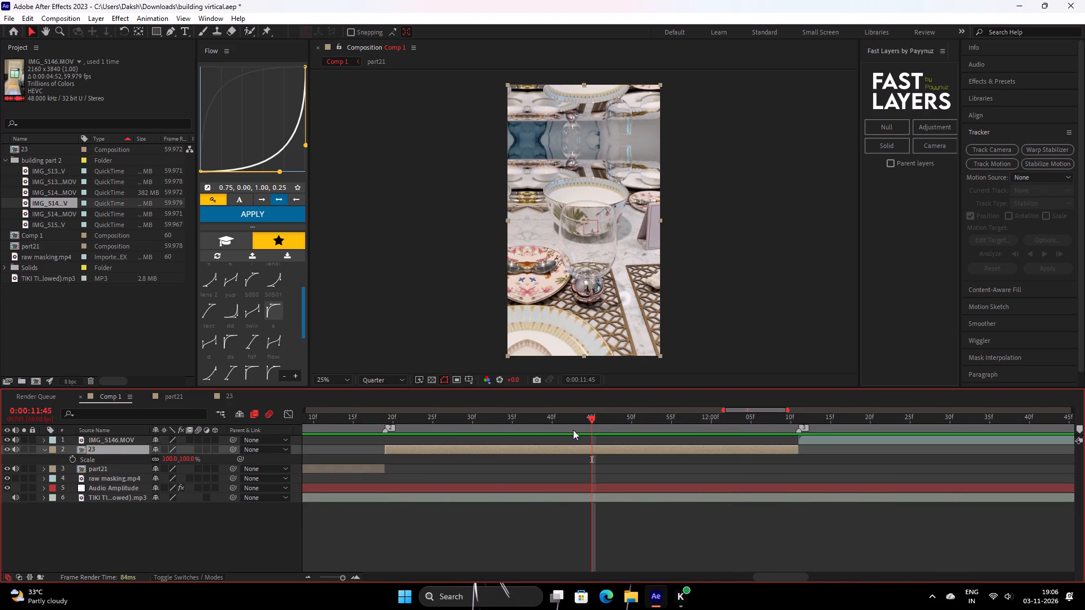
left_click(190, 460)
type("125")
key("Return")
Review the enlarged clip 23 around 0:00:11:45 and align its layer to the composition's bottom edge.
left_click_drag(590, 432, 587, 432)
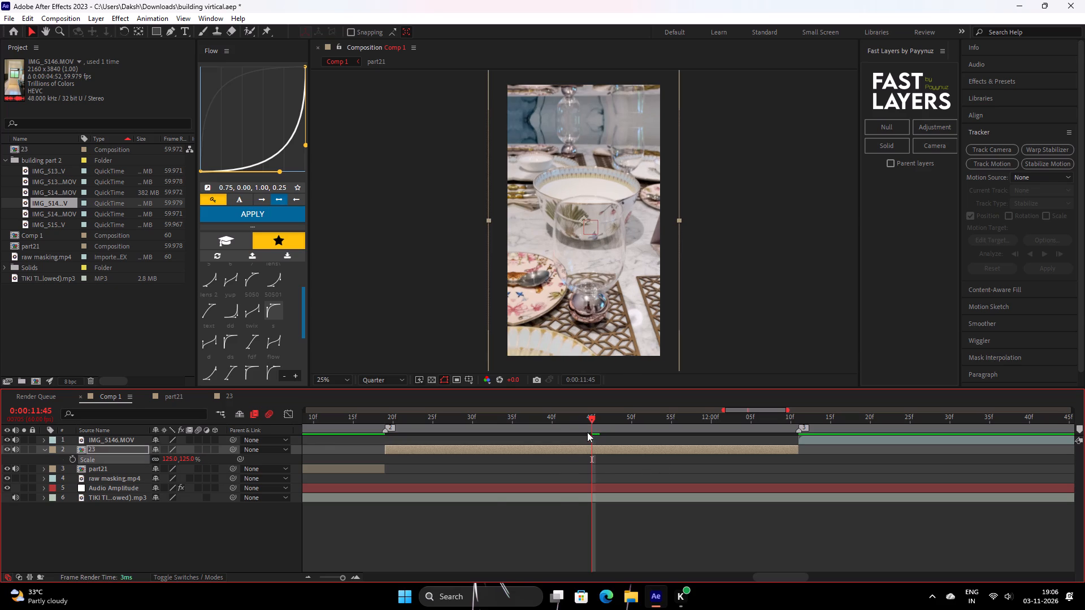
left_click_drag(587, 432, 257, 466)
key("space")
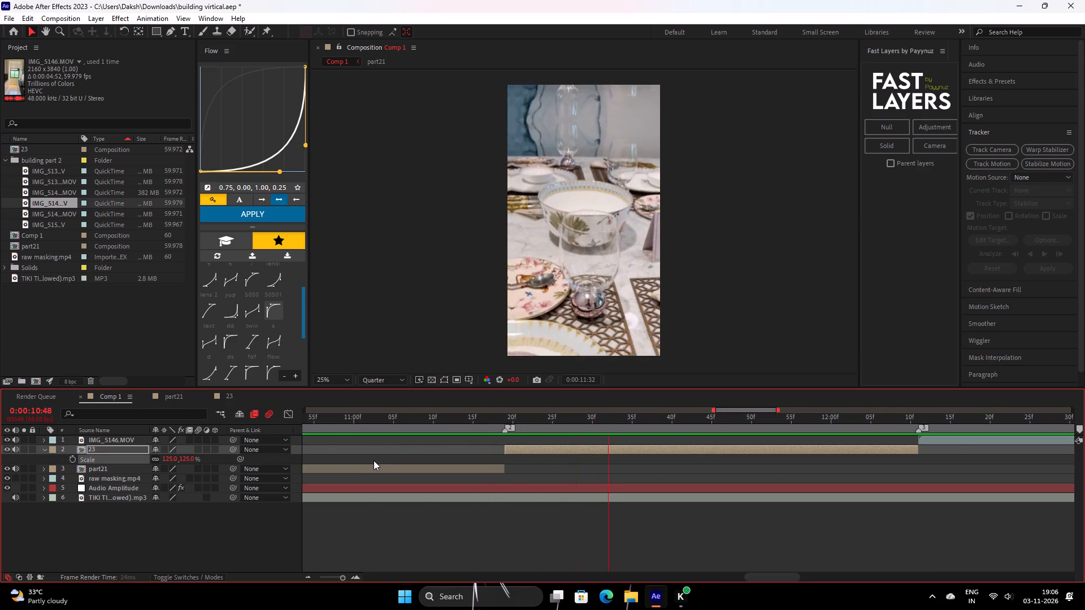
key("space")
left_click_drag(693, 422, 615, 447)
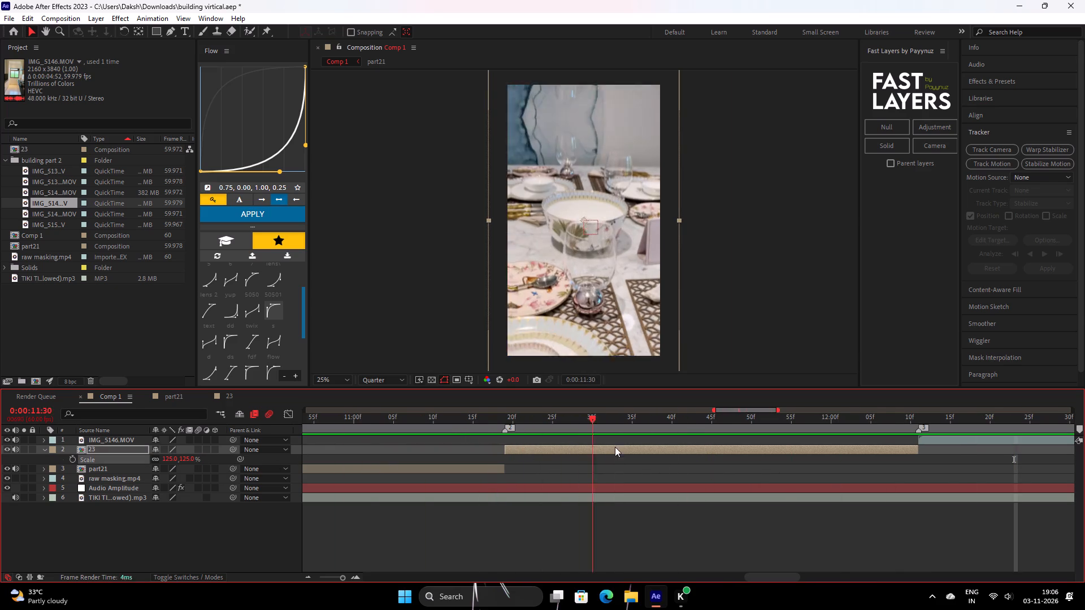
left_click_drag(615, 447, 714, 434)
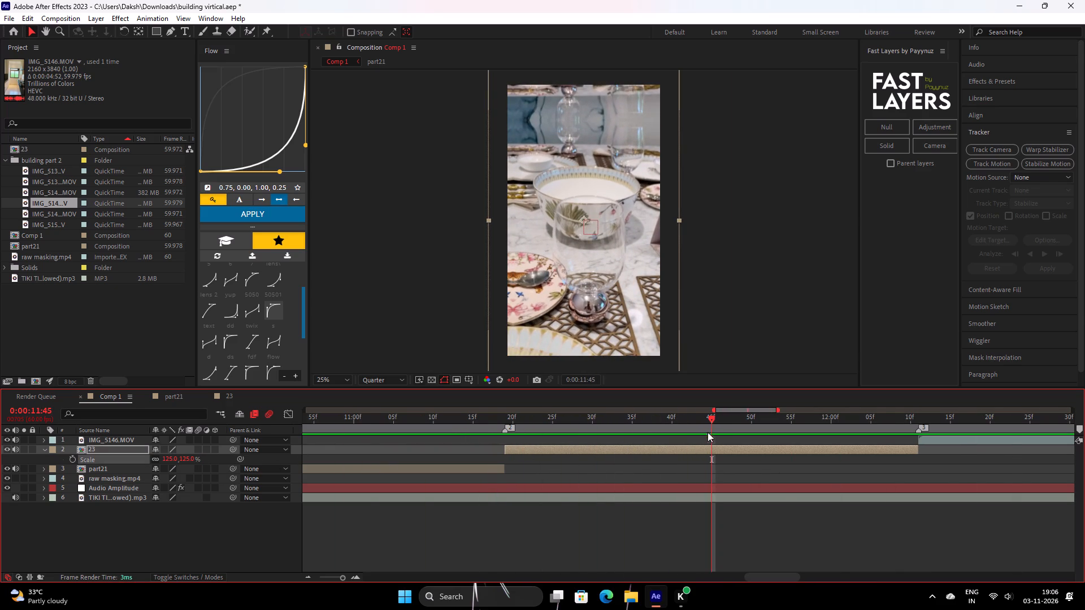
key("p")
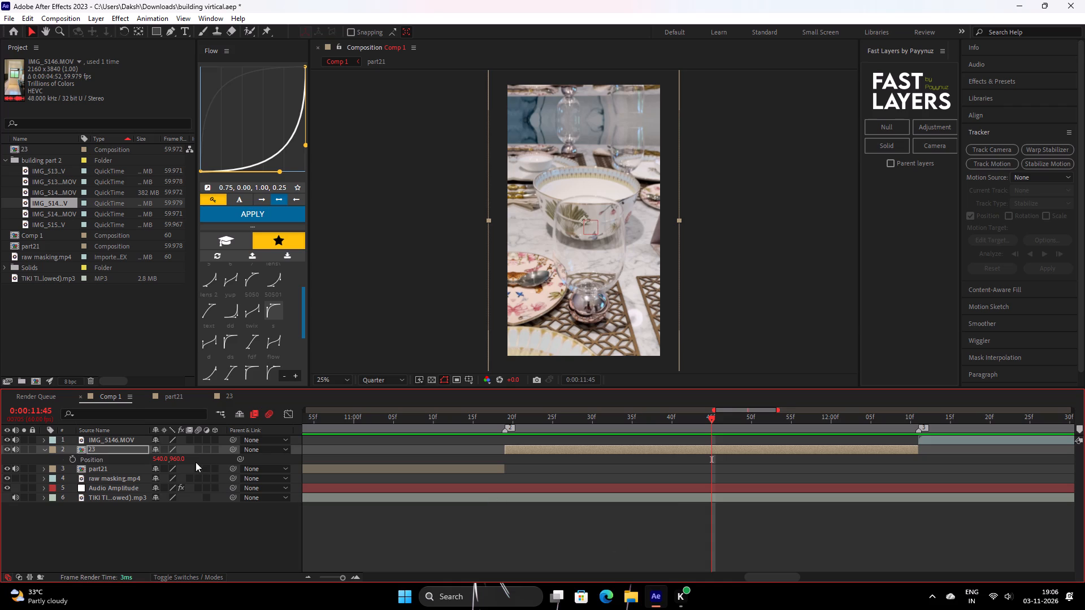
left_click(989, 120)
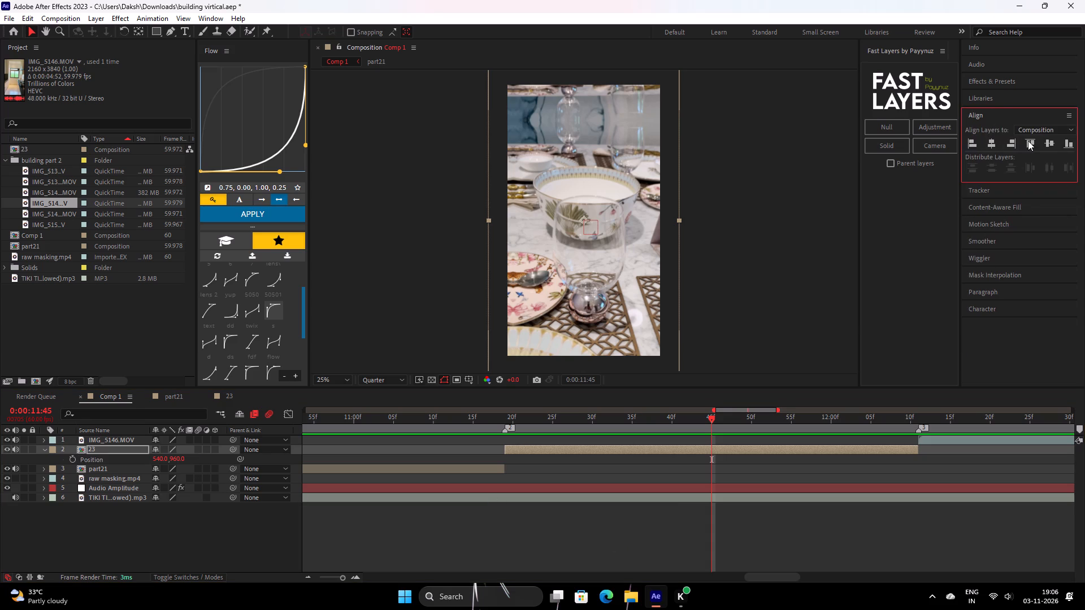
left_click(1062, 144)
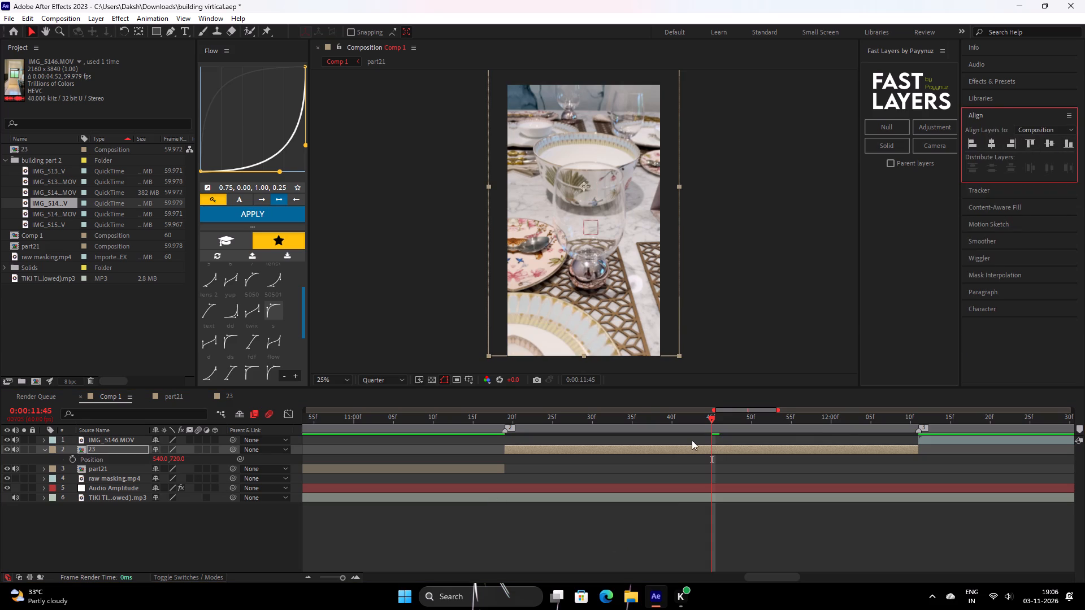
Play back the transition from part21 into clip 23 repeatedly to check the clip's new framing.
left_click_drag(704, 422, 394, 483)
key("space")
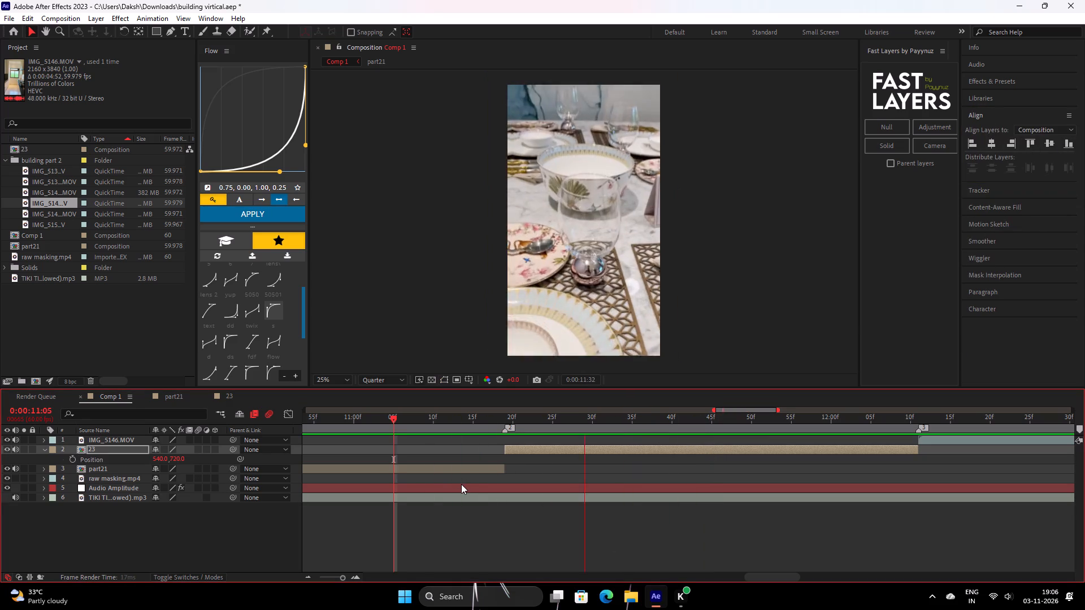
key("space")
left_click_drag(710, 429, 139, 462)
key("space")
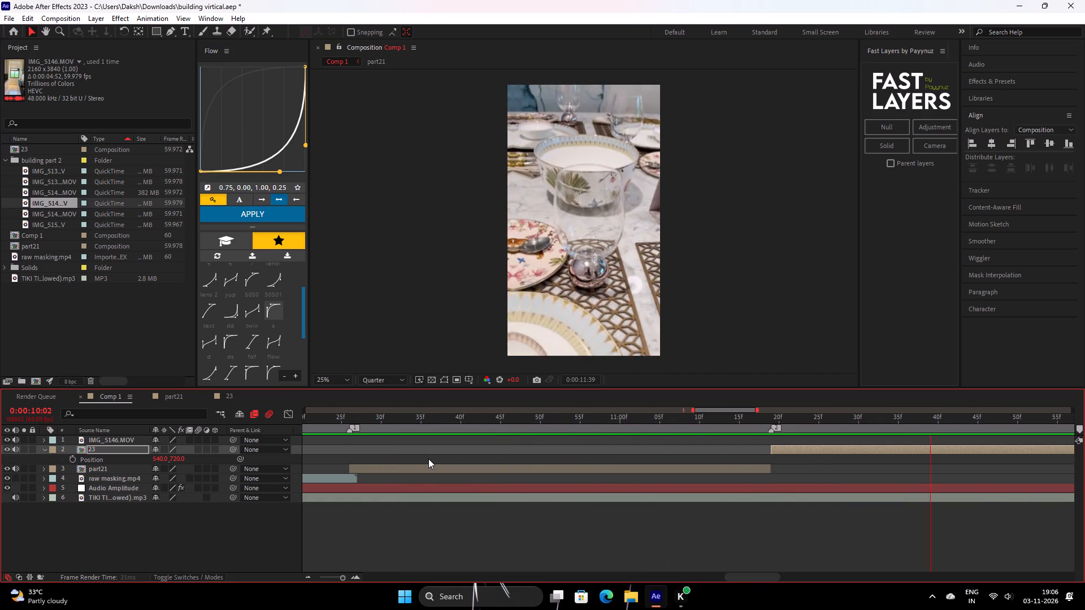
key("space")
left_click_drag(539, 428, 242, 476)
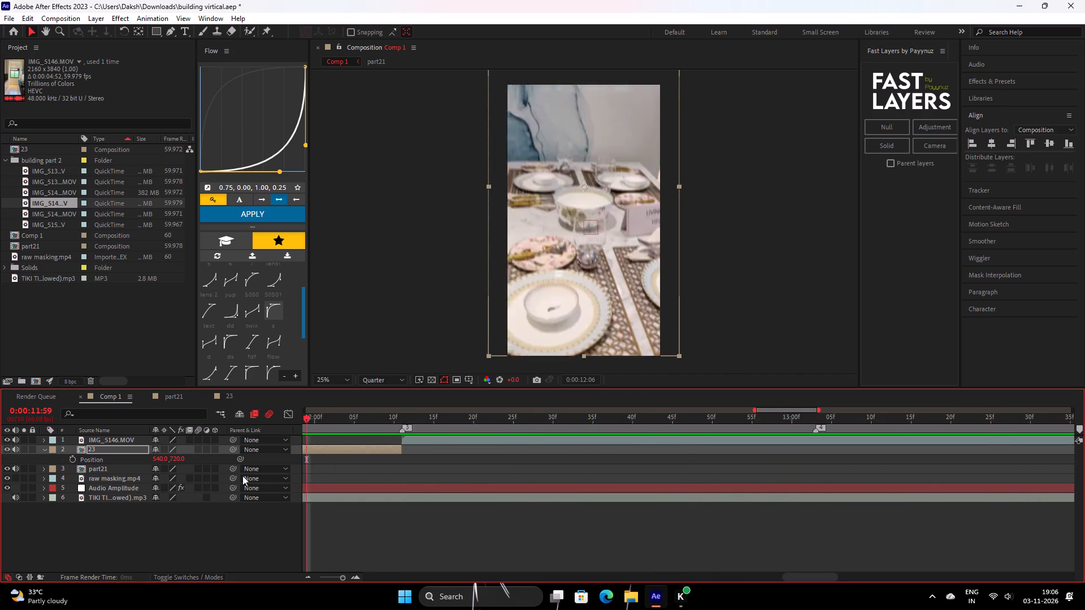
left_click_drag(242, 476, 153, 477)
key("space")
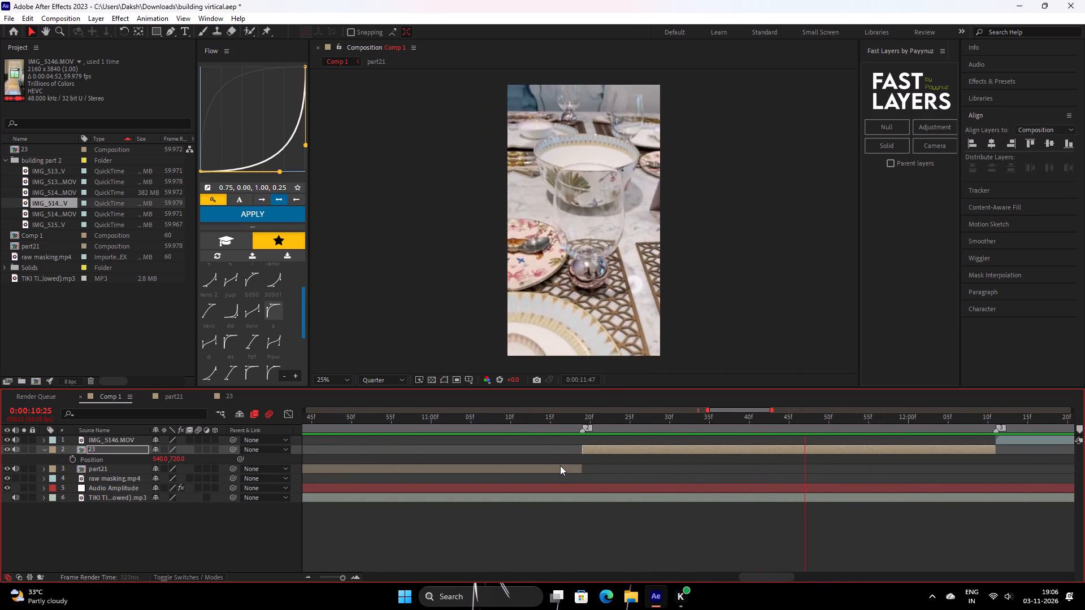
key("space")
left_click_drag(646, 420, 296, 463)
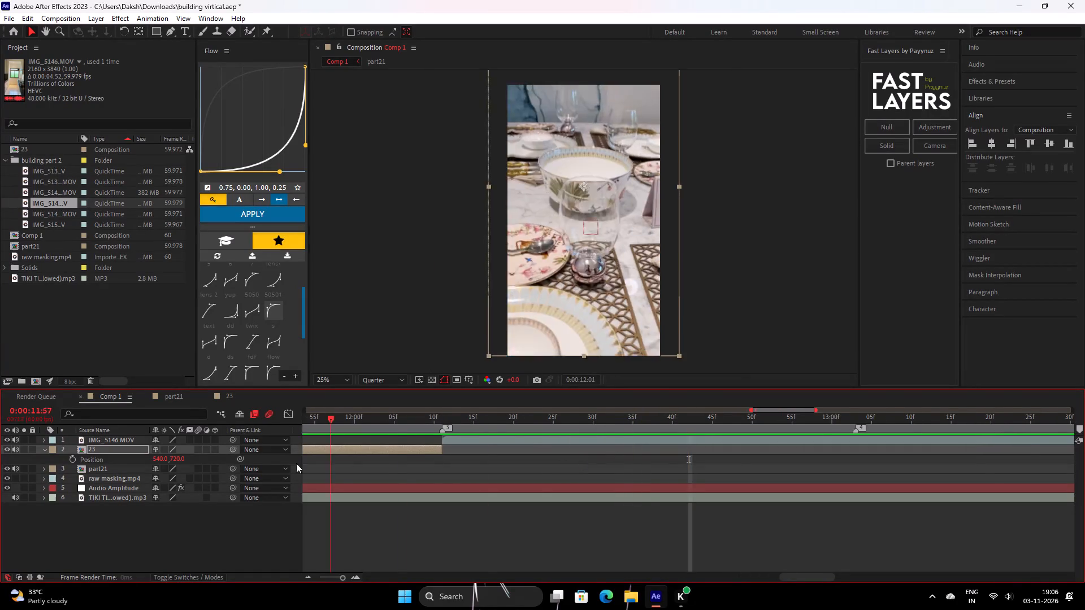
left_click_drag(296, 463, 86, 463)
key("space")
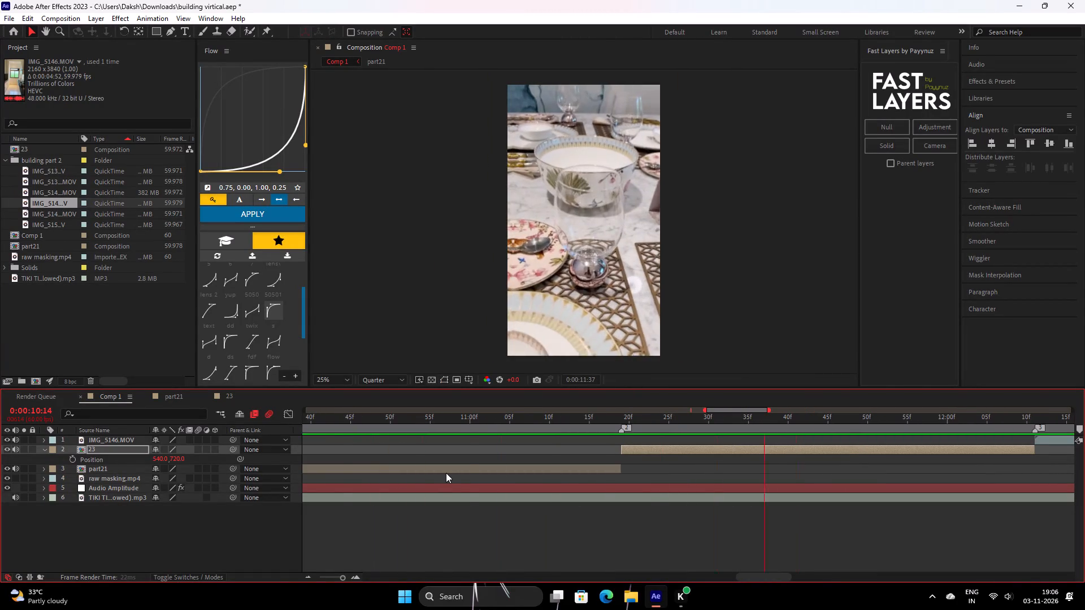
key("space")
Play Comp 1 from about 0:00:02:32, and again from about 0:00:10:39 through the kitchen clip, to review the sequence.
left_click_drag(635, 427, 44, 499)
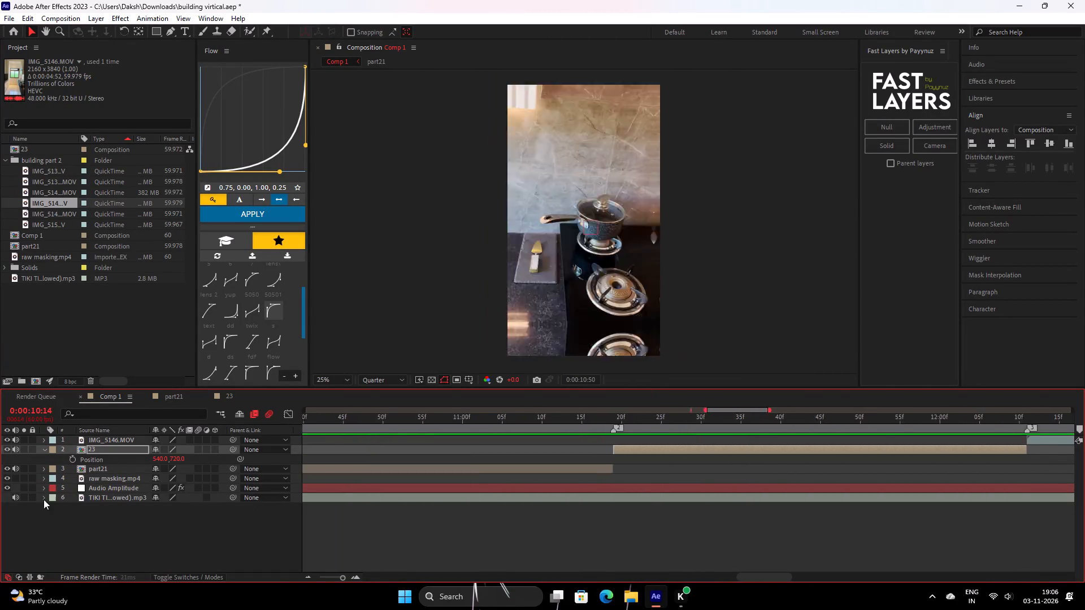
left_click_drag(44, 499, 0, 489)
key("space")
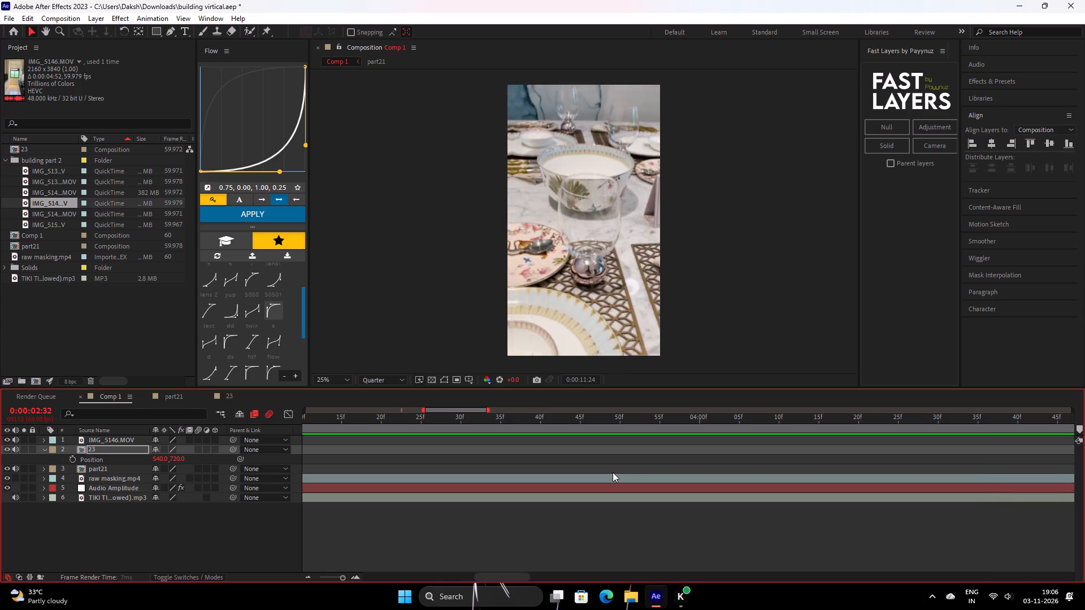
key("space")
left_click_drag(646, 426, 470, 448)
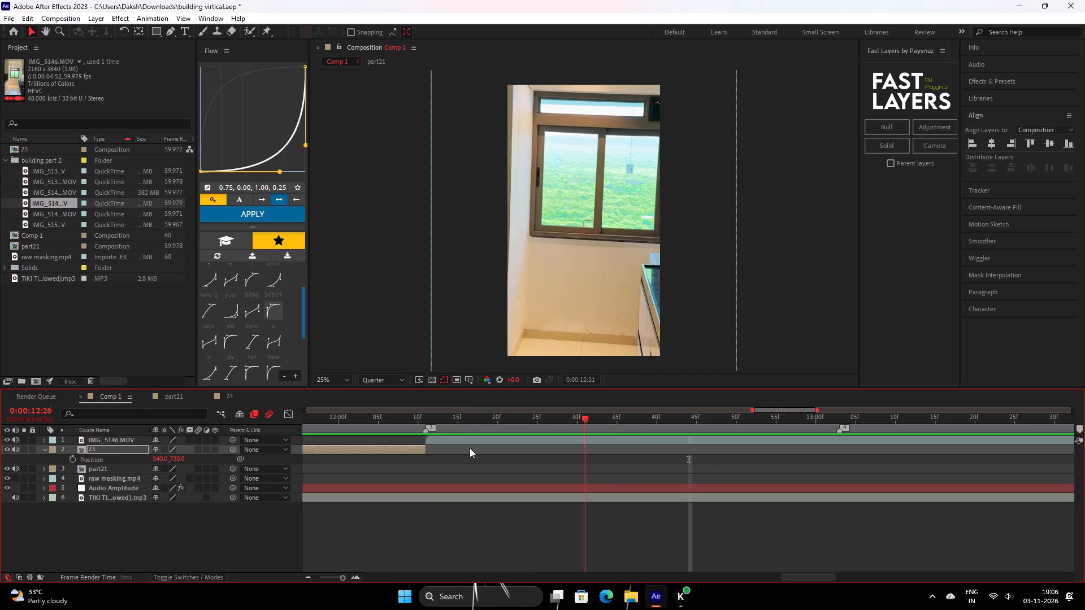
left_click_drag(470, 448, 228, 456)
key("space")
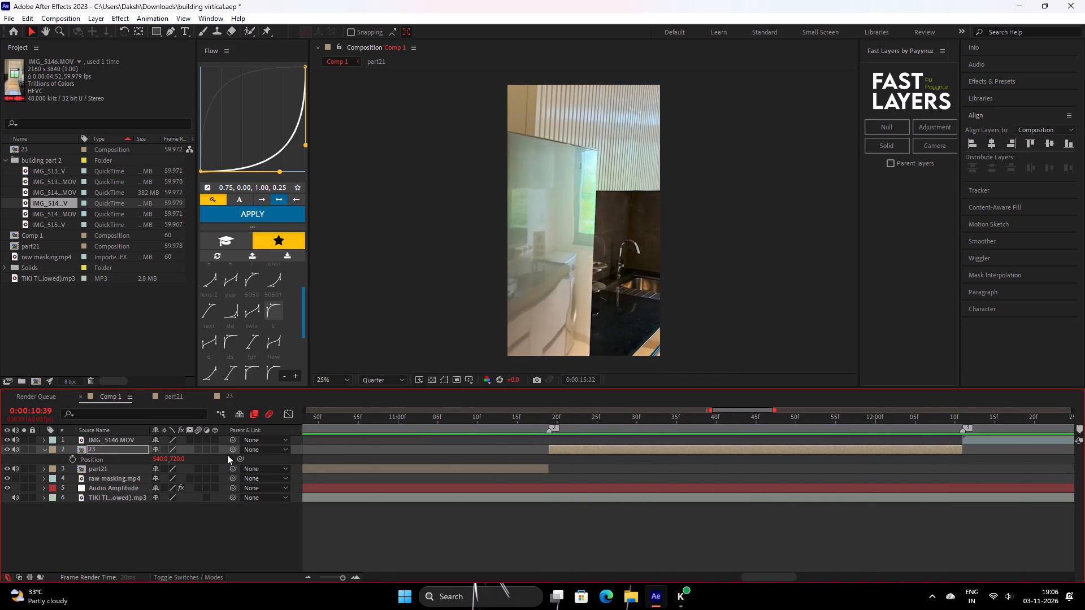
key("space")
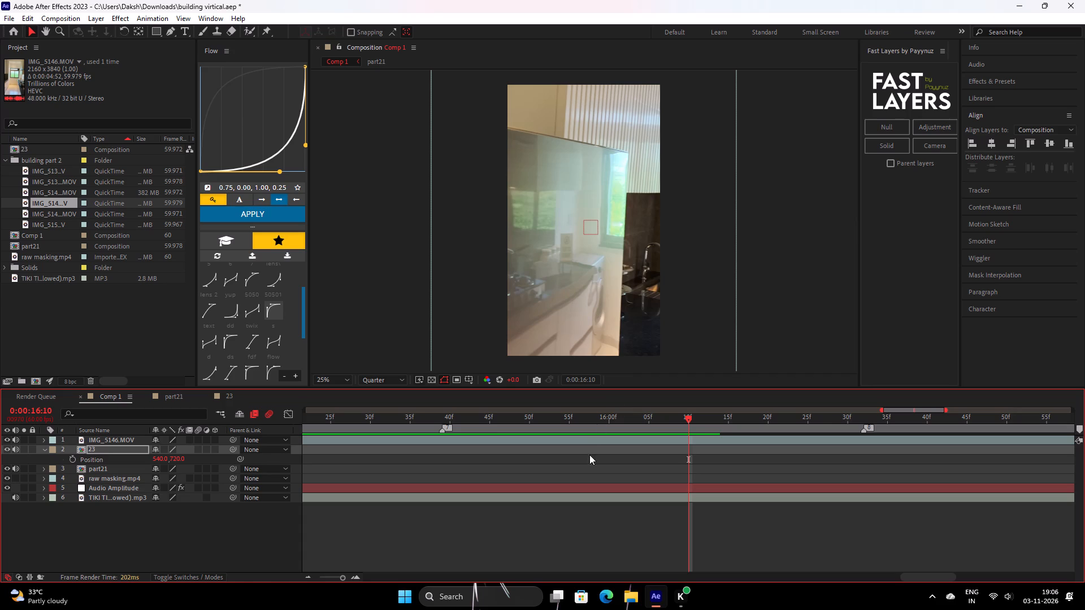
Add IMG_5147 (1).MOV from the building part 2 folder as the top layer of Comp 1, starting at 0:00:12:11.
left_click_drag(675, 425, 408, 451)
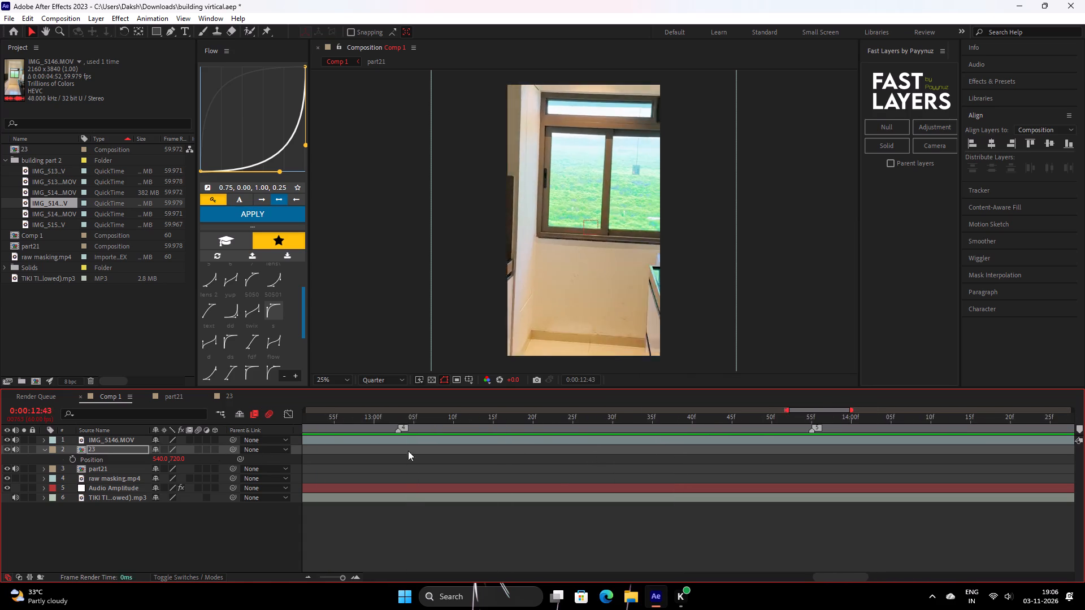
left_click_drag(408, 451, 941, 456)
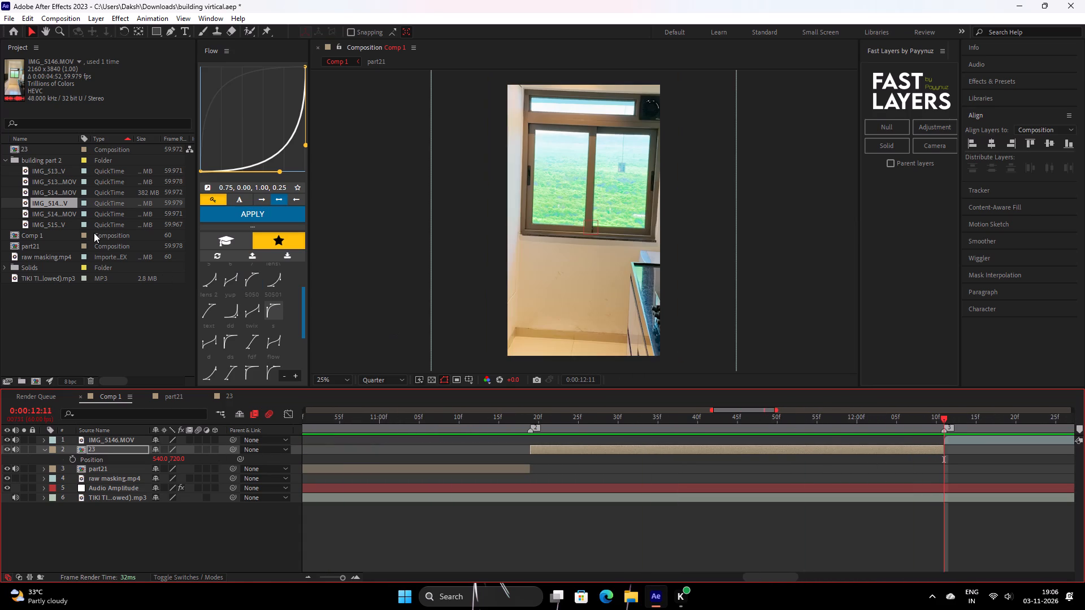
left_click_drag(59, 211, 947, 435)
Open the IMG_5147 (1).MOV layer, scrub through its dining and living room footage, and close the footage view.
double_click(953, 437)
left_click_drag(322, 355, 353, 355)
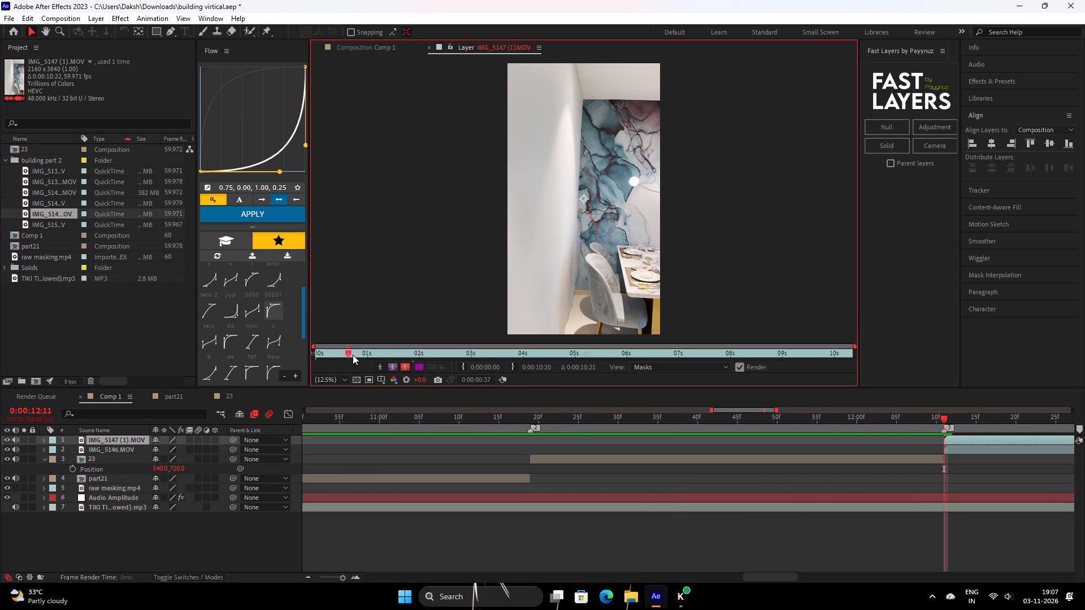
left_click_drag(353, 355, 704, 354)
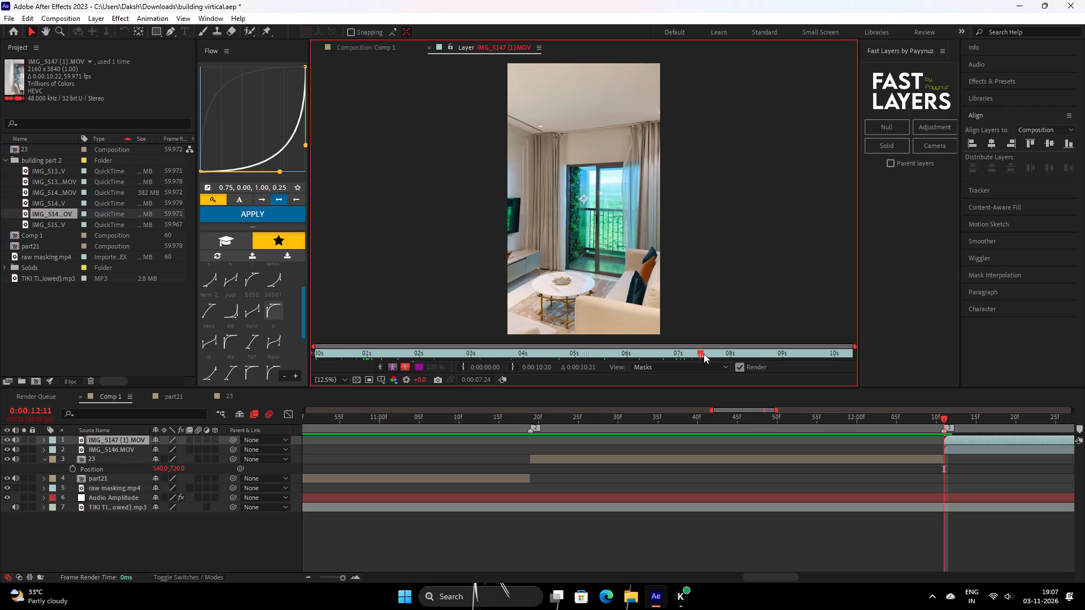
left_click_drag(704, 354, 672, 356)
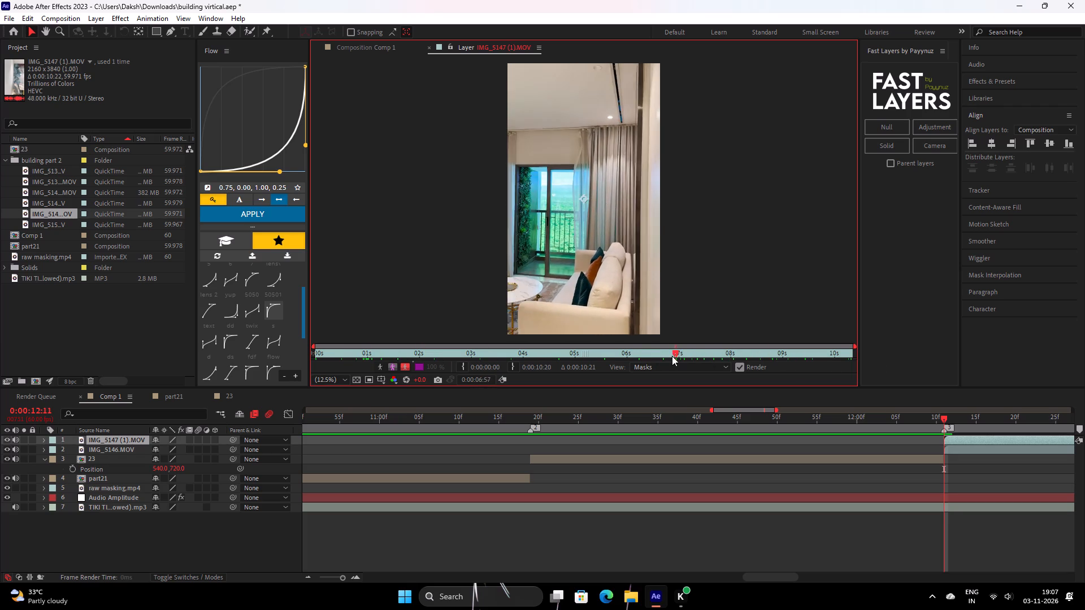
left_click_drag(672, 356, 349, 360)
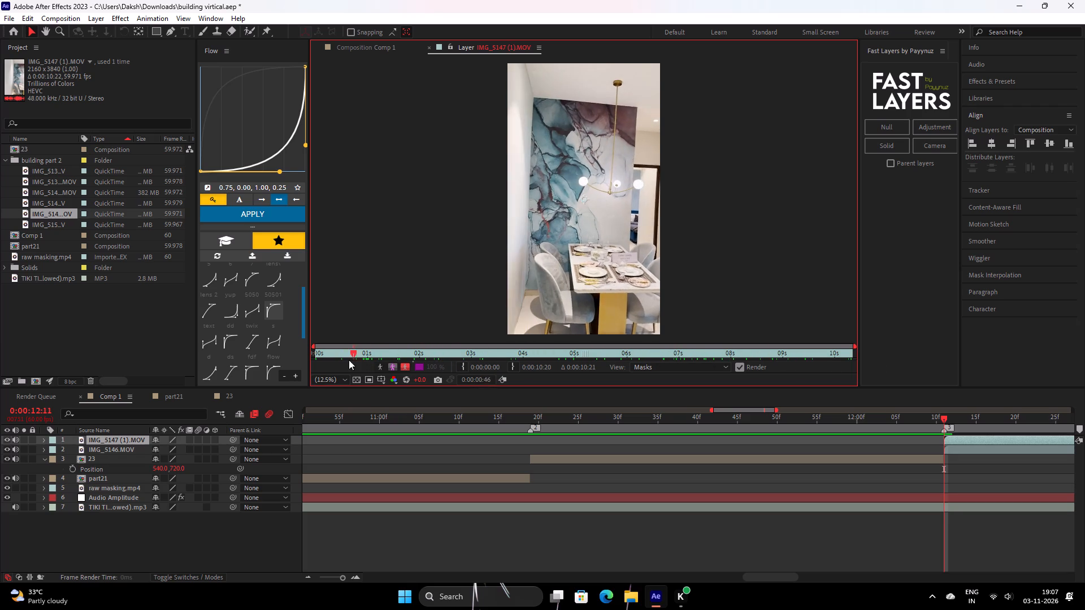
left_click_drag(349, 360, 283, 359)
left_click(426, 51)
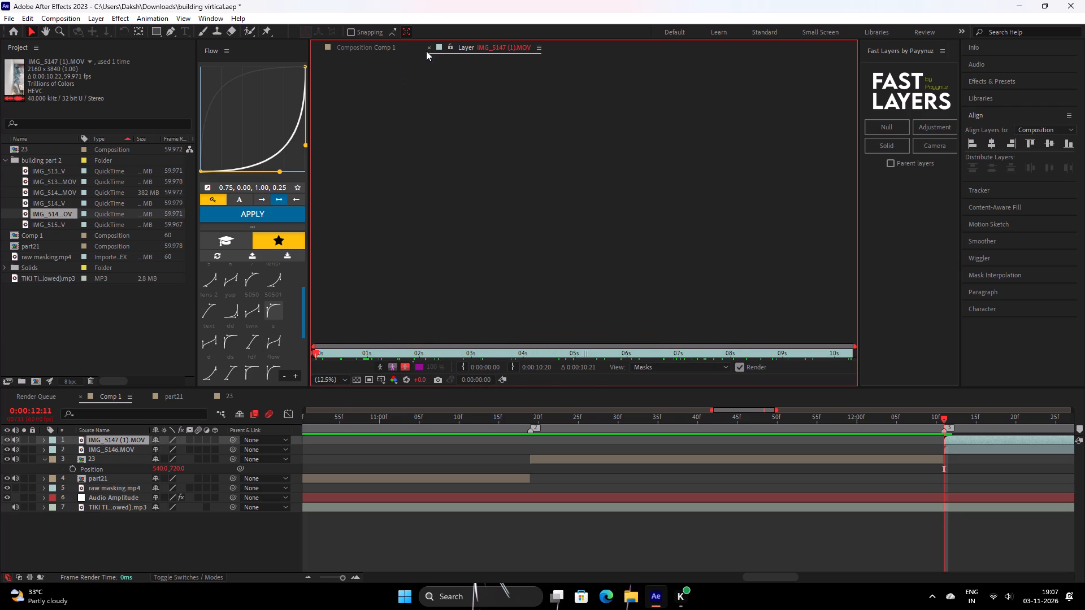
Open the JerryFlow V2 extension.
left_click(212, 21)
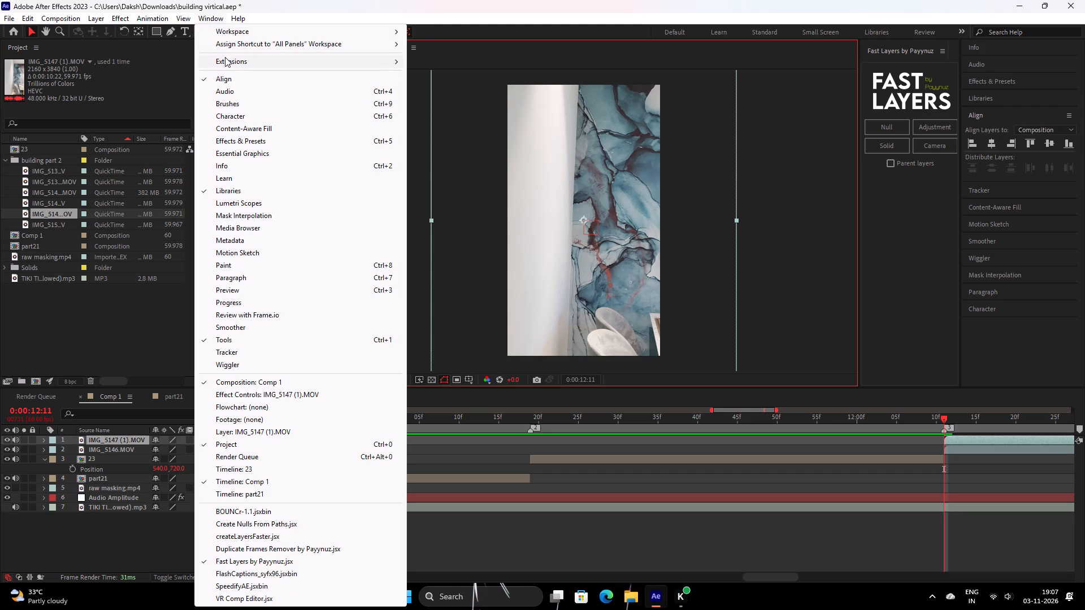
left_click(225, 57)
left_click(455, 72)
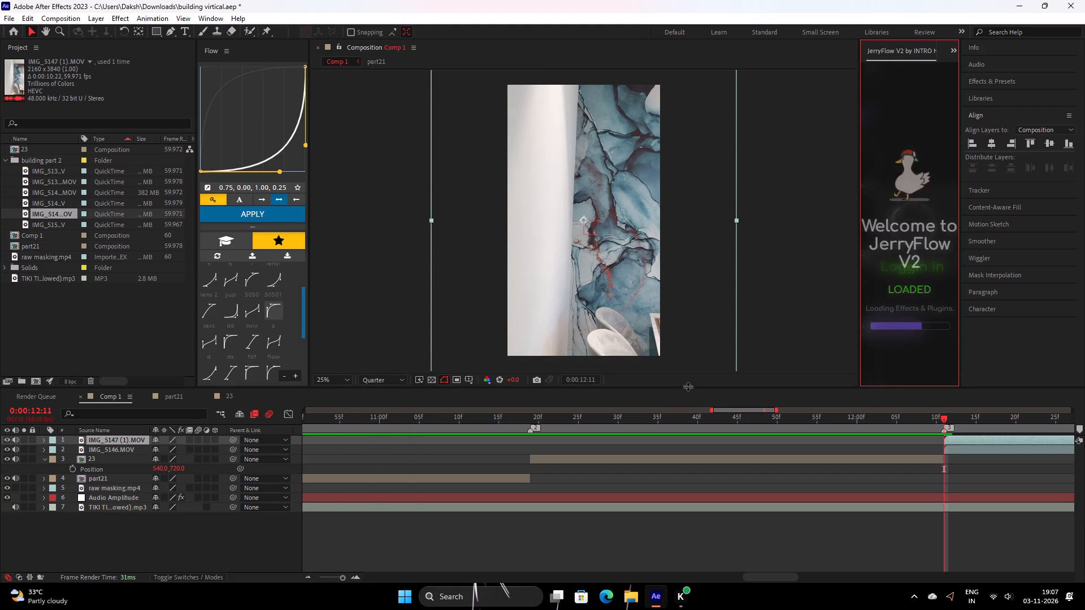
Fit the IMG_5147 (1).MOV layer to the composition height.
right_click(970, 439)
left_click(1000, 154)
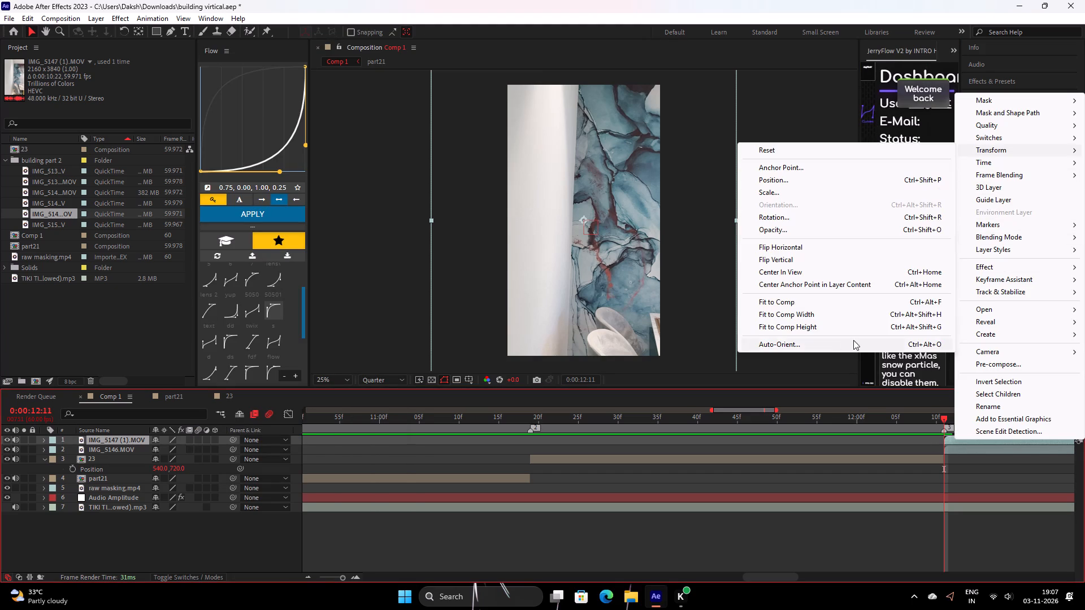
left_click(839, 329)
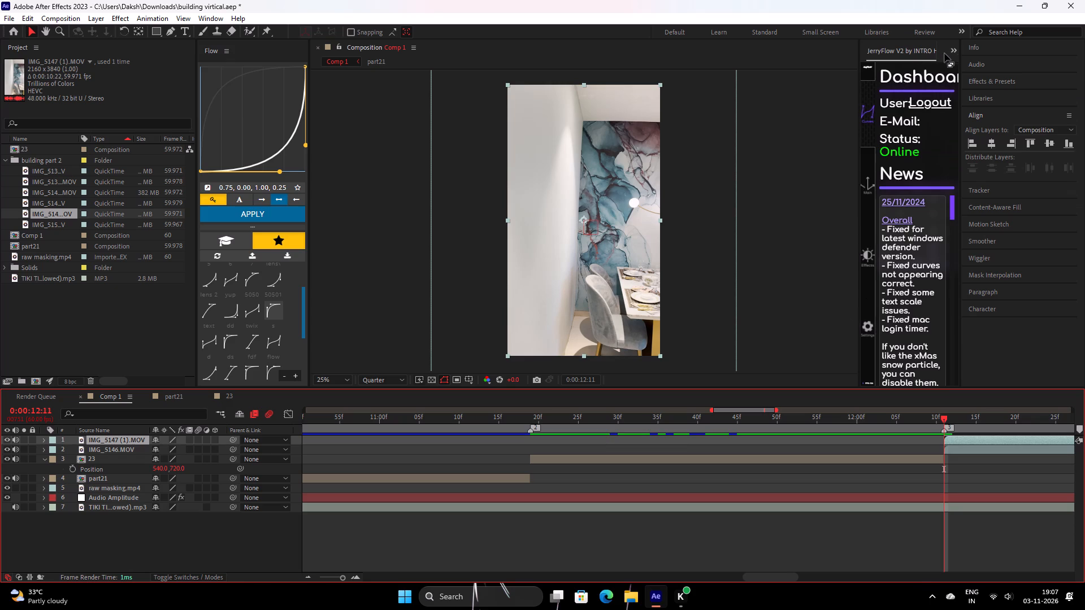
Widen the JerryFlow V2 panel so its full dashboard fits.
right_click(938, 53)
left_click_drag(859, 80, 724, 105)
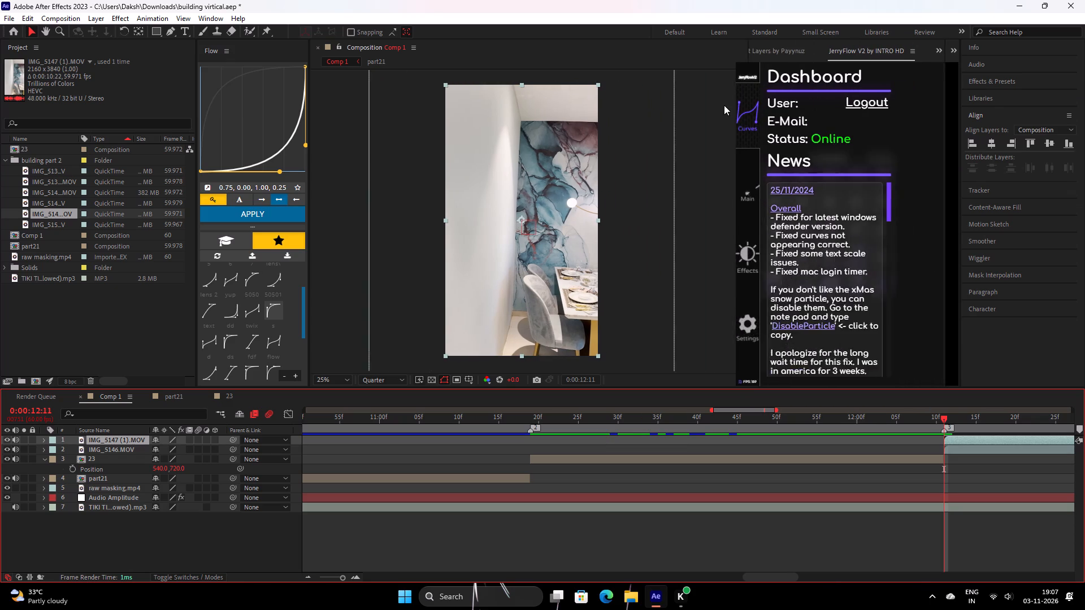
left_click_drag(724, 105, 723, 105)
left_click(899, 52)
left_click(904, 49)
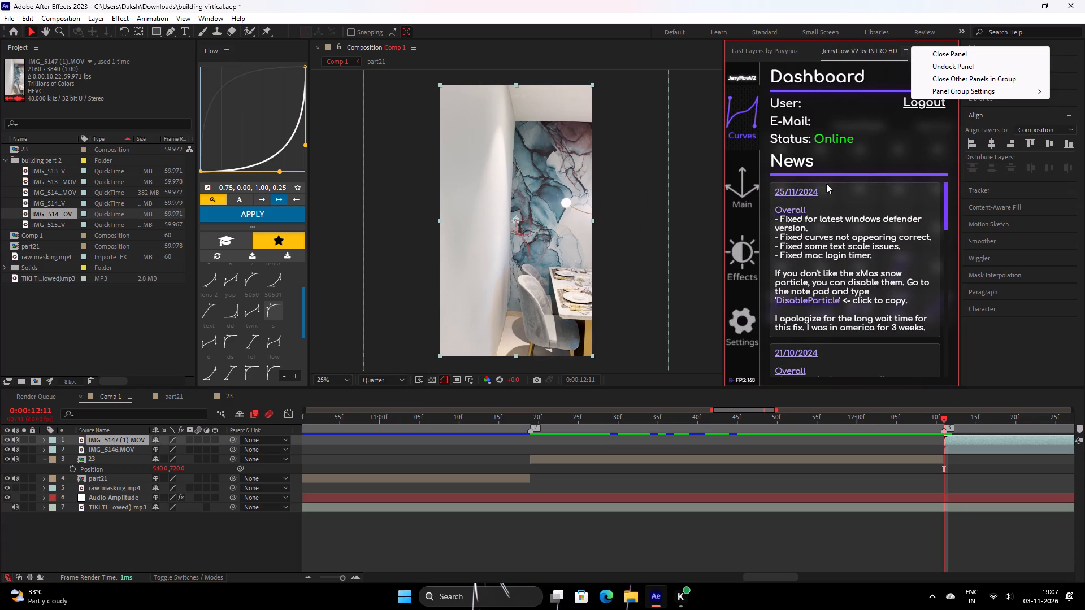
Apply JerryFlow's Warp stabilizer effect to the IMG_5147 (1).MOV layer at 0:00:12:11.
left_click(744, 164)
left_click(742, 249)
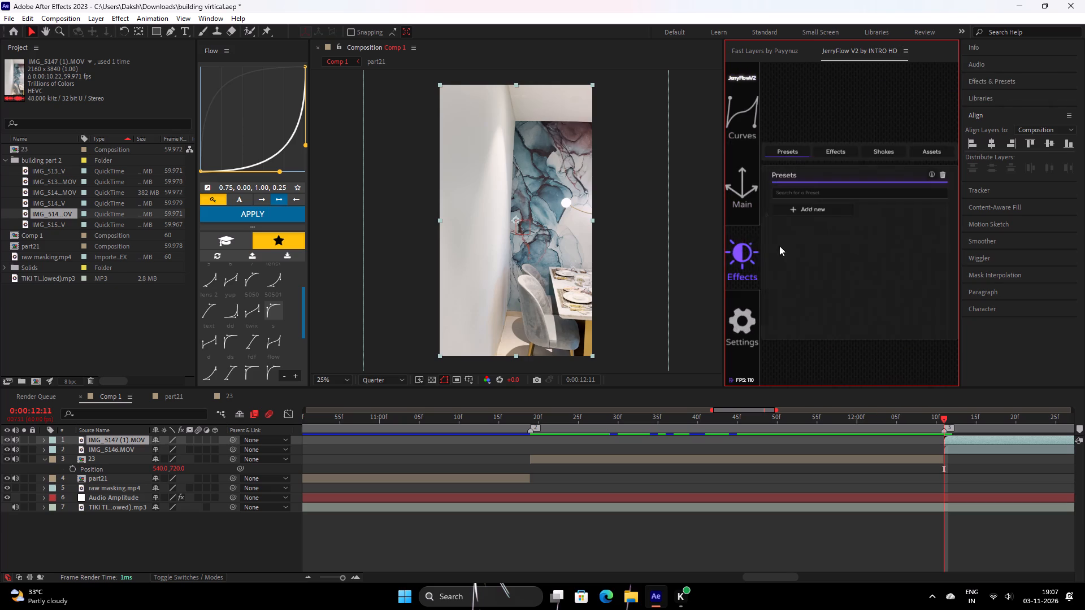
left_click(823, 138)
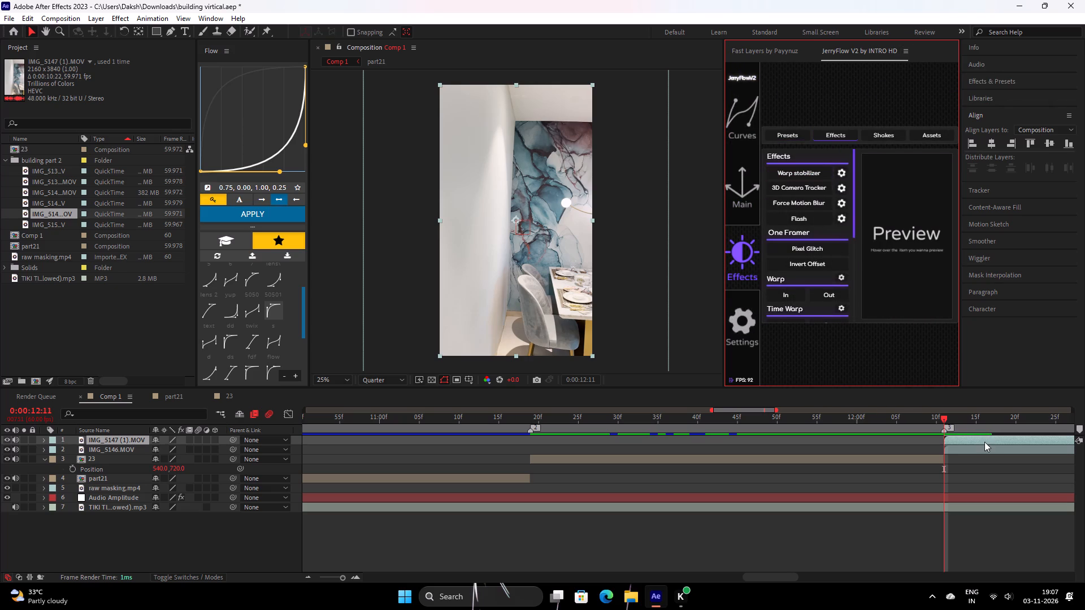
left_click_drag(961, 428, 941, 446)
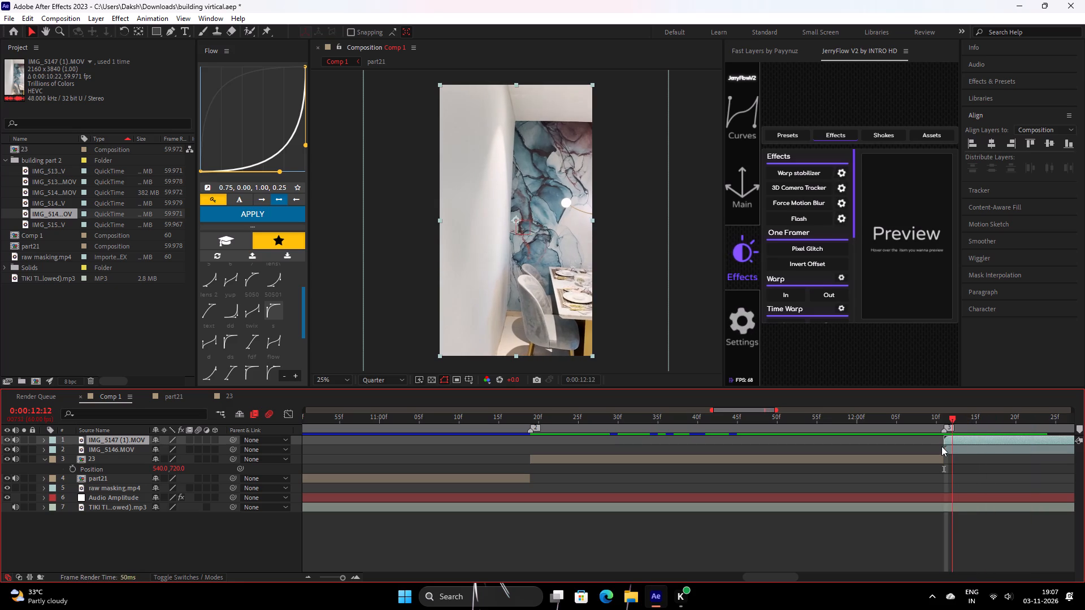
left_click_drag(941, 446, 940, 447)
left_click(806, 173)
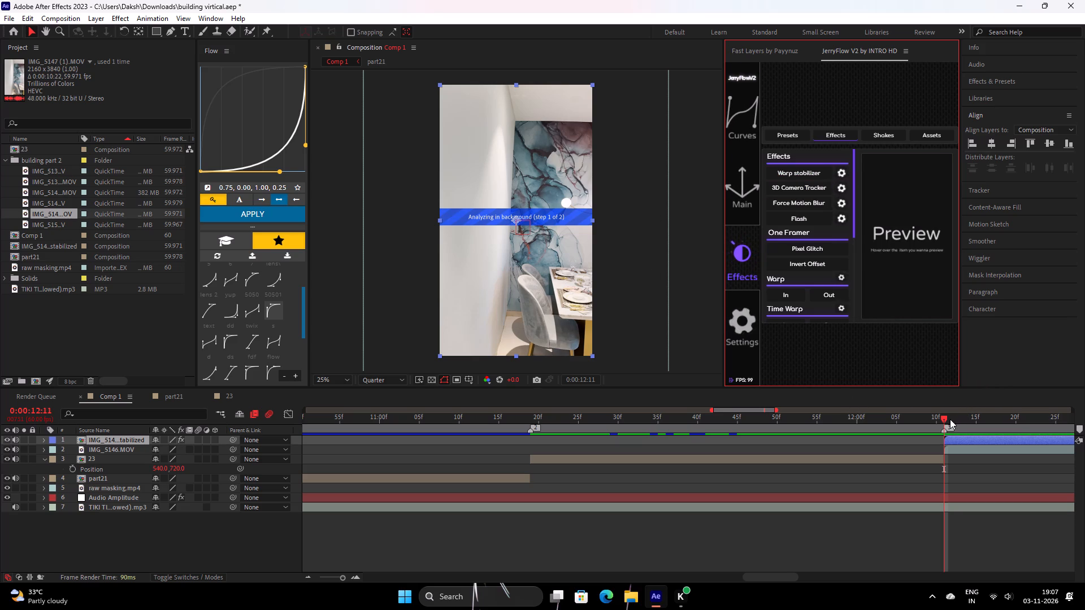
Scrub and play Comp 1 across the cut from clip 23 to the stabilized IMG_5147 (1) layer.
left_click_drag(947, 419, 1084, 438)
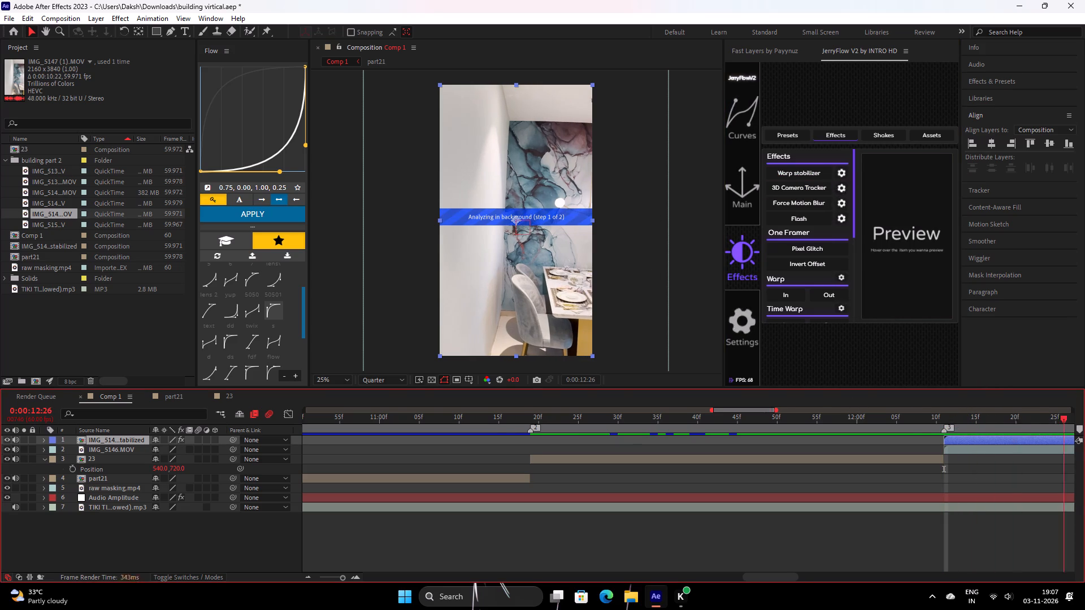
left_click_drag(1084, 438, 583, 419)
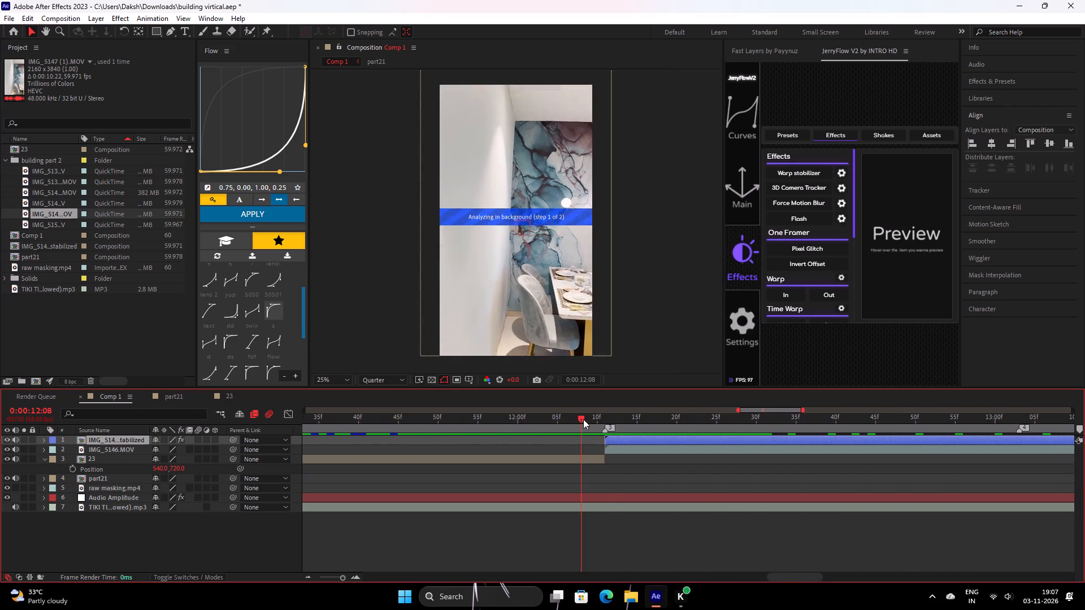
left_click_drag(583, 419, 622, 424)
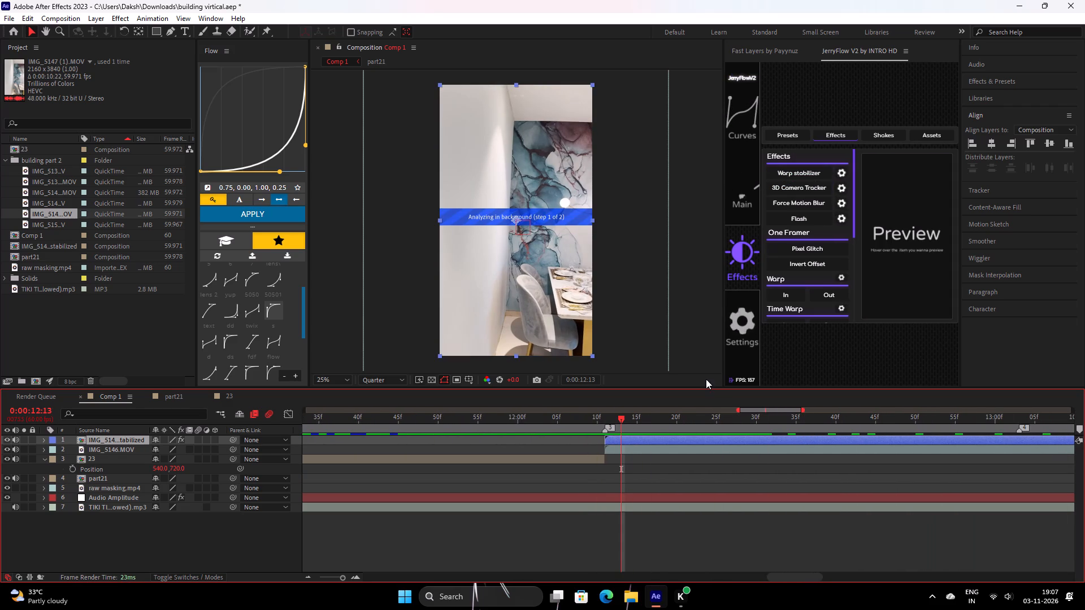
left_click_drag(648, 428, 535, 434)
key("space")
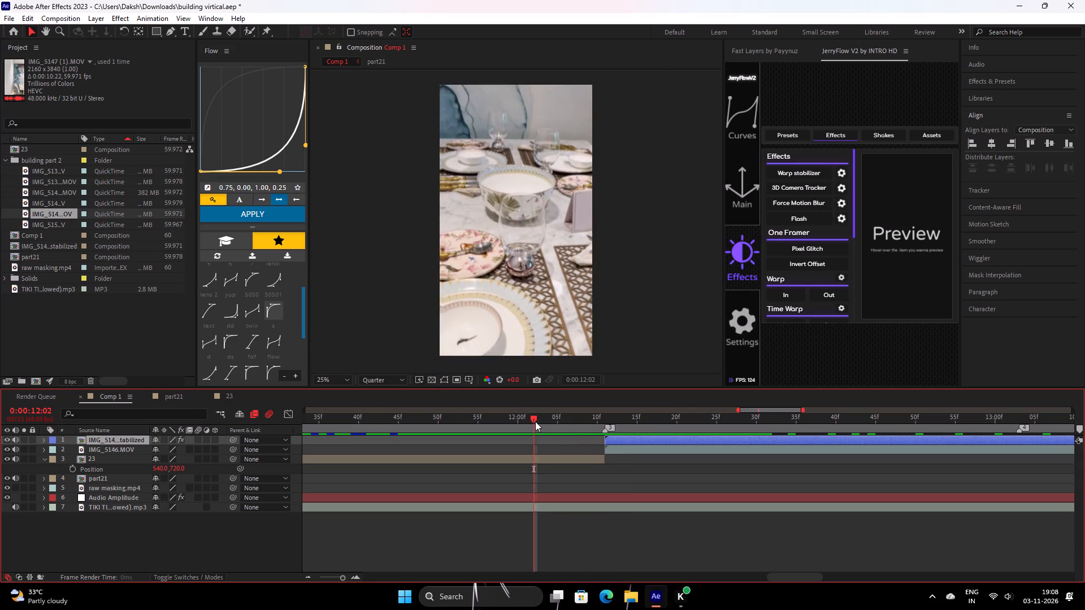
key("space")
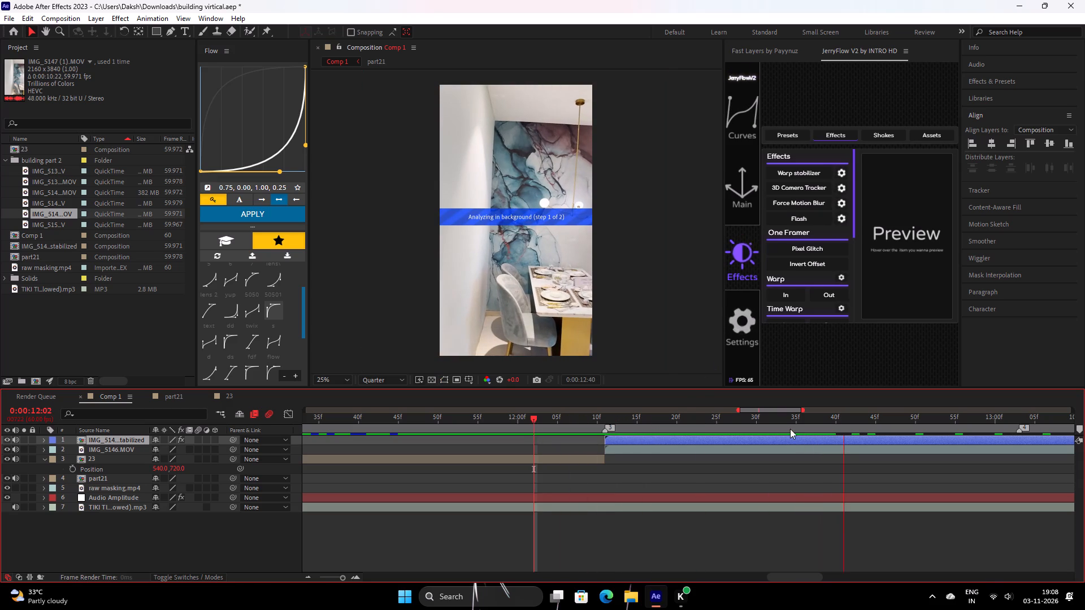
left_click_drag(792, 429, 604, 445)
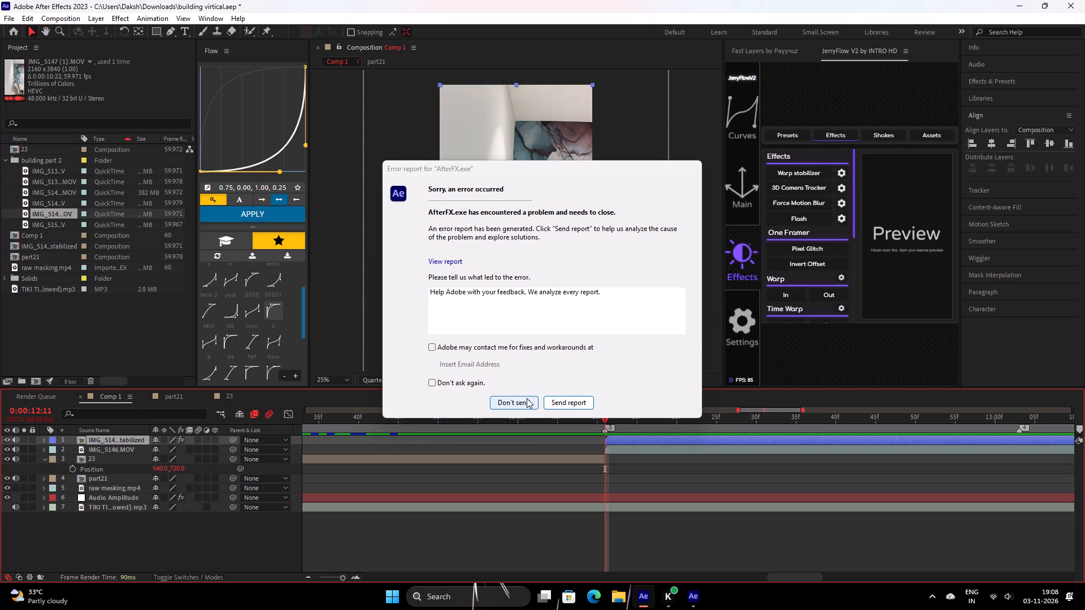
Save the project.
key("ctrl+s")
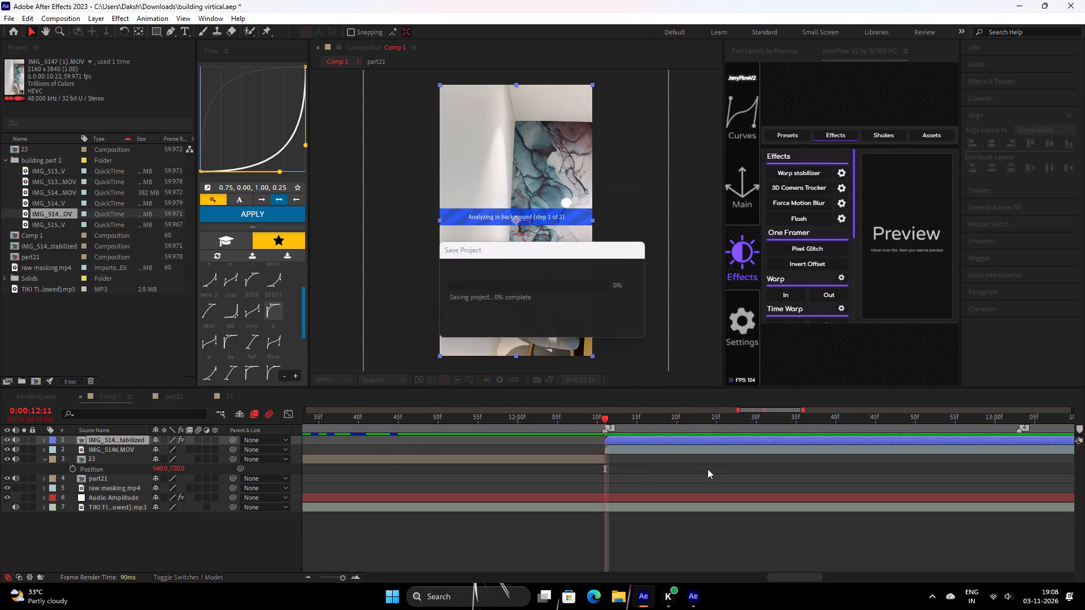
Delete the Warp Stabilizer effect from the stabilized IMG_5147 (1) layer.
left_click_drag(617, 425, 498, 431)
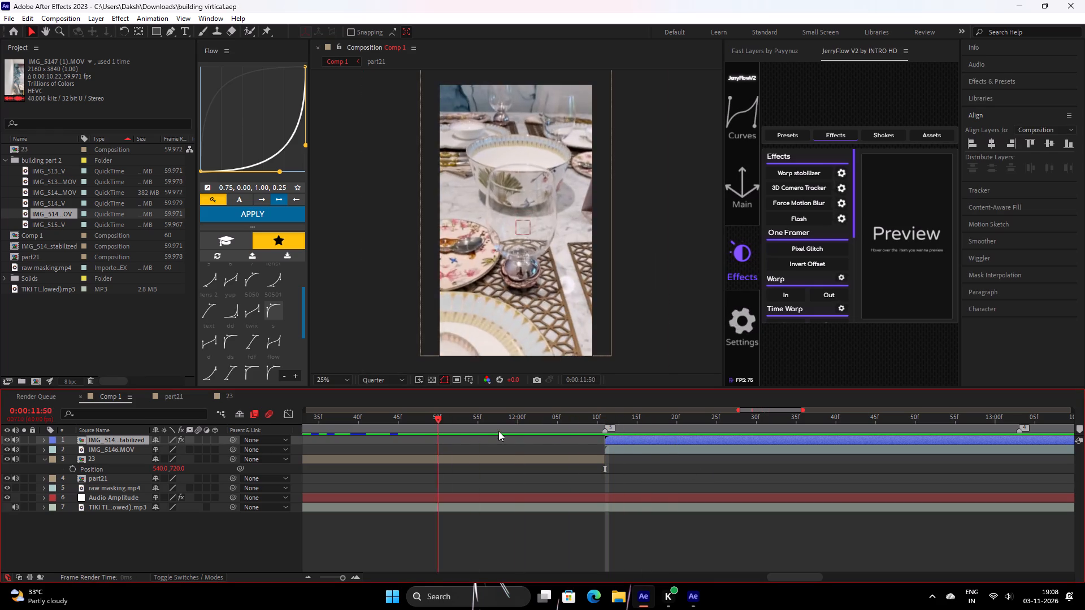
left_click_drag(498, 431, 583, 438)
key("e")
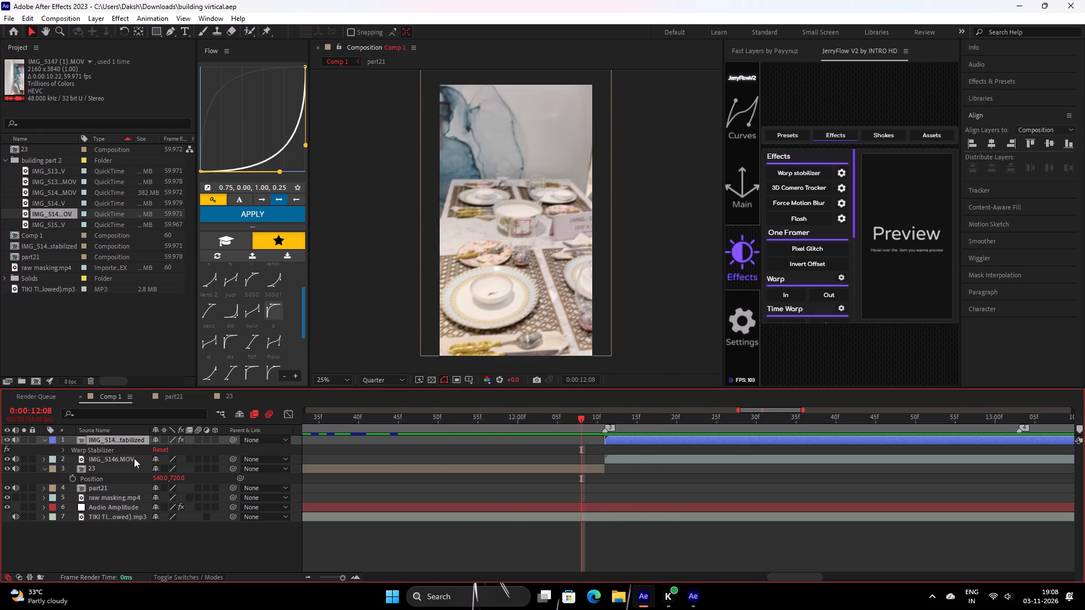
left_click(114, 452)
key("BackSpace")
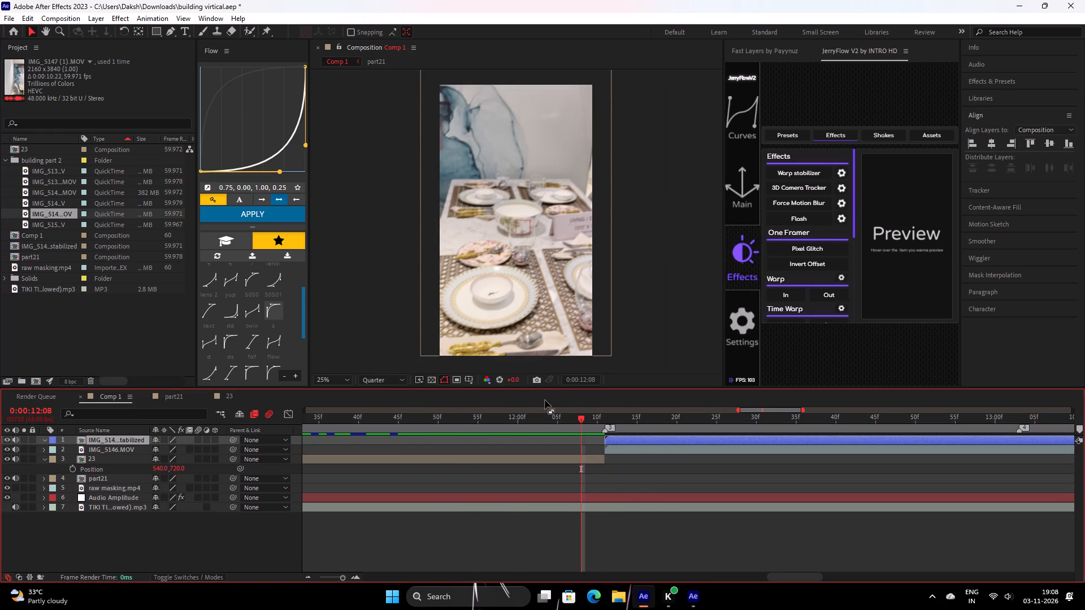
Check the cut between clip 23 and the IMG_5147 (1) layer, and save the project again.
left_click_drag(555, 411, 454, 438)
left_click_drag(568, 415, 415, 450)
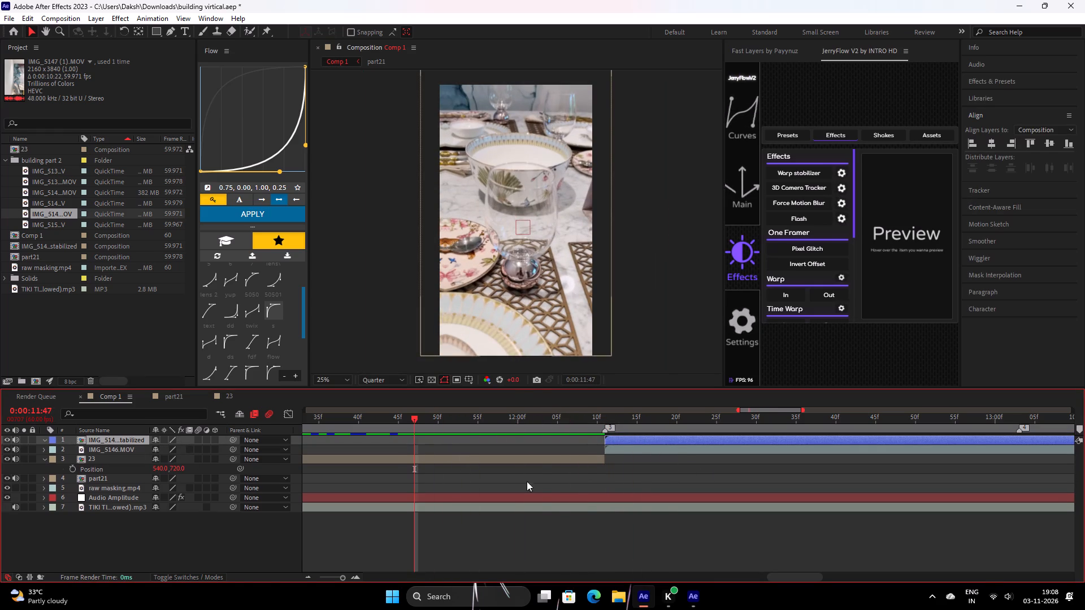
left_click(701, 606)
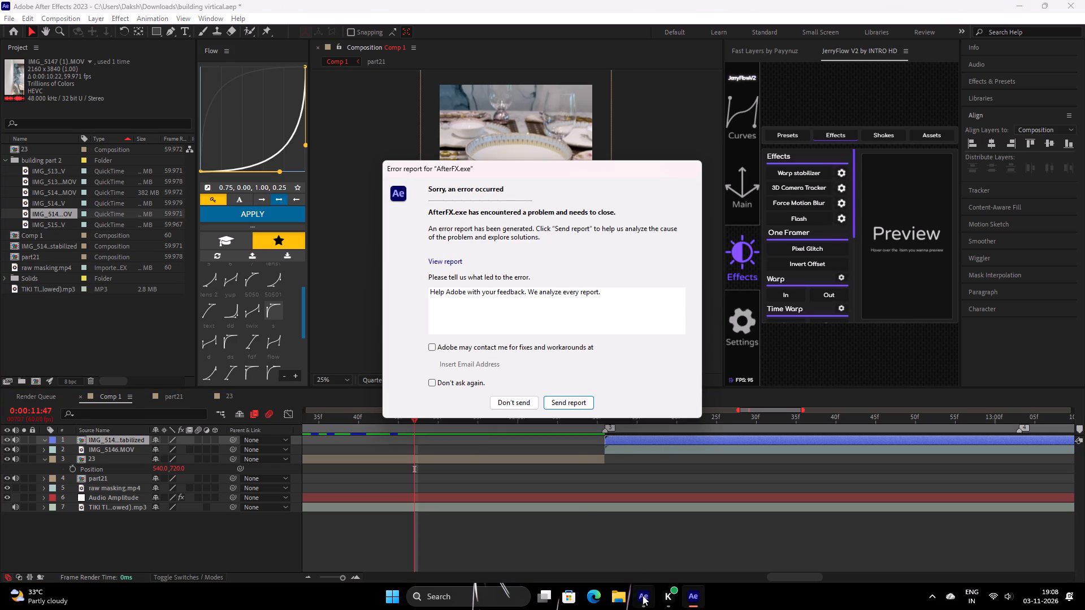
left_click(643, 596)
key("space")
left_click_drag(446, 426, 570, 426)
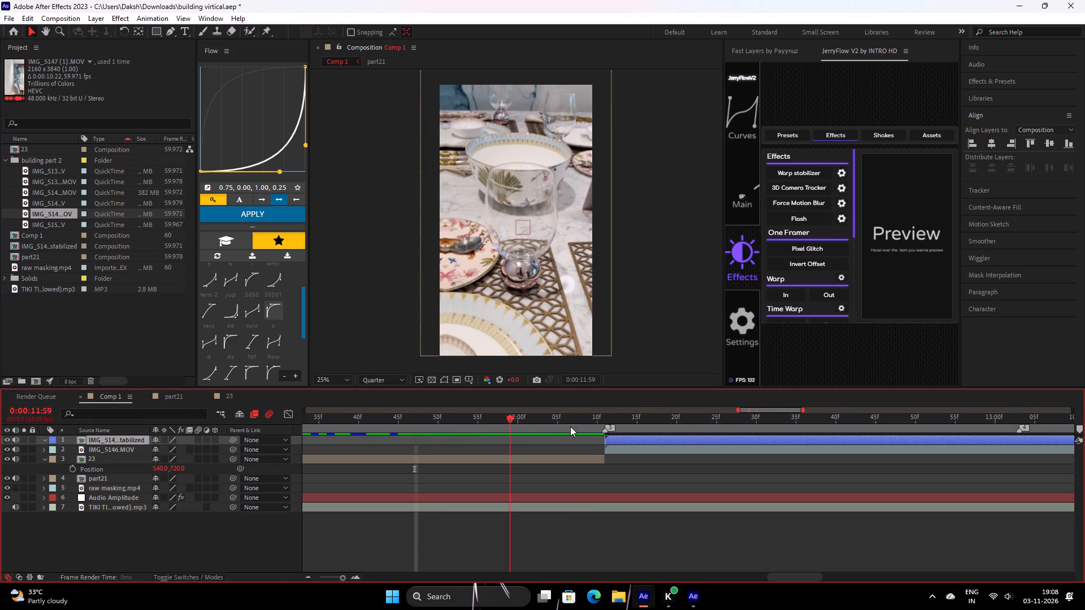
left_click_drag(570, 426, 633, 435)
key("ctrl+s")
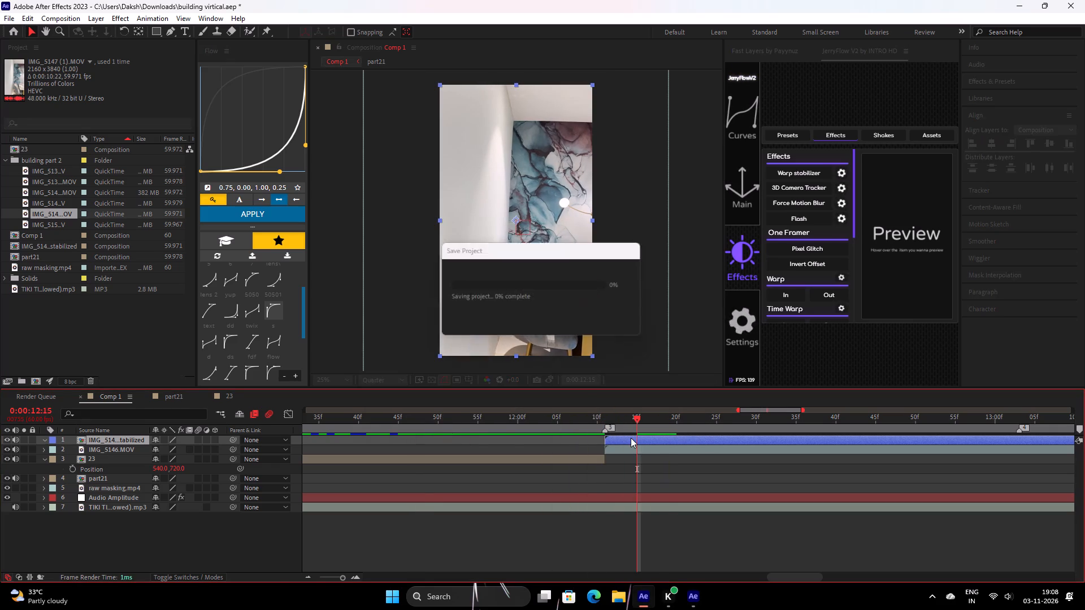
Dismiss the After Effects error report without sending it.
left_click(693, 594)
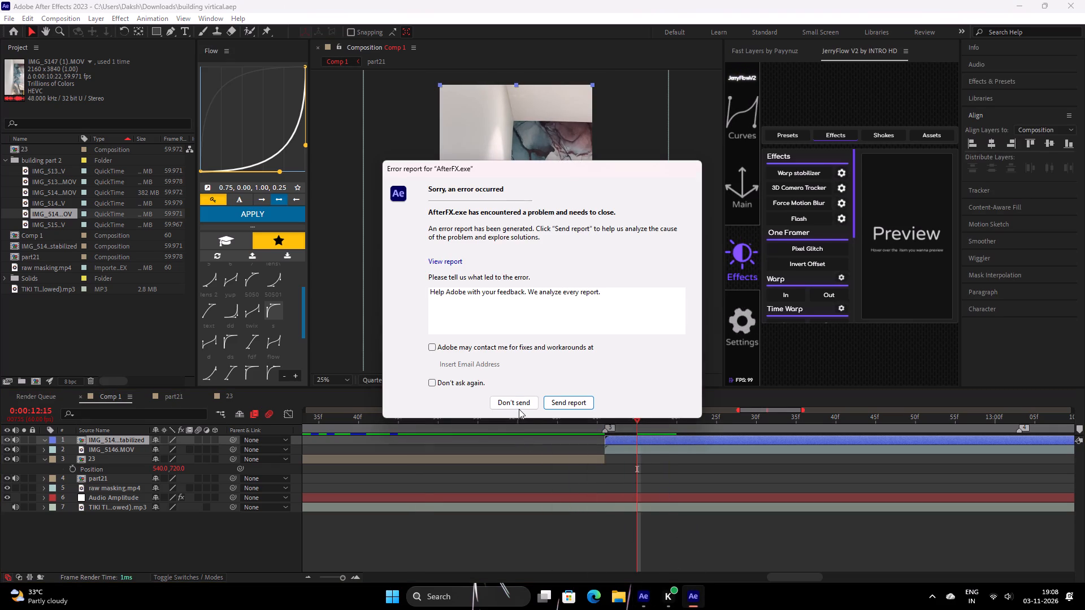
left_click(519, 409)
Scrub Comp 1 back from the cut to about 0:00:09:19 and save the project.
left_click_drag(639, 425, 478, 440)
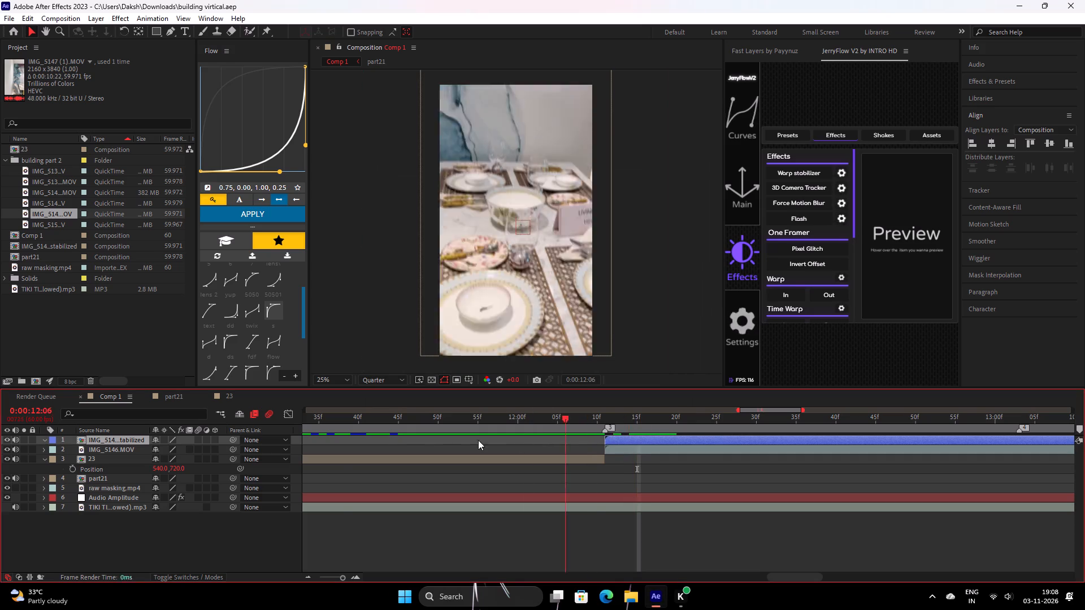
left_click_drag(478, 440, 275, 438)
key("space")
left_click_drag(428, 424, 366, 434)
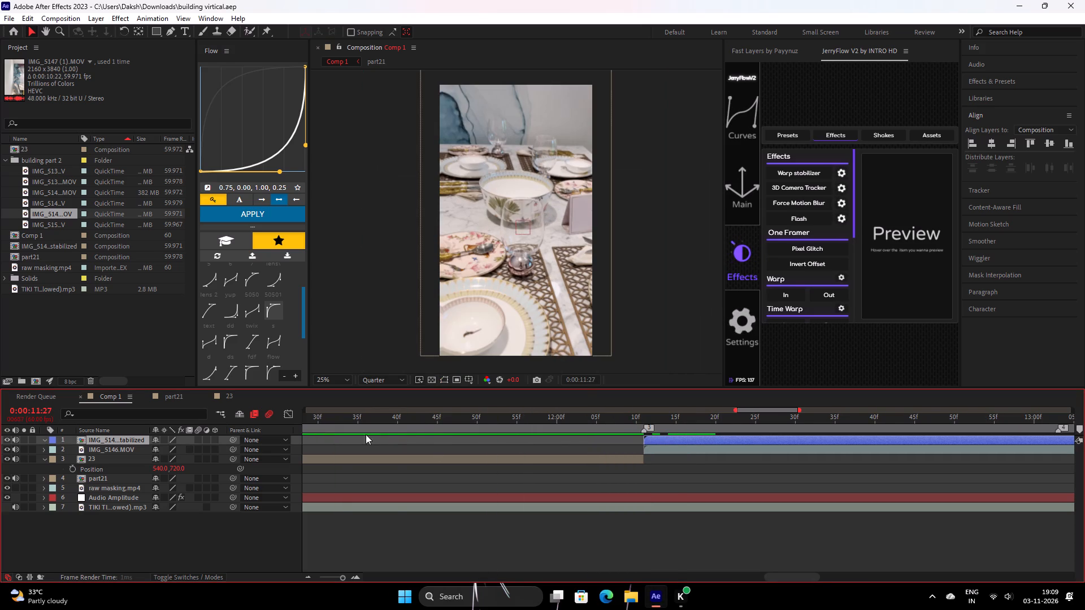
left_click_drag(366, 434, 118, 425)
key("ctrl+s")
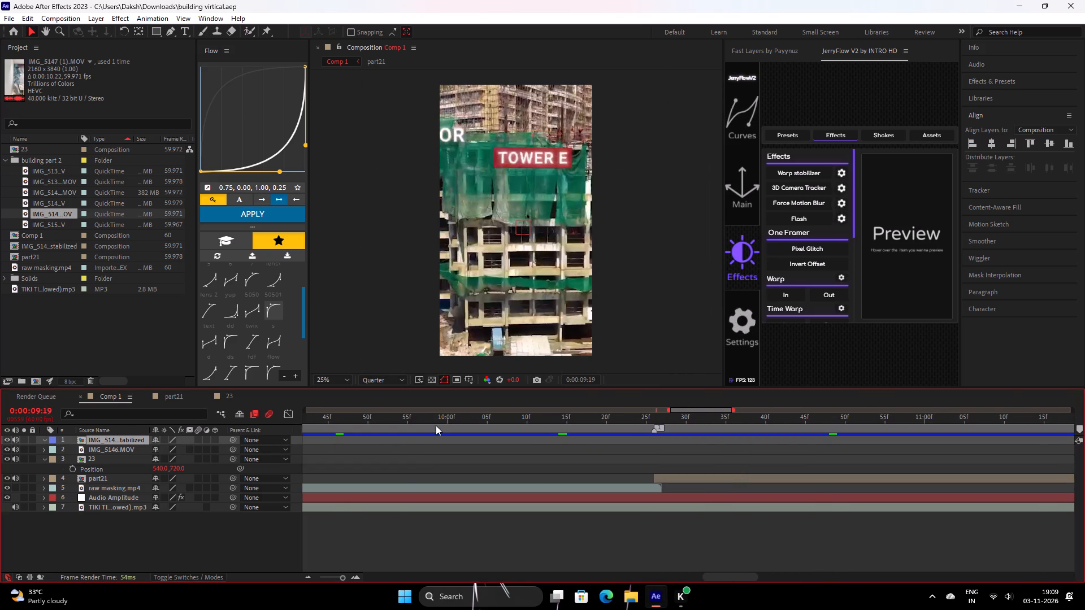
Preview the building tower footage in Comp 1 up to about 0:00:09:58.
left_click_drag(436, 425, 328, 426)
key("space")
left_click_drag(348, 420, 431, 424)
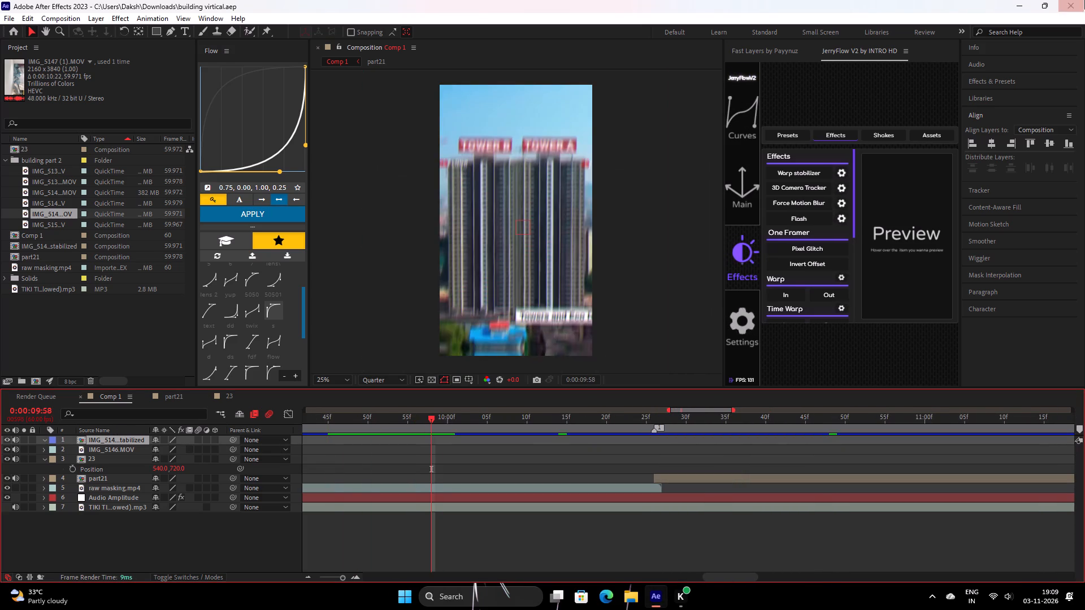
Close After Effects with the building virtical project saved.
left_click(1084, 0)
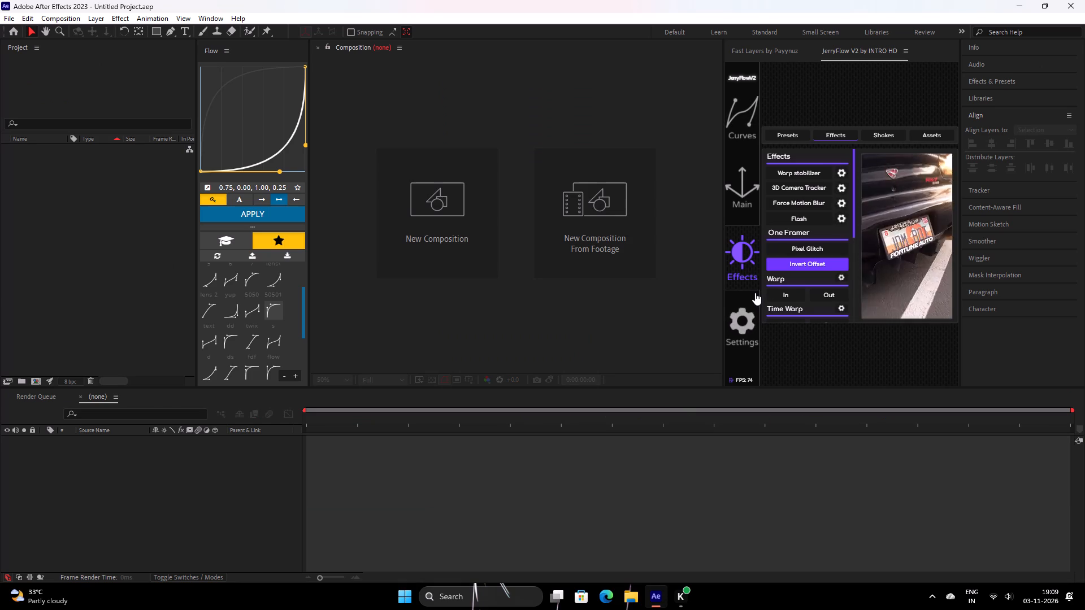